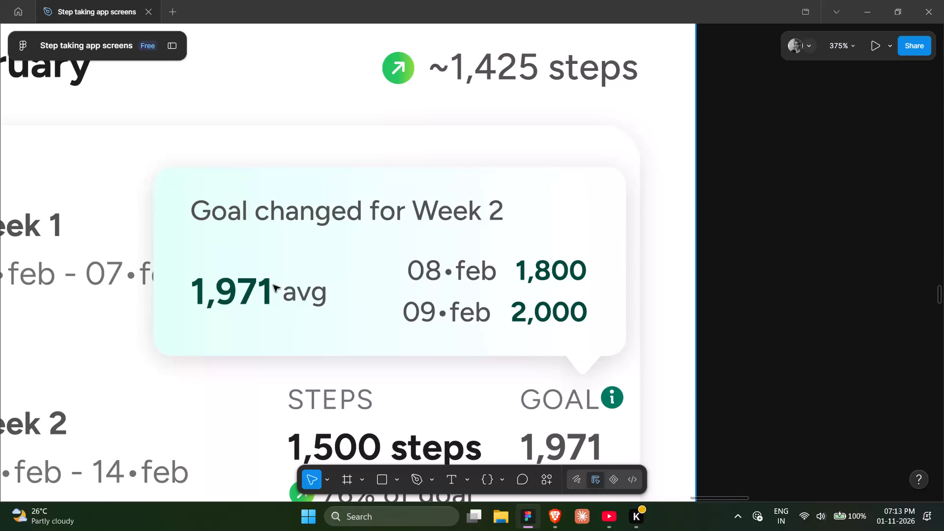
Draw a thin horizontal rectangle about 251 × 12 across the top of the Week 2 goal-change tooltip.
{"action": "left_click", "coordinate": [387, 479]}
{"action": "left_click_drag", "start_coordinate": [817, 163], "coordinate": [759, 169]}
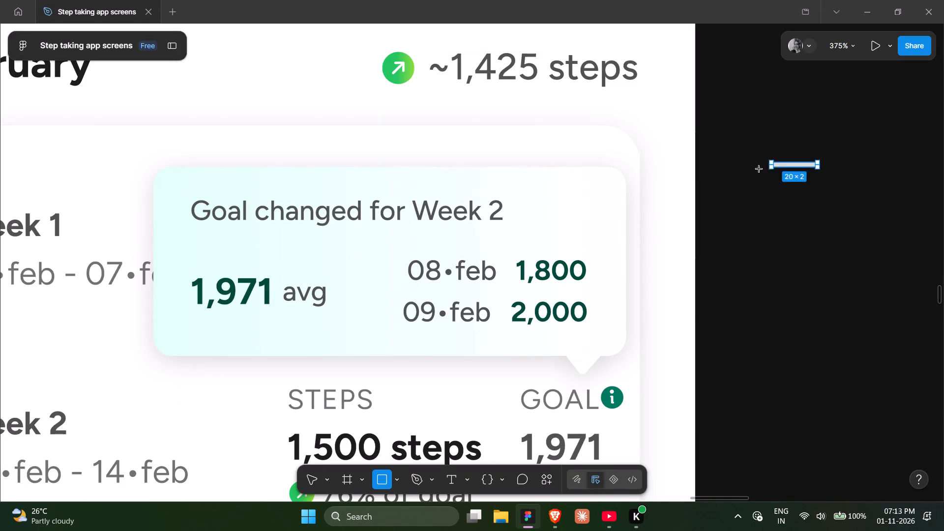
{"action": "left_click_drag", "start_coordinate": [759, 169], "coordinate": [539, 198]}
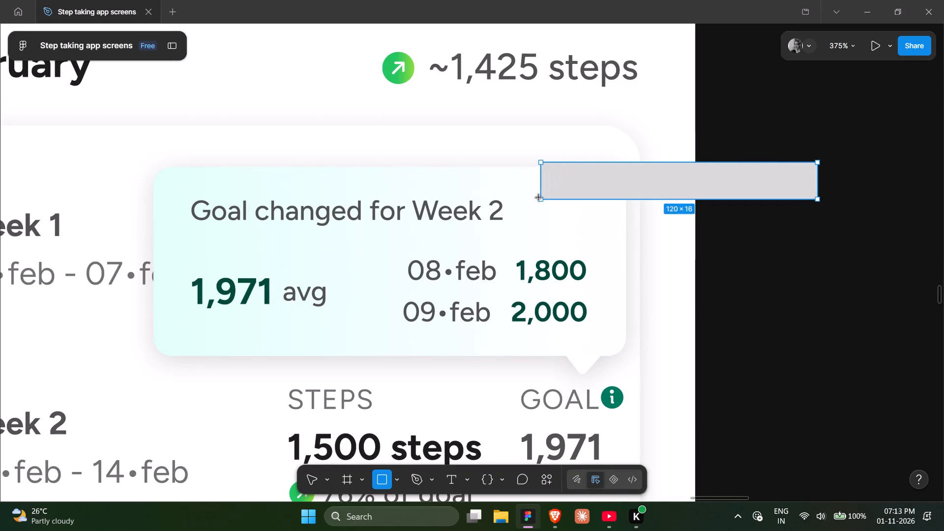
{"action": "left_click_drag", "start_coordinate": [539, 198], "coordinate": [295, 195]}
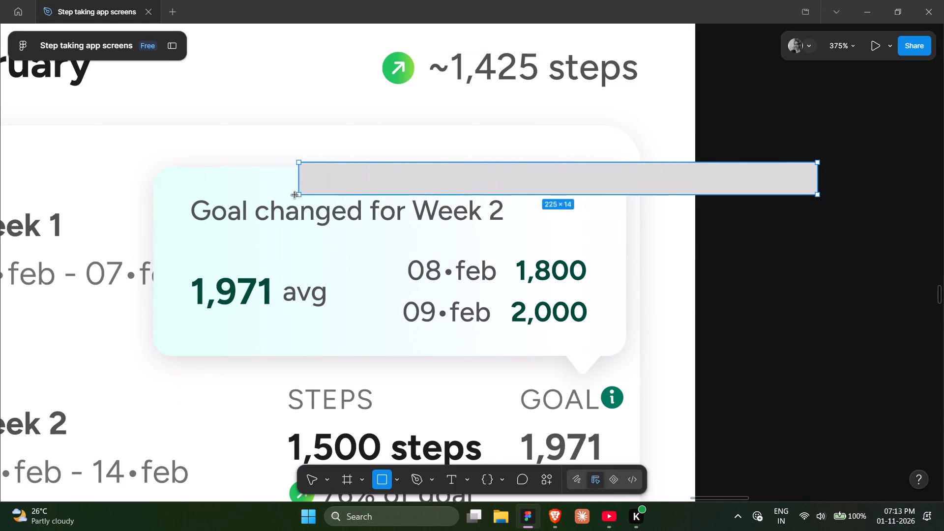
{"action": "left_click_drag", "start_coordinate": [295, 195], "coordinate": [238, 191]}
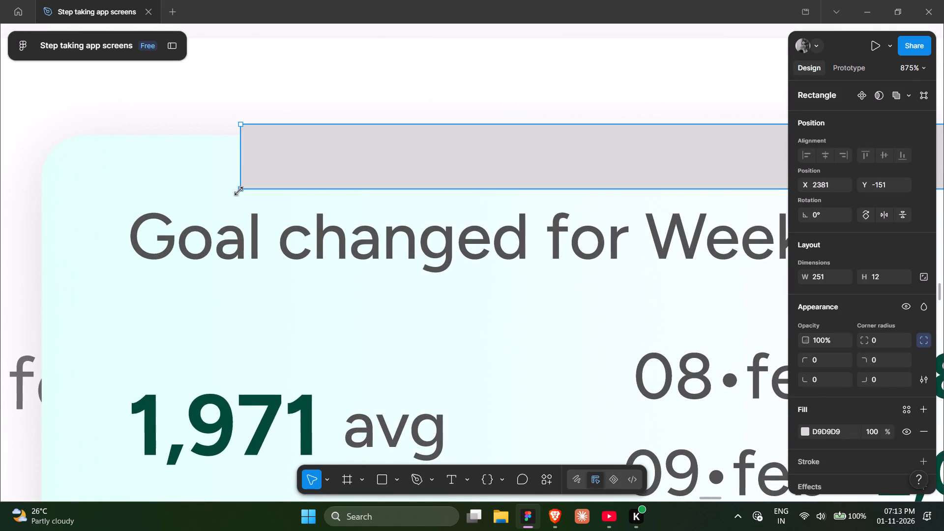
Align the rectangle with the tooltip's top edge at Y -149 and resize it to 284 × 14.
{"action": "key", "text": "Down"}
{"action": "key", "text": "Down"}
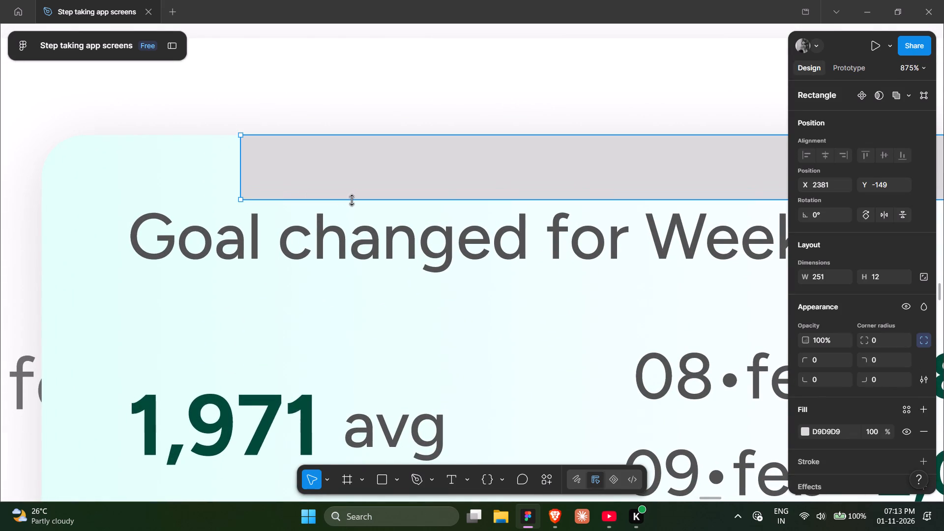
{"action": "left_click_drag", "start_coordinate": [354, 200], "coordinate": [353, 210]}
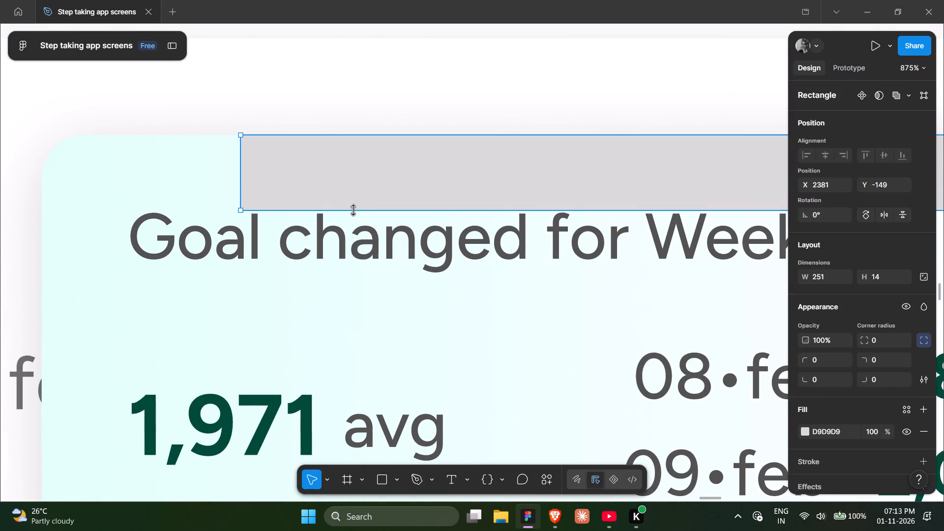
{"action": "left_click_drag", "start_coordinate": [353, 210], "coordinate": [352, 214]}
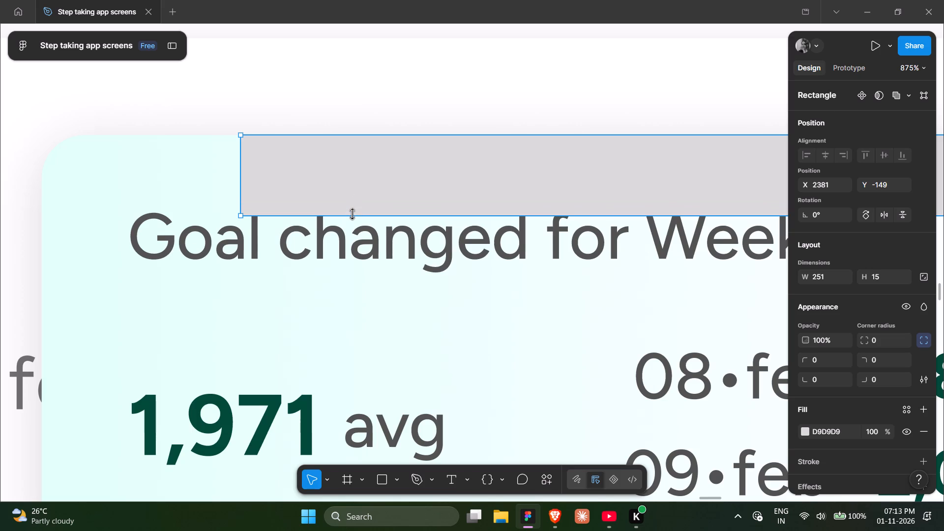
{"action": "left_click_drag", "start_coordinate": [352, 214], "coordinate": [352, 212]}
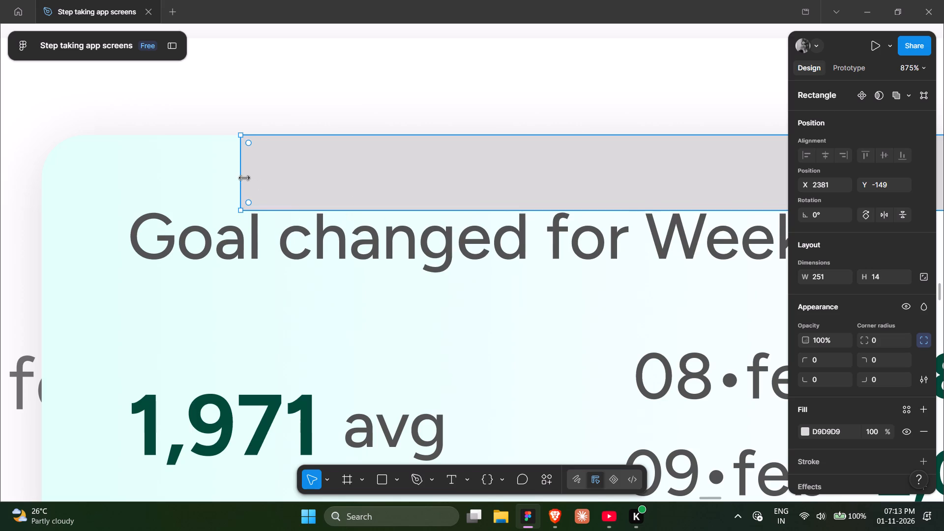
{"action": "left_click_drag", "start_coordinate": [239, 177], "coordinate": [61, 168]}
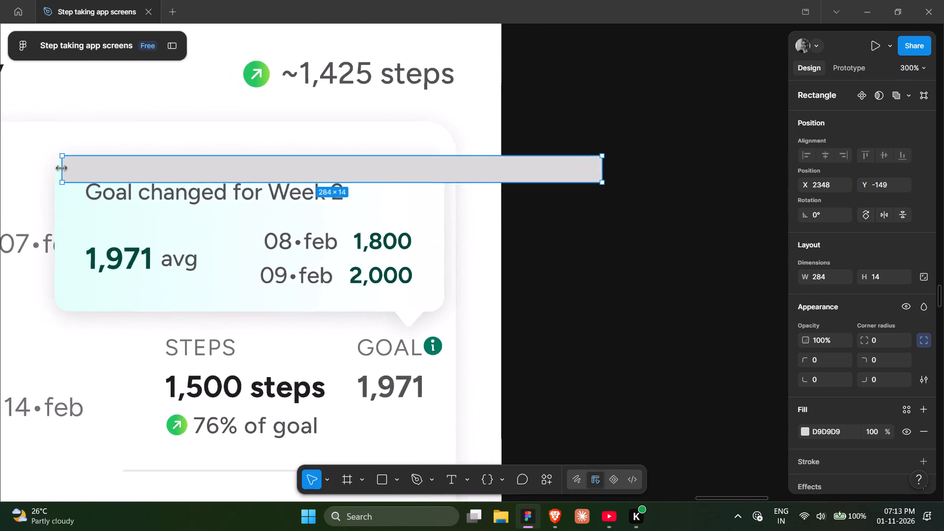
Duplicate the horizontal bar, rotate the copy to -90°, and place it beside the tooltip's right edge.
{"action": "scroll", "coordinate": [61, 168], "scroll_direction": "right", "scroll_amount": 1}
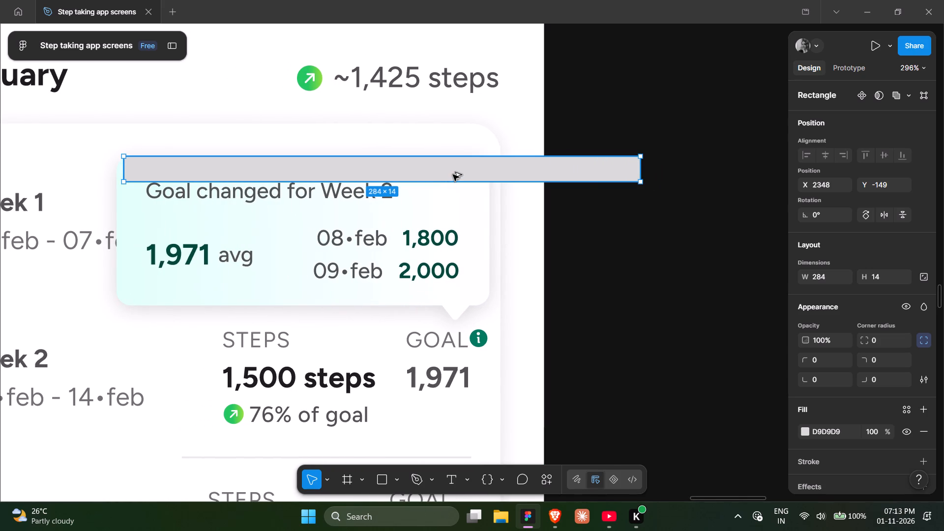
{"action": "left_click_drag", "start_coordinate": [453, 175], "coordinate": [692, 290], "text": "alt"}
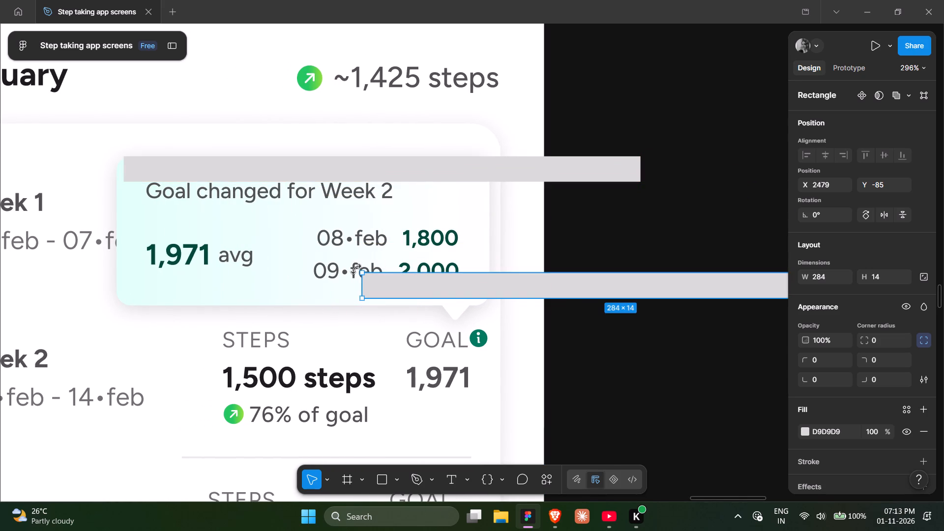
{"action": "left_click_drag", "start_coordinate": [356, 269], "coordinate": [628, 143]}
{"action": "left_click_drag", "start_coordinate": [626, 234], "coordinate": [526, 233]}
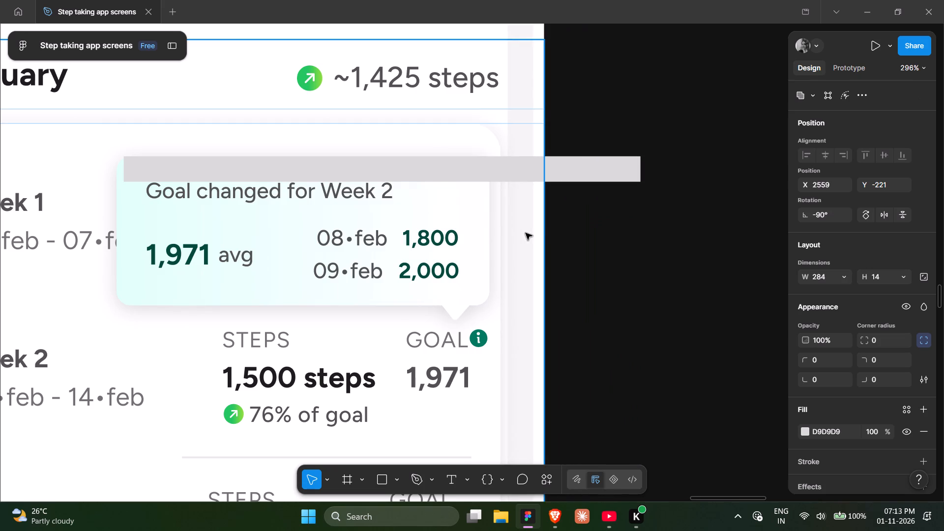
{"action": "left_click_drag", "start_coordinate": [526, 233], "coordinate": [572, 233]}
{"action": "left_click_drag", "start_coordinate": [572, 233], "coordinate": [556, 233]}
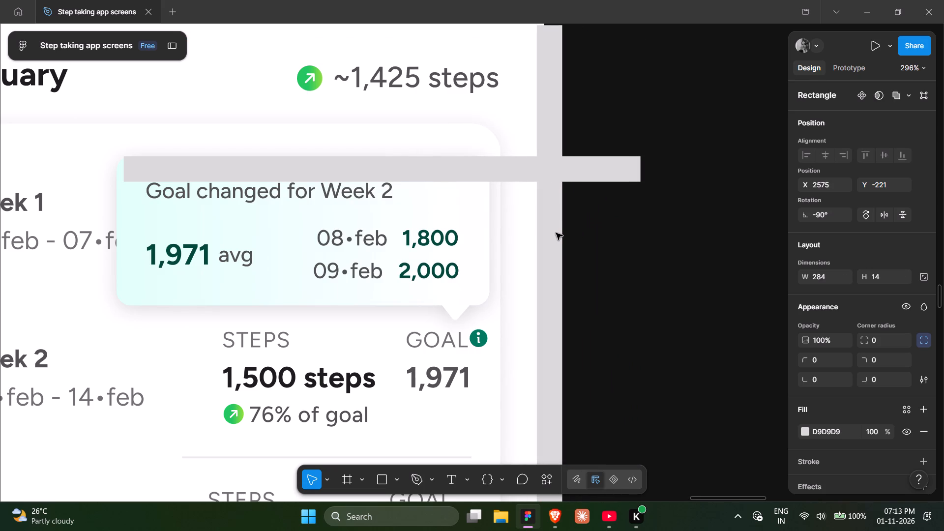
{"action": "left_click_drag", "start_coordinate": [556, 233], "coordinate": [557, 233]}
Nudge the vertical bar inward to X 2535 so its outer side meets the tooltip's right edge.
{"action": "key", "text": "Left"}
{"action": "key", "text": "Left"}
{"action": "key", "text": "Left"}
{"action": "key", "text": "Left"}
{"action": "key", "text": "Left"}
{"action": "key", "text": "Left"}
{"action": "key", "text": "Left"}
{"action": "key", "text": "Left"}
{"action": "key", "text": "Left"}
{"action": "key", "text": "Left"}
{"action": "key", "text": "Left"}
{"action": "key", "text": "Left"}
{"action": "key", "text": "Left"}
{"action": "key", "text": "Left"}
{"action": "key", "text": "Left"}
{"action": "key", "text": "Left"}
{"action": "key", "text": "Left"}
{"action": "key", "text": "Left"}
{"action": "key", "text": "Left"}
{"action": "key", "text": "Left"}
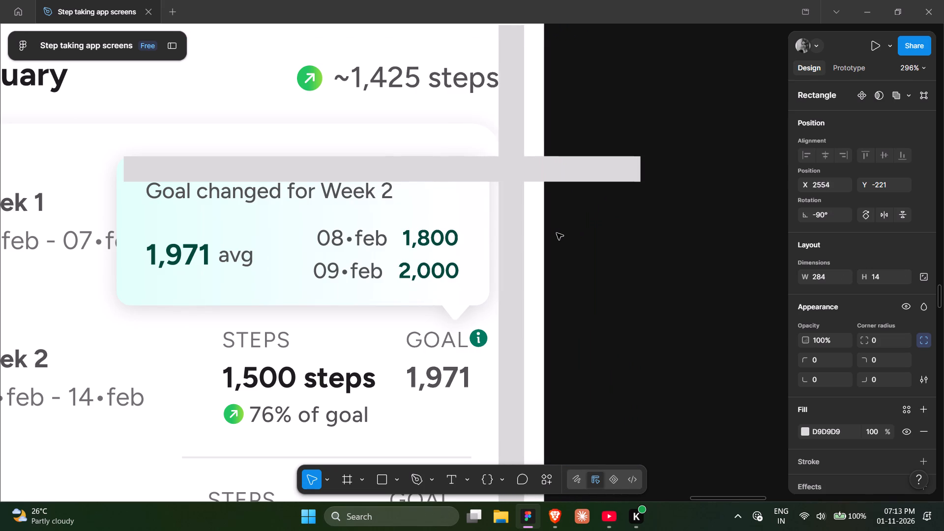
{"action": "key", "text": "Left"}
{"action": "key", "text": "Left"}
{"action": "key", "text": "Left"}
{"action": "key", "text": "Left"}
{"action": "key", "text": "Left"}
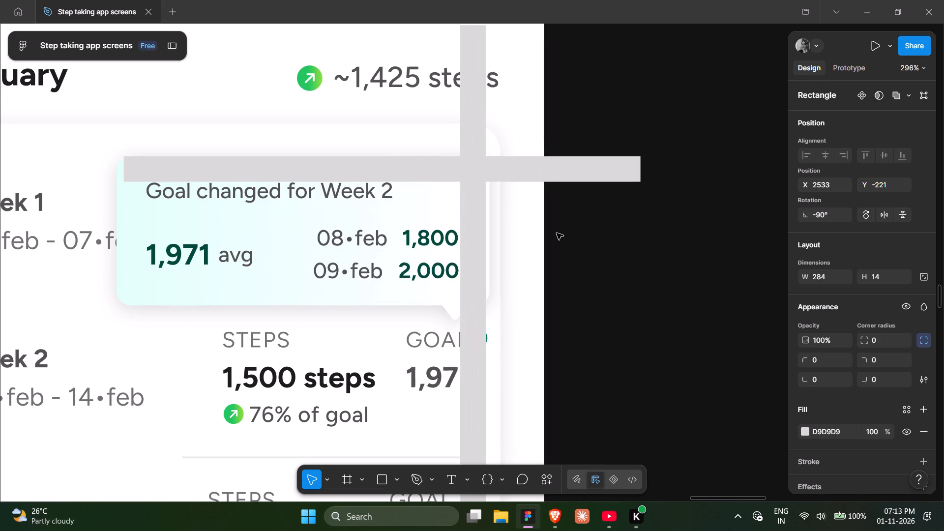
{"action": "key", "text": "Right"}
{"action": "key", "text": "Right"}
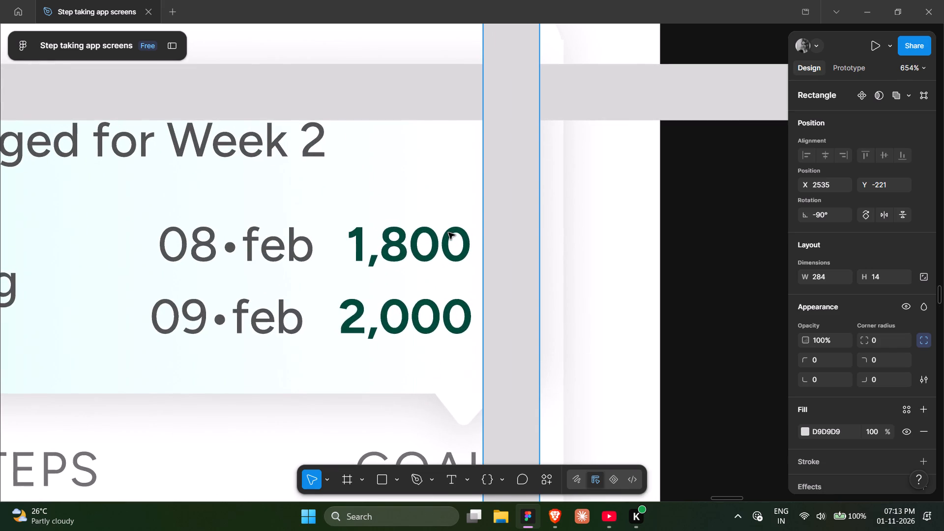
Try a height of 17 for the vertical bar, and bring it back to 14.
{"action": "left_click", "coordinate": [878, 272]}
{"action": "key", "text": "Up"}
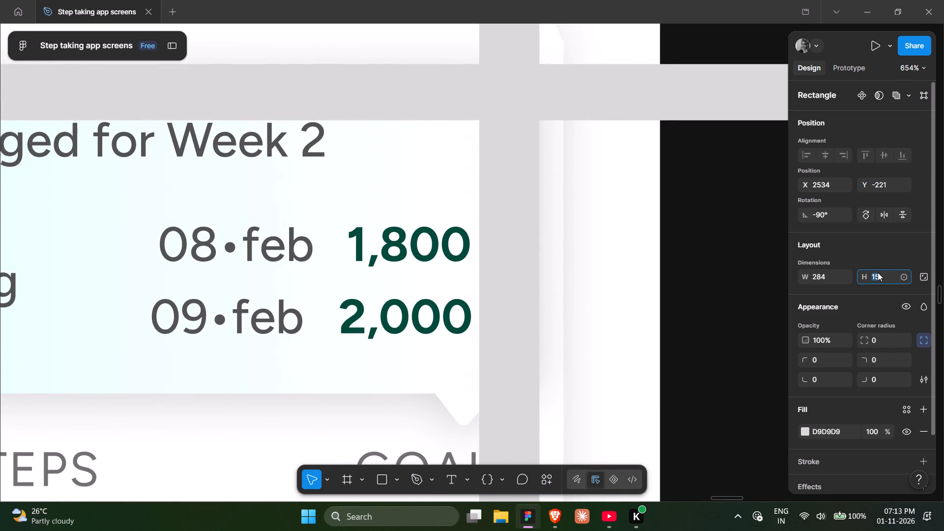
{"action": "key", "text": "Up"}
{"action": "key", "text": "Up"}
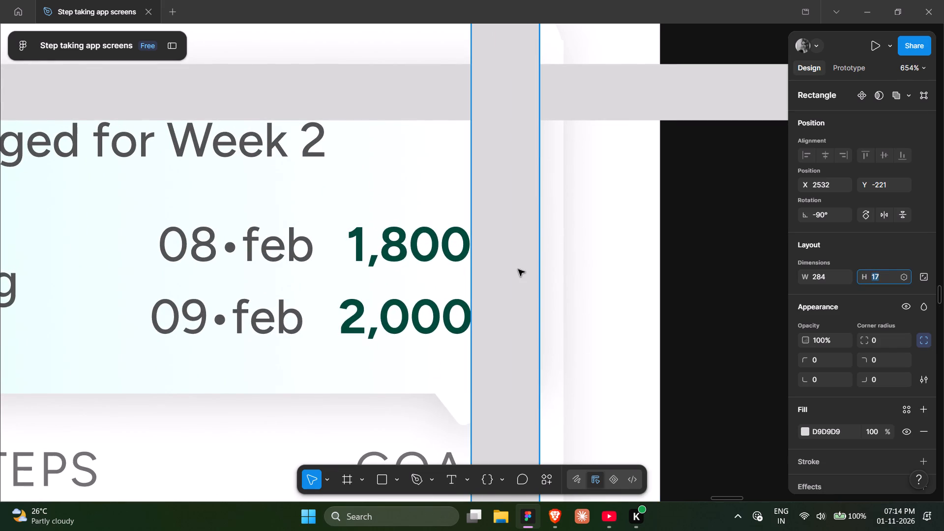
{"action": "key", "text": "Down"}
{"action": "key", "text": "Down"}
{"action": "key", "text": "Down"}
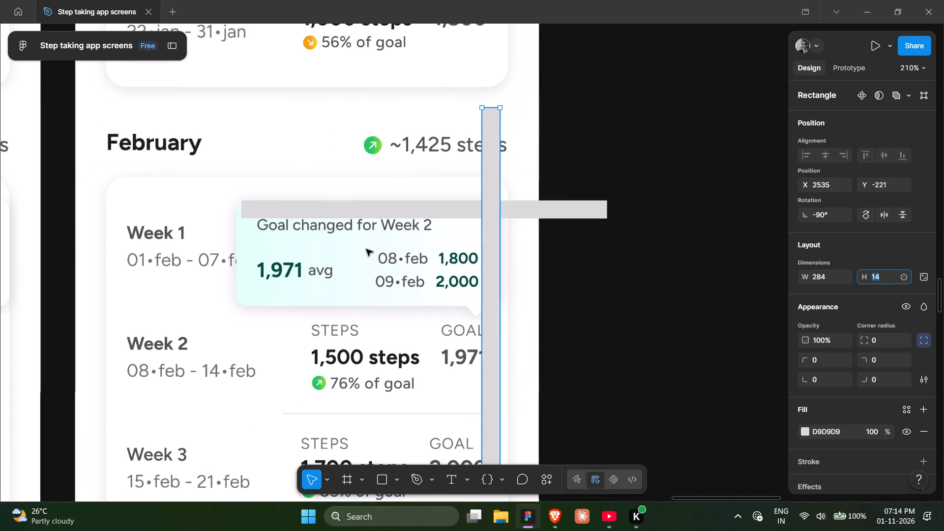
Set the horizontal padding of the Week 2 goal-change tooltip frame to 12.
{"action": "left_click", "coordinate": [246, 250], "text": "ctrl"}
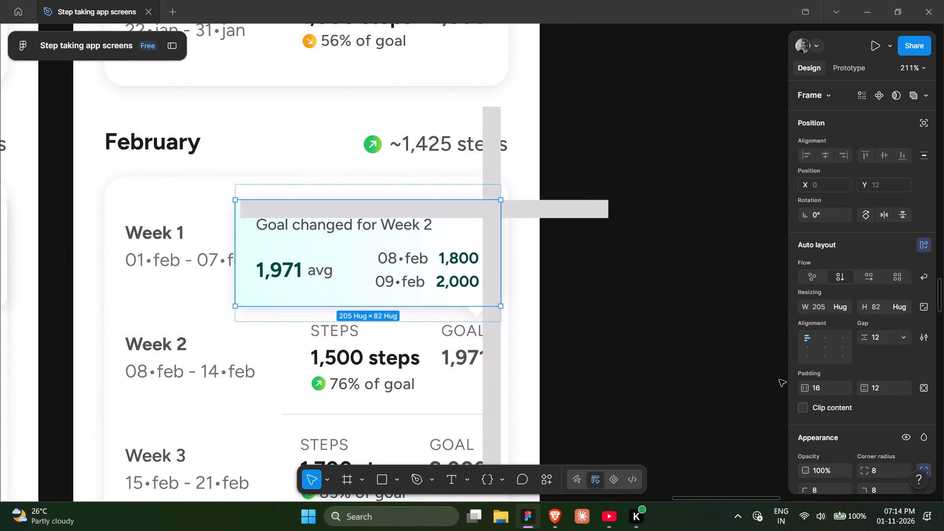
{"action": "left_click", "coordinate": [826, 383]}
{"action": "key", "text": "Down"}
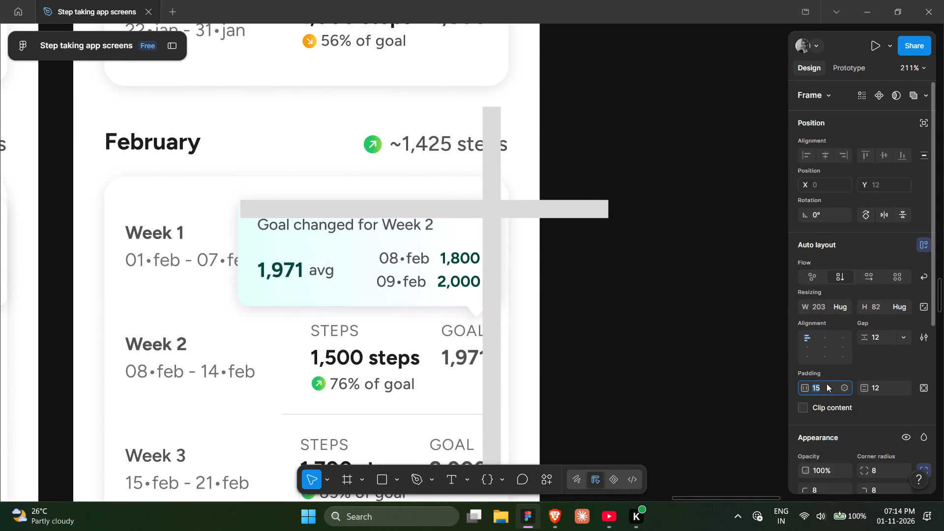
{"action": "key", "text": "Down"}
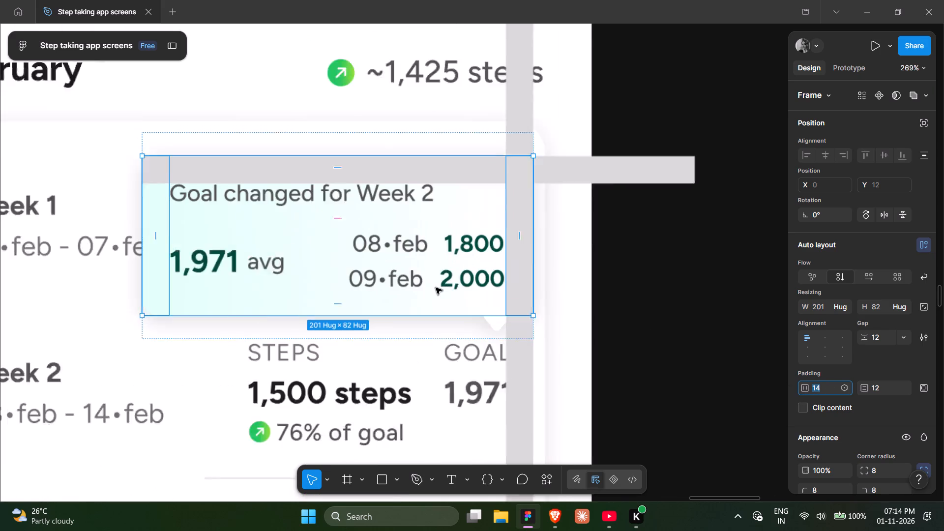
{"action": "key", "text": "Down"}
{"action": "key", "text": "Down"}
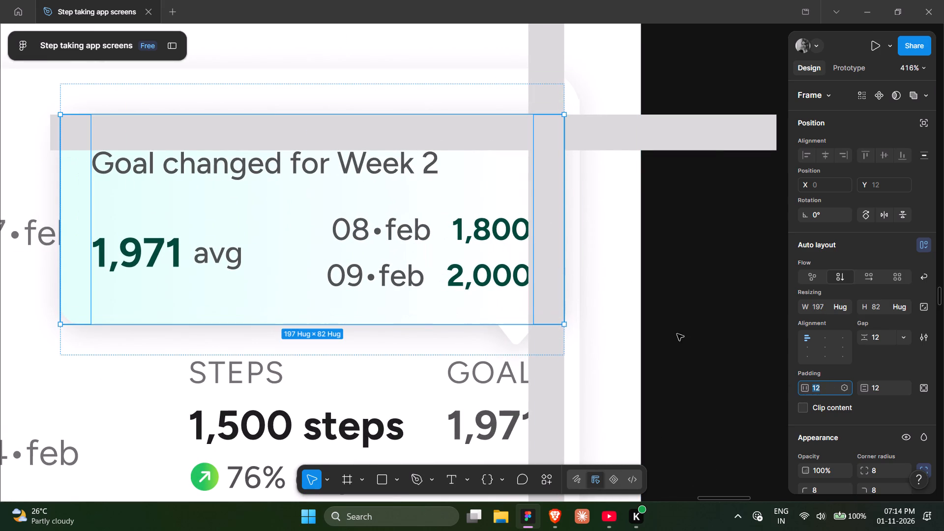
{"action": "left_click", "coordinate": [671, 326]}
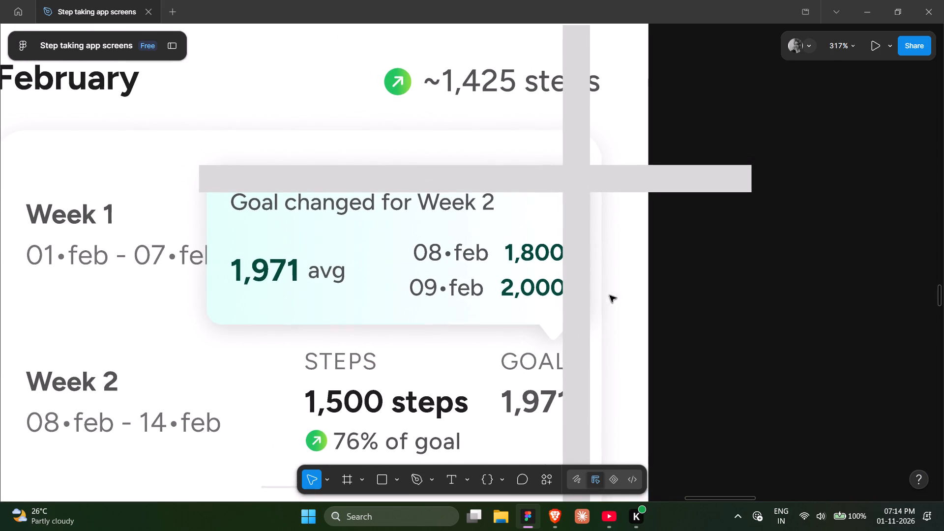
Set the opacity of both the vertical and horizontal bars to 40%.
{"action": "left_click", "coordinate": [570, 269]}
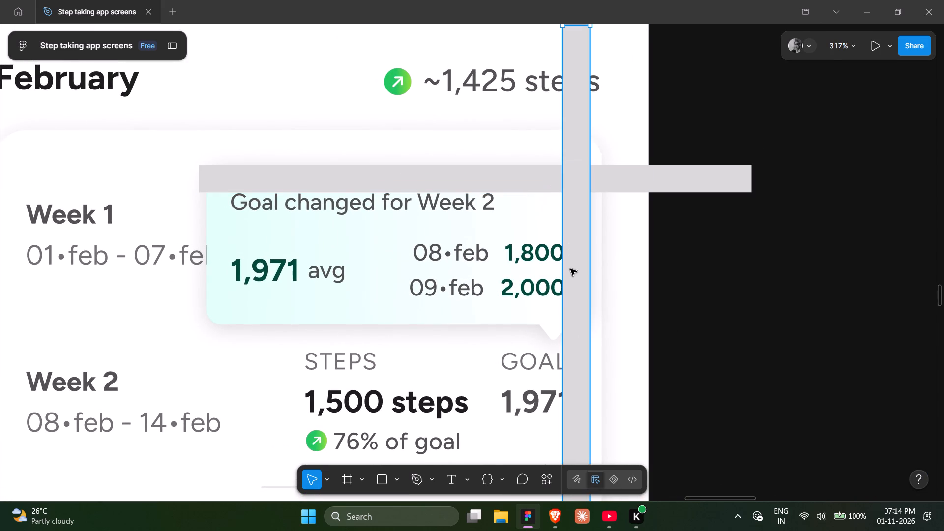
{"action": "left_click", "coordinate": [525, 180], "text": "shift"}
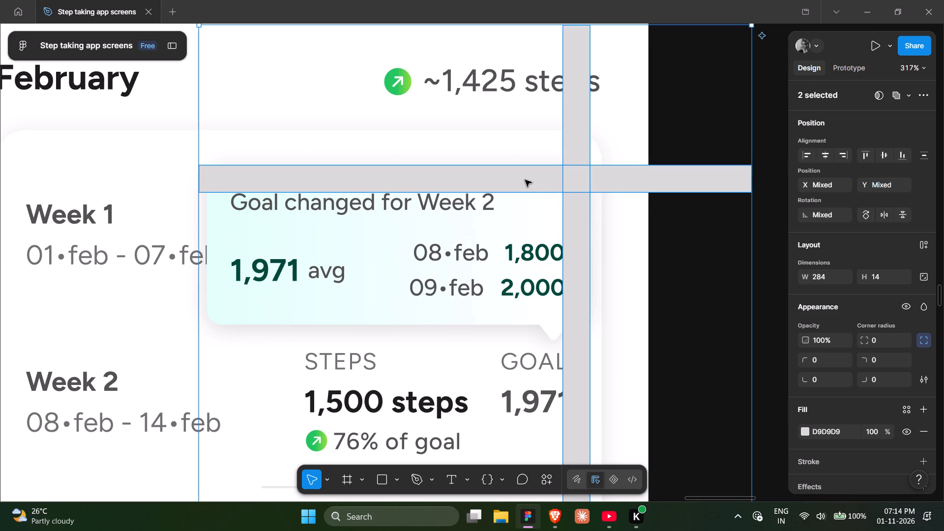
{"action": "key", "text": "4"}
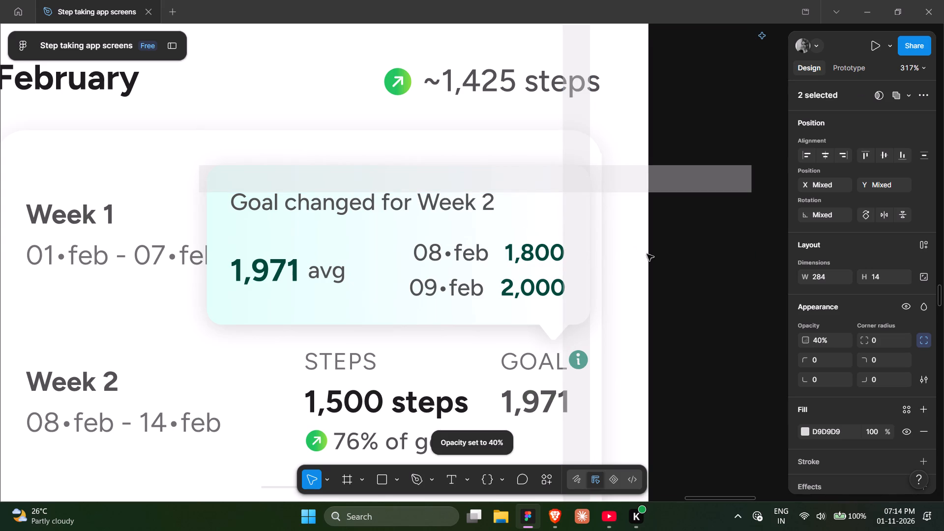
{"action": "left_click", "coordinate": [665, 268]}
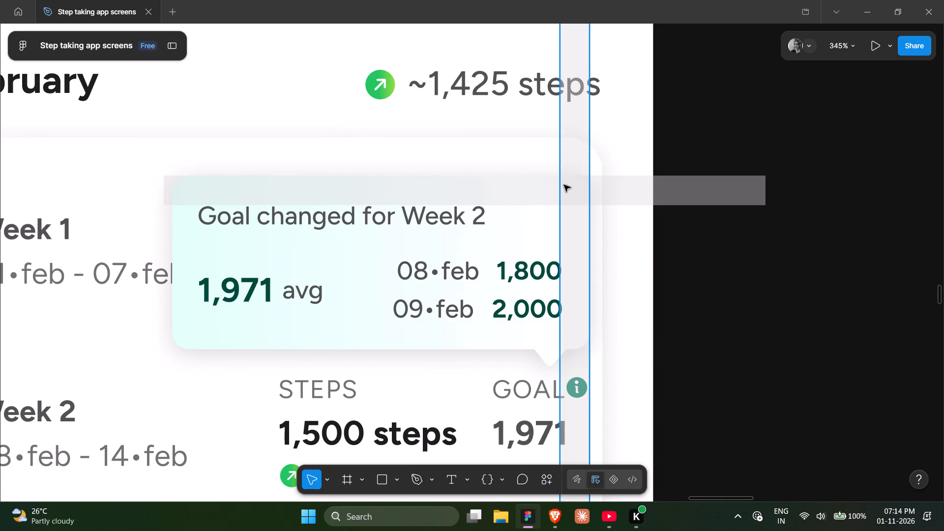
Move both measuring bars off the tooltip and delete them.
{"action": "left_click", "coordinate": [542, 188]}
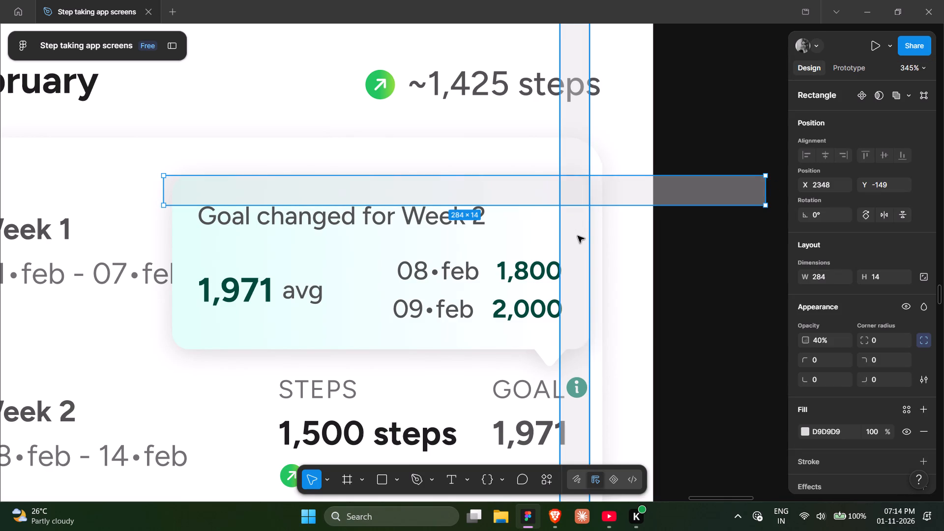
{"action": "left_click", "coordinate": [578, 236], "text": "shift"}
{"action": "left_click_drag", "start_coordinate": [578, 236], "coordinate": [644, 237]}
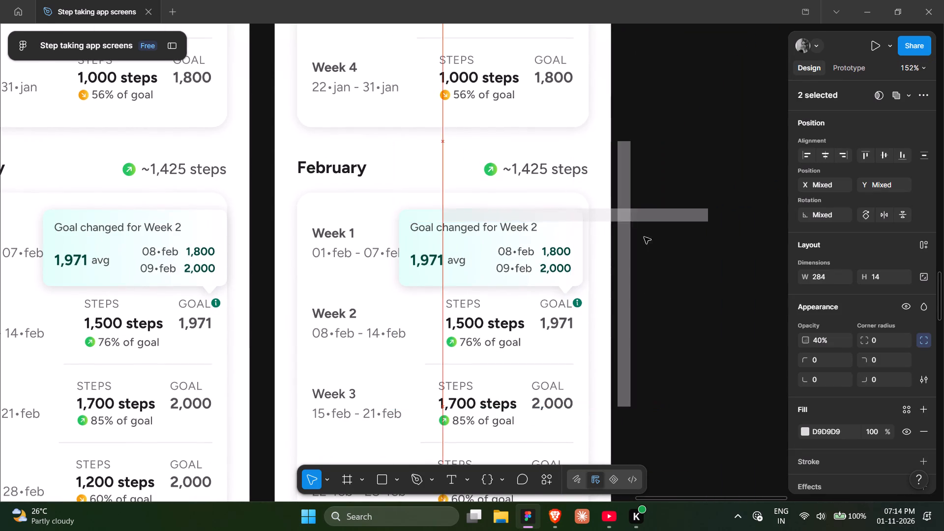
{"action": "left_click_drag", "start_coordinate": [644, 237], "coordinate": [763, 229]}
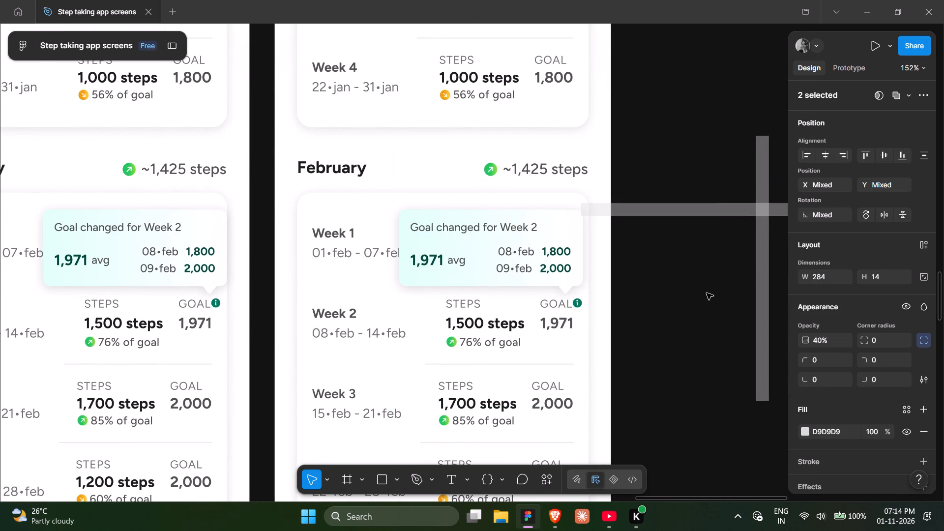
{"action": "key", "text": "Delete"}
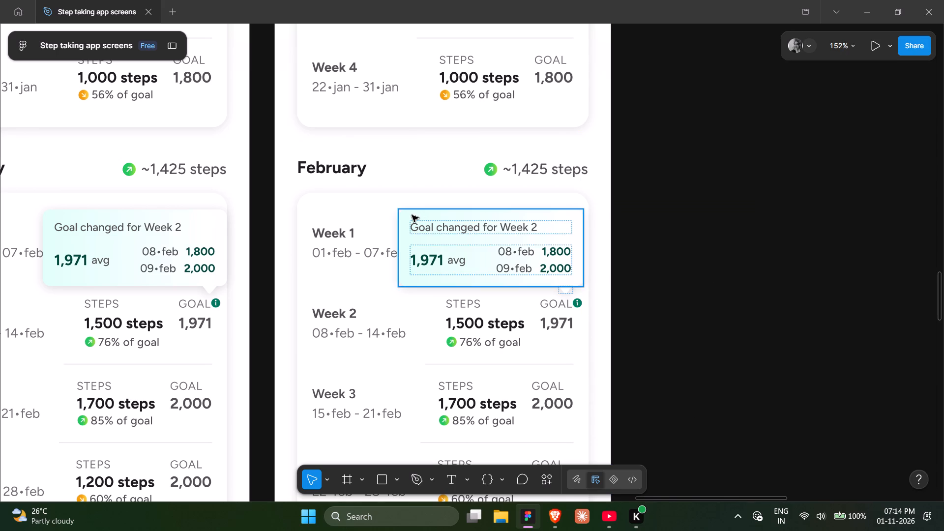
Compare the size and auto layout padding of the goal-change tooltips on the two adjacent screens.
{"action": "left_click", "coordinate": [412, 215], "text": "ctrl"}
{"action": "scroll", "coordinate": [637, 281], "scroll_direction": "right", "scroll_amount": 1}
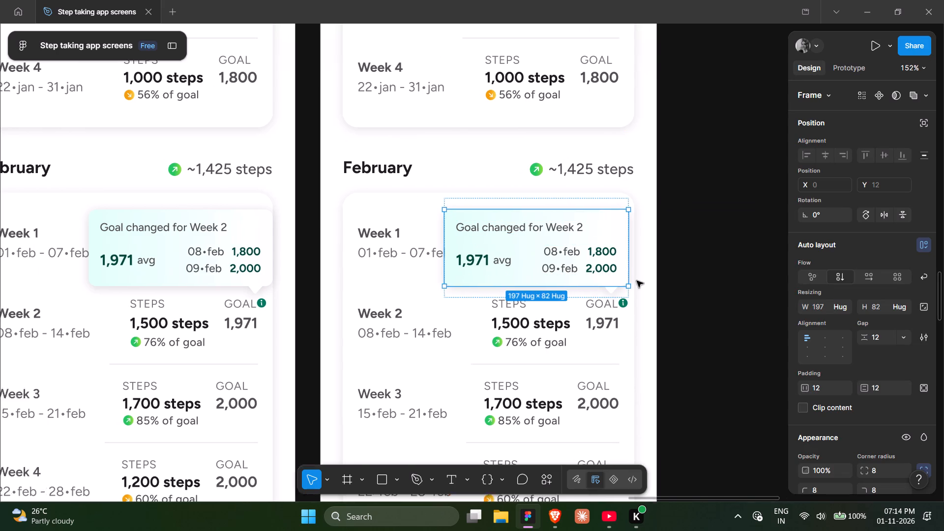
{"action": "scroll", "coordinate": [637, 281], "scroll_direction": "right", "scroll_amount": 1}
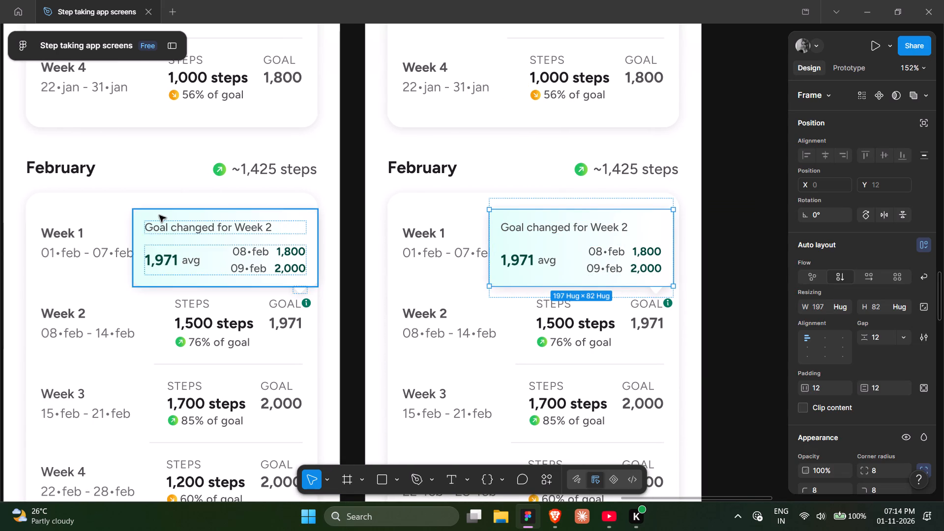
{"action": "left_click", "coordinate": [159, 215], "text": "ctrl"}
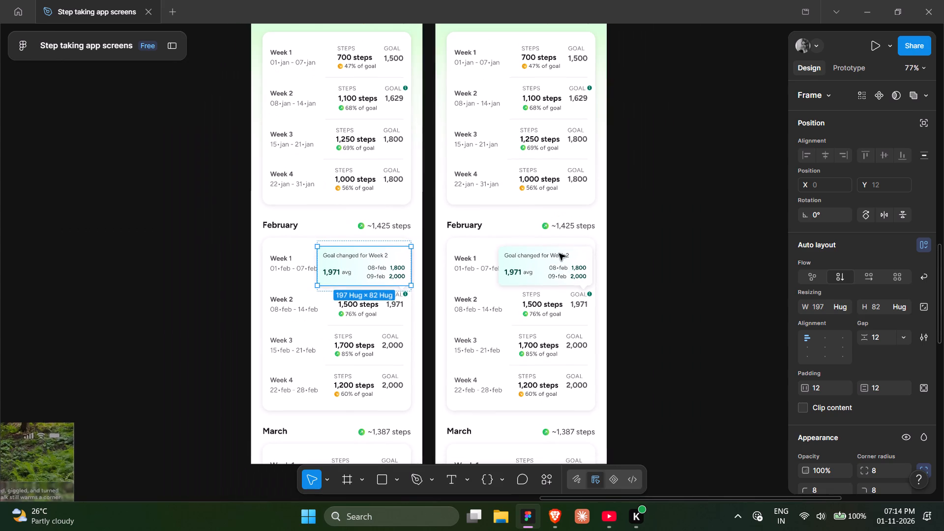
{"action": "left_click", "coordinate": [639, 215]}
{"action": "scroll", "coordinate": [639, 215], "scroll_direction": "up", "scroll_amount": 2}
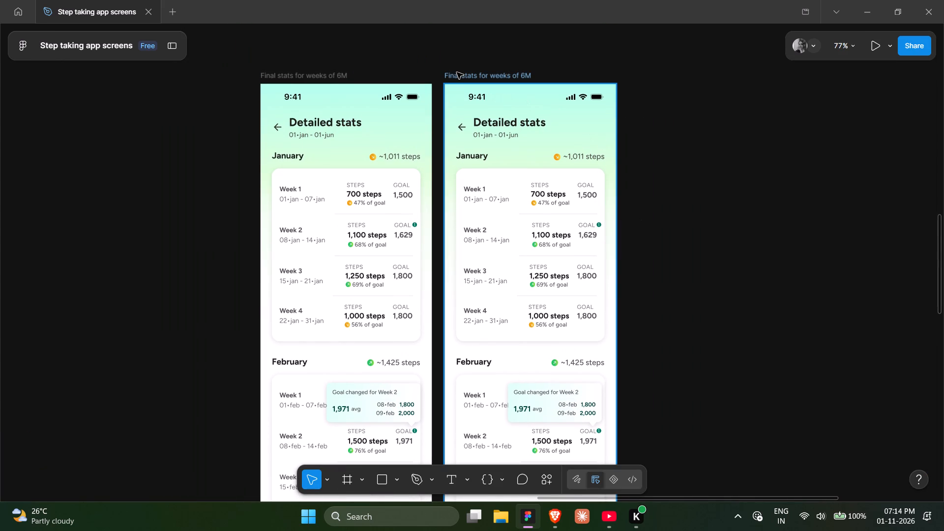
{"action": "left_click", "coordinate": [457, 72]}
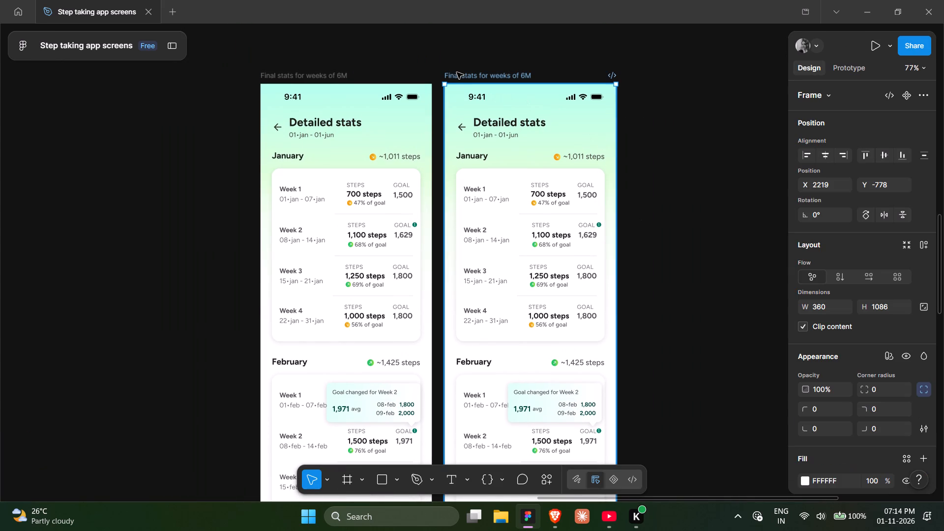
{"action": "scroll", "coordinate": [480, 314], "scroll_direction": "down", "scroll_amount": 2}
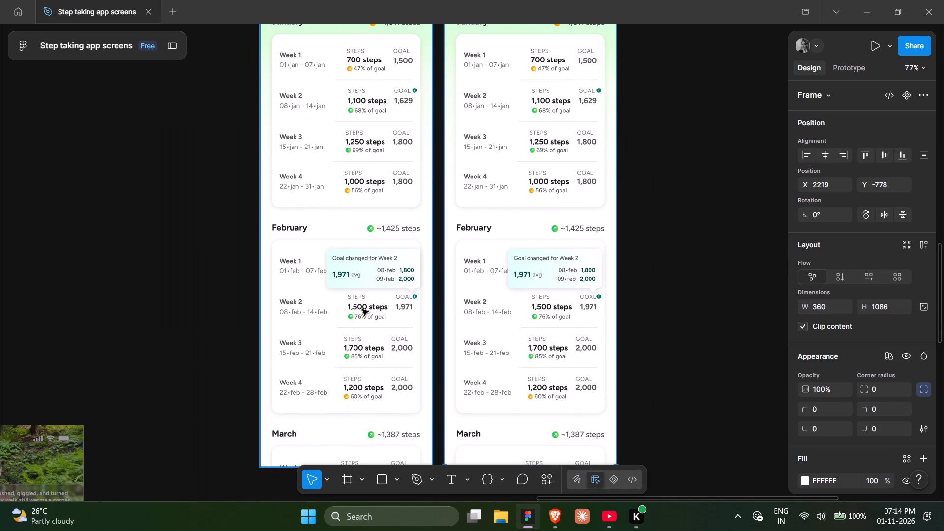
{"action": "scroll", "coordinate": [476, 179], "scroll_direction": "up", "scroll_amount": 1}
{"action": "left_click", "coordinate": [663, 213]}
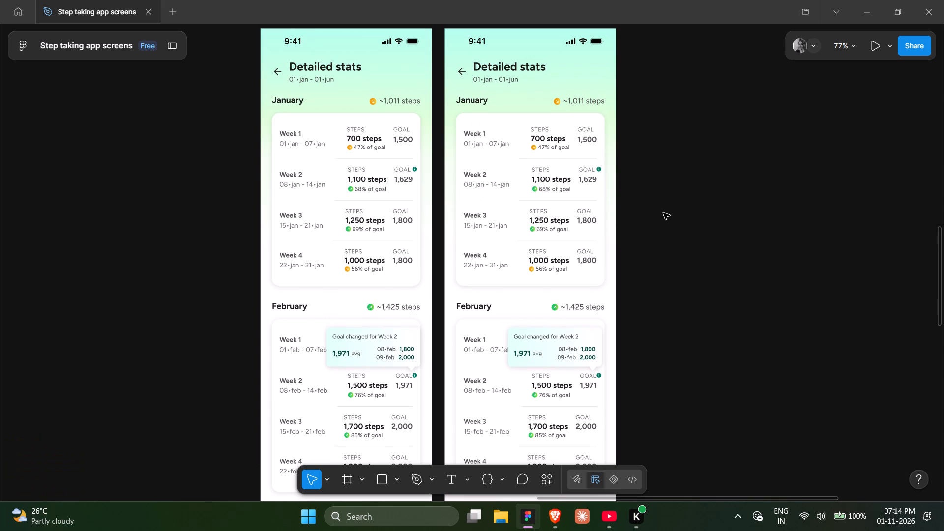
Undo the deletion of the two measuring bars and place them on the empty canvas beside the second screen's January card.
{"action": "key", "text": "ctrl+z"}
{"action": "key", "text": "ctrl+z"}
{"action": "key", "text": "ctrl+z"}
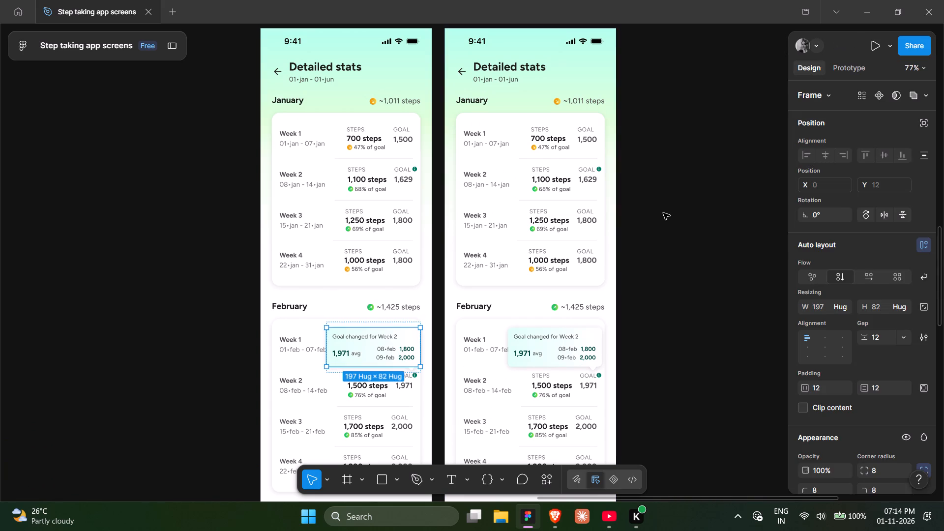
{"action": "key", "text": "ctrl+z"}
{"action": "key", "text": "ctrl+z"}
{"action": "key", "text": "ctrl+z"}
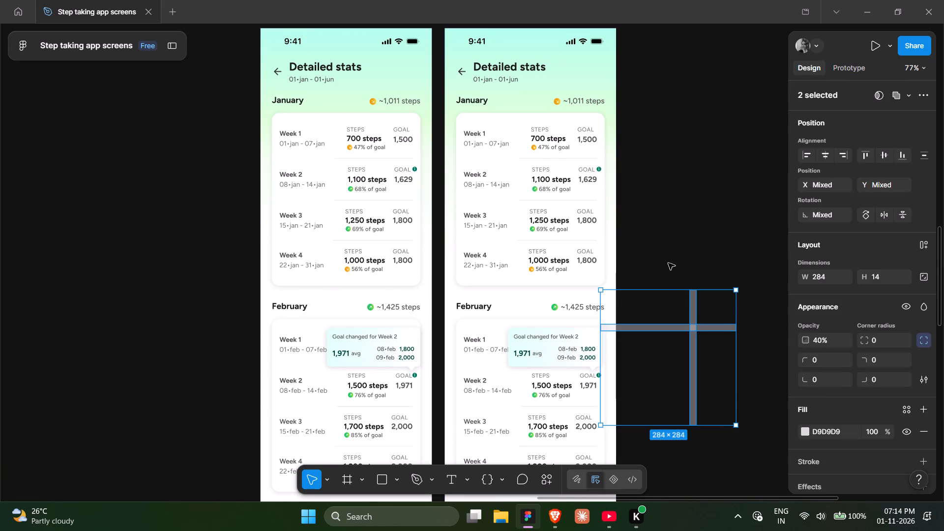
{"action": "left_click_drag", "start_coordinate": [694, 328], "coordinate": [741, 149]}
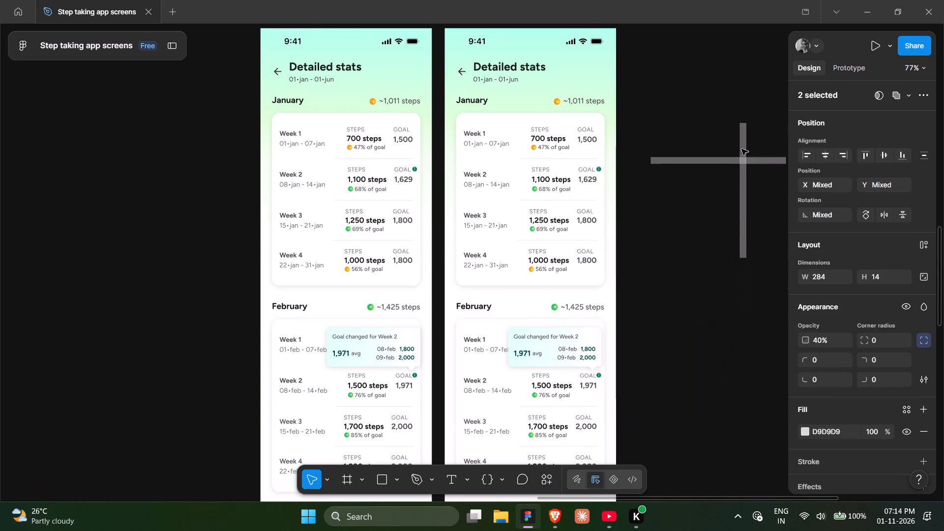
{"action": "left_click_drag", "start_coordinate": [741, 149], "coordinate": [738, 130]}
{"action": "left_click", "coordinate": [738, 130]}
{"action": "left_click", "coordinate": [678, 162]}
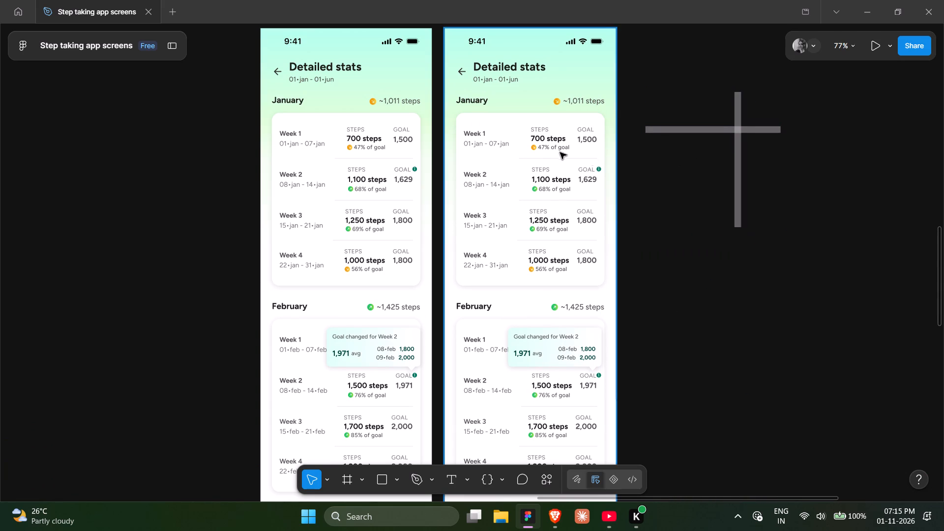
Set the vertical padding of the January card on the second Detailed stats screen to 0.
{"action": "scroll", "coordinate": [558, 151], "scroll_direction": "up", "scroll_amount": 1}
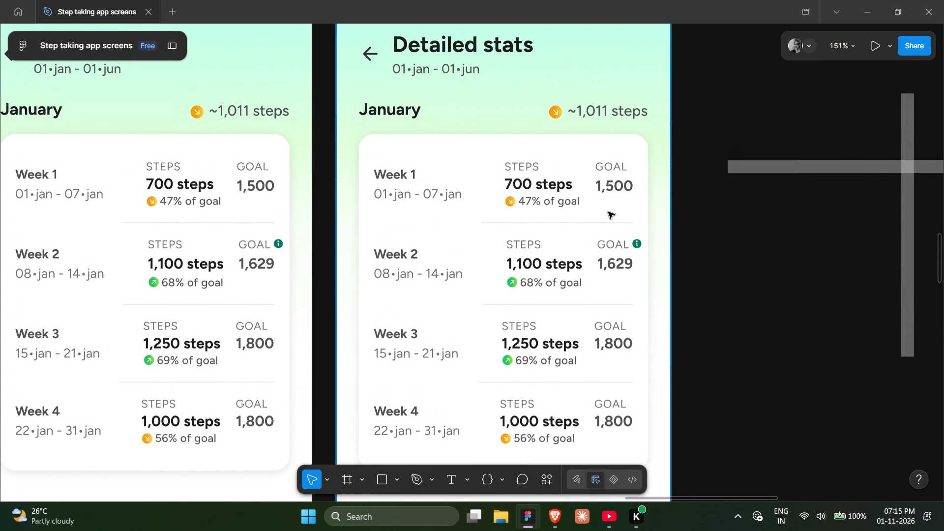
{"action": "scroll", "coordinate": [608, 212], "scroll_direction": "left", "scroll_amount": 1}
{"action": "scroll", "coordinate": [653, 273], "scroll_direction": "down", "scroll_amount": 1}
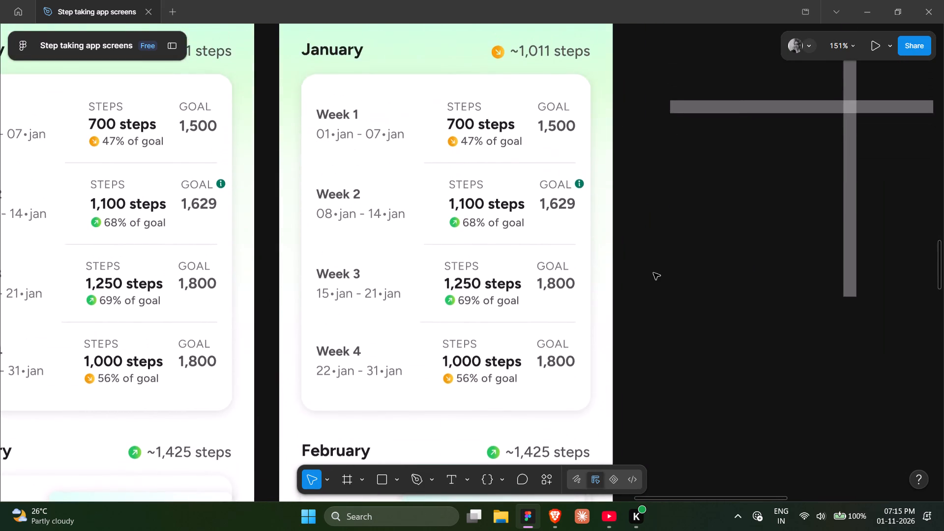
{"action": "scroll", "coordinate": [653, 273], "scroll_direction": "down", "scroll_amount": 1}
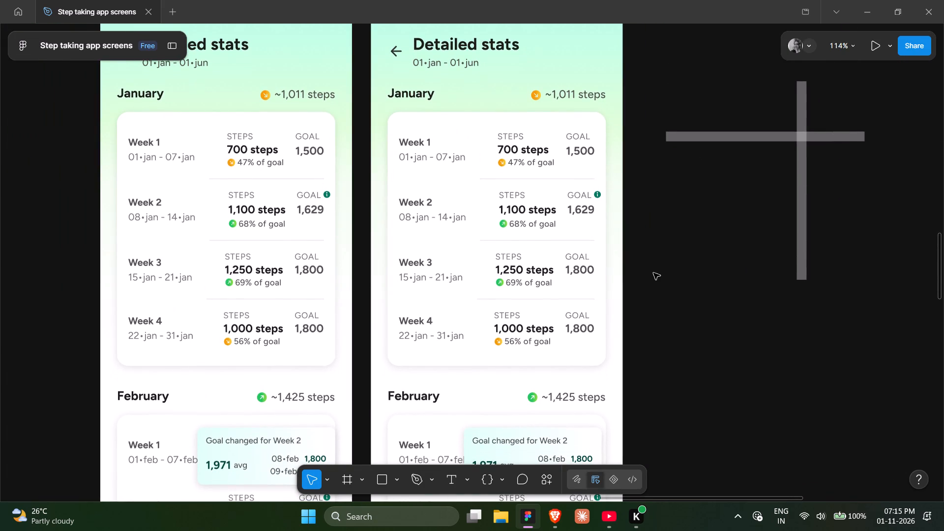
{"action": "left_click", "coordinate": [450, 126], "text": "ctrl"}
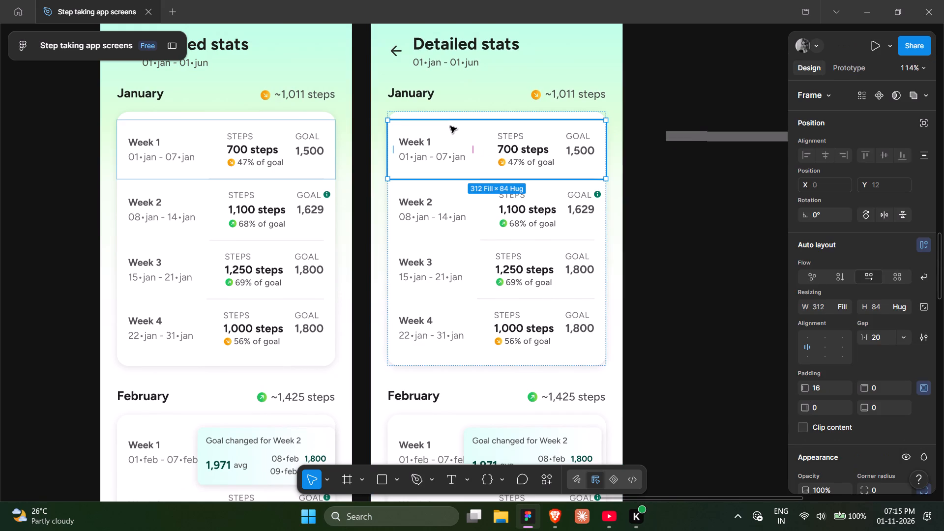
{"action": "key", "text": "shift+Return"}
{"action": "left_click", "coordinate": [879, 392]}
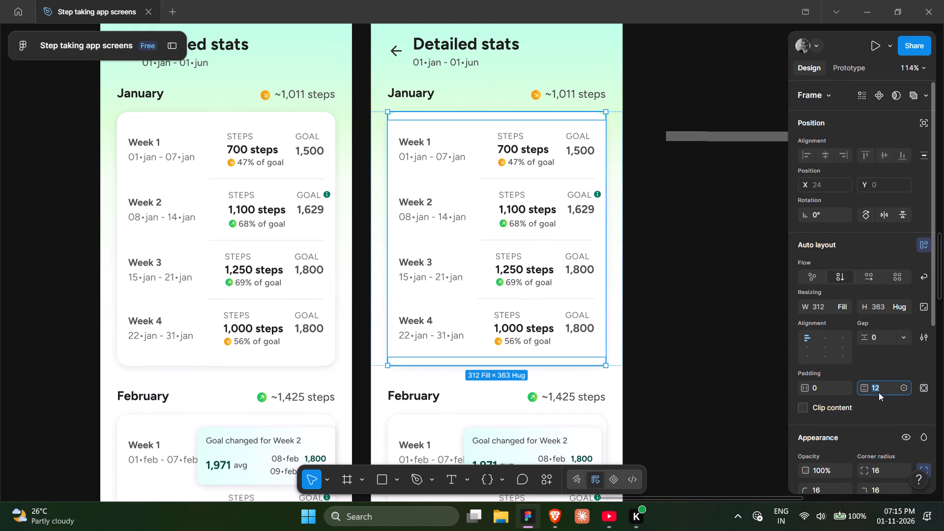
{"action": "key", "text": "0"}
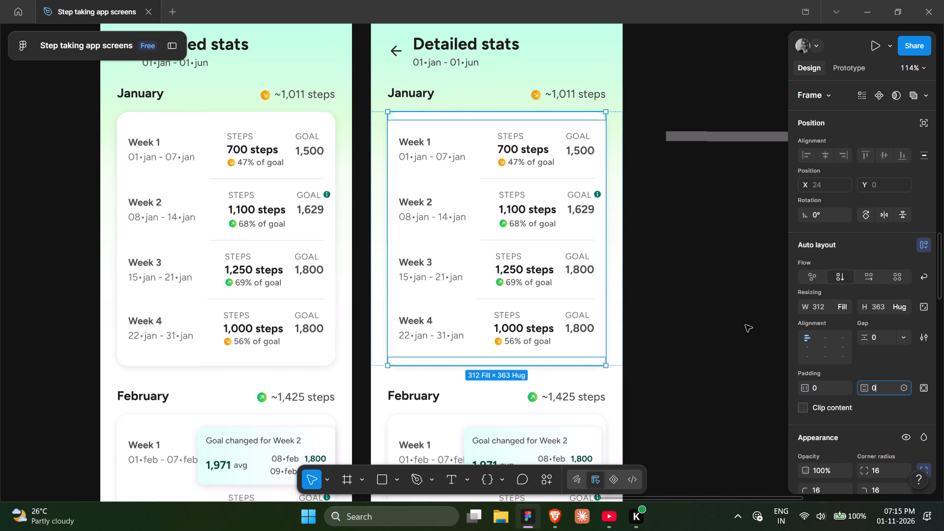
{"action": "left_click", "coordinate": [745, 325]}
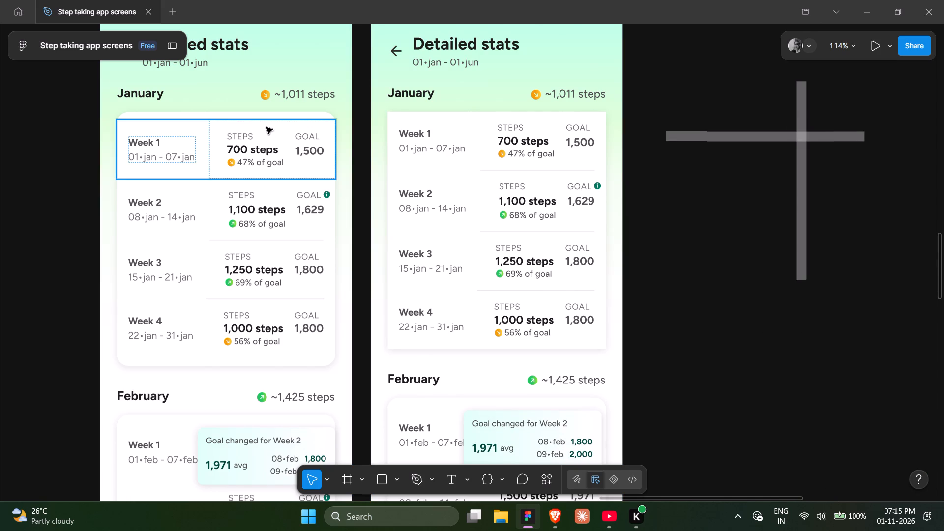
Turn on Clip content for the Week 1 row in the second screen's January card.
{"action": "left_click", "coordinate": [265, 113], "text": "ctrl"}
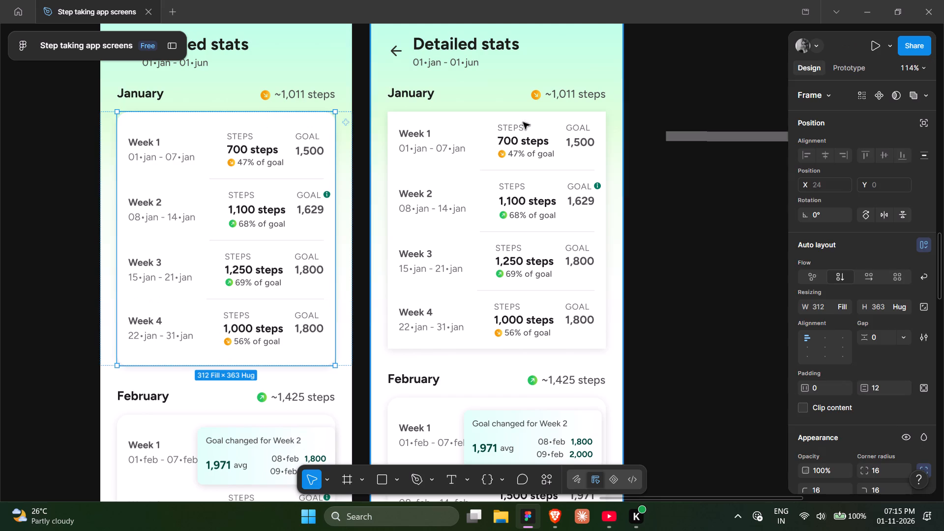
{"action": "scroll", "coordinate": [850, 388], "scroll_direction": "down", "scroll_amount": 1}
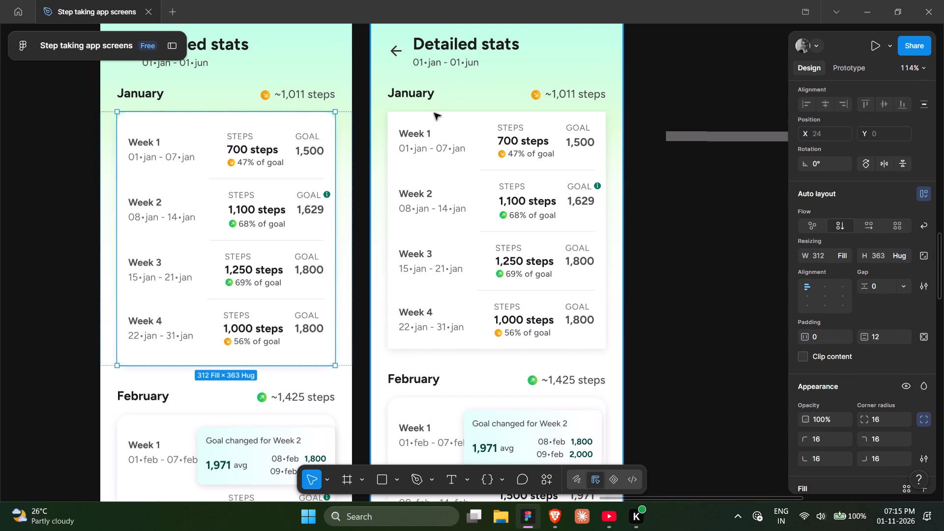
{"action": "left_click", "coordinate": [435, 118], "text": "ctrl"}
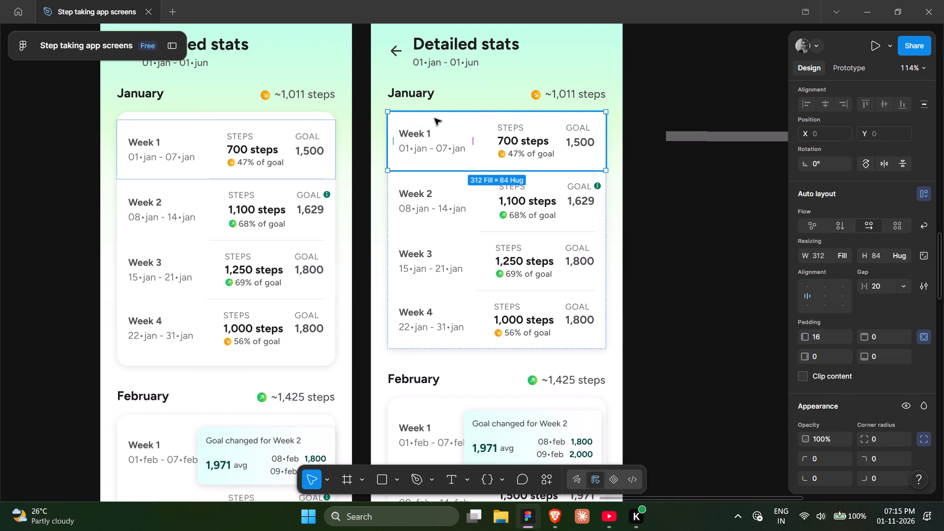
{"action": "key", "text": "shift+Return"}
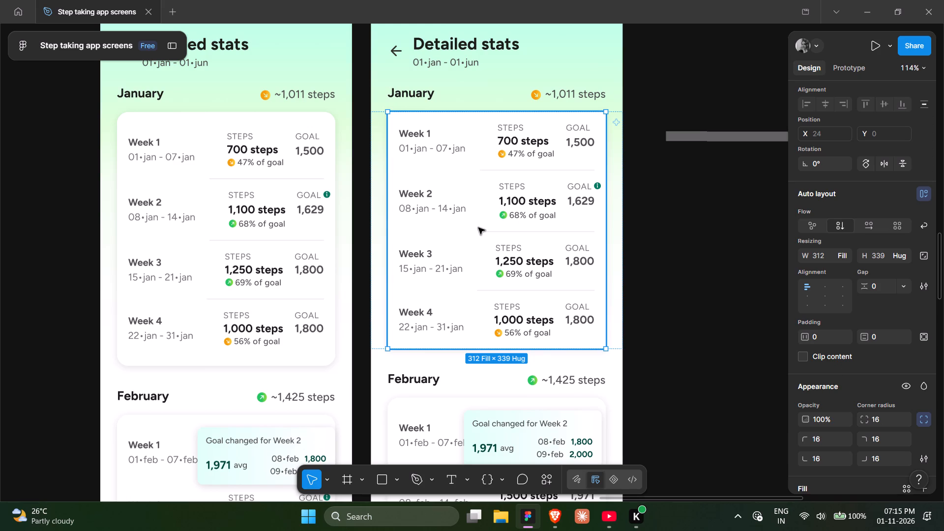
{"action": "key", "text": "Return"}
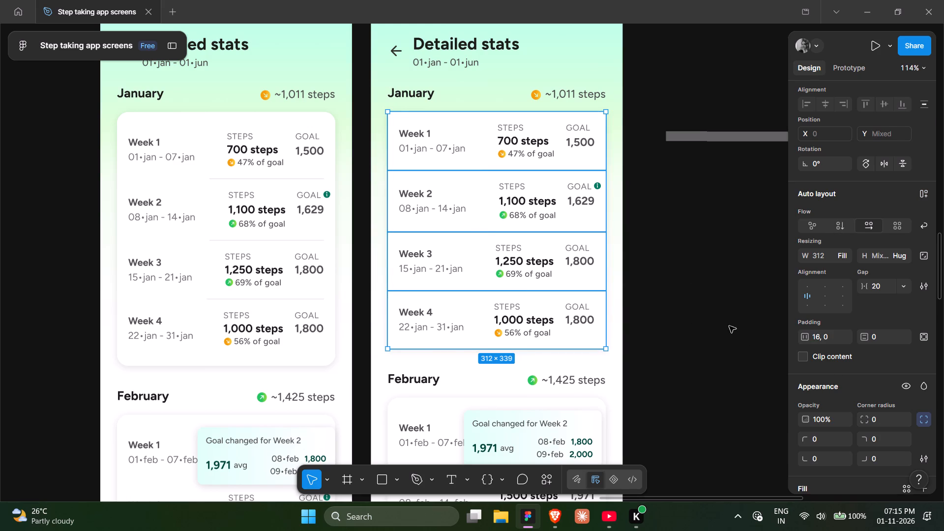
{"action": "left_click", "coordinate": [496, 131]}
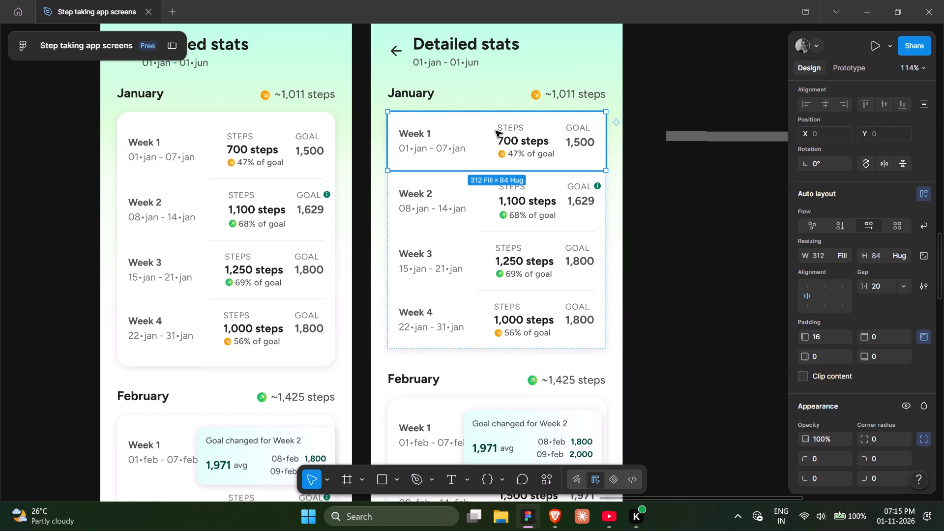
{"action": "left_click", "coordinate": [804, 373]}
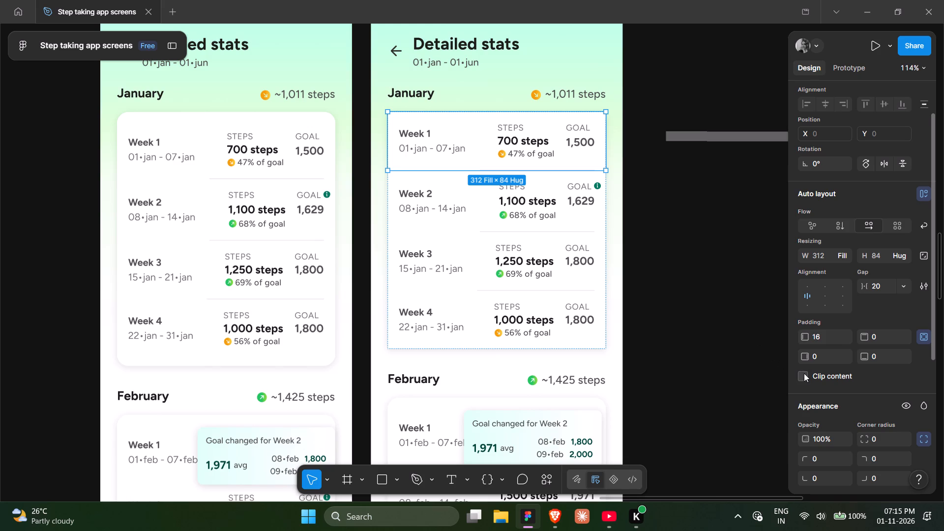
{"action": "left_click", "coordinate": [690, 274]}
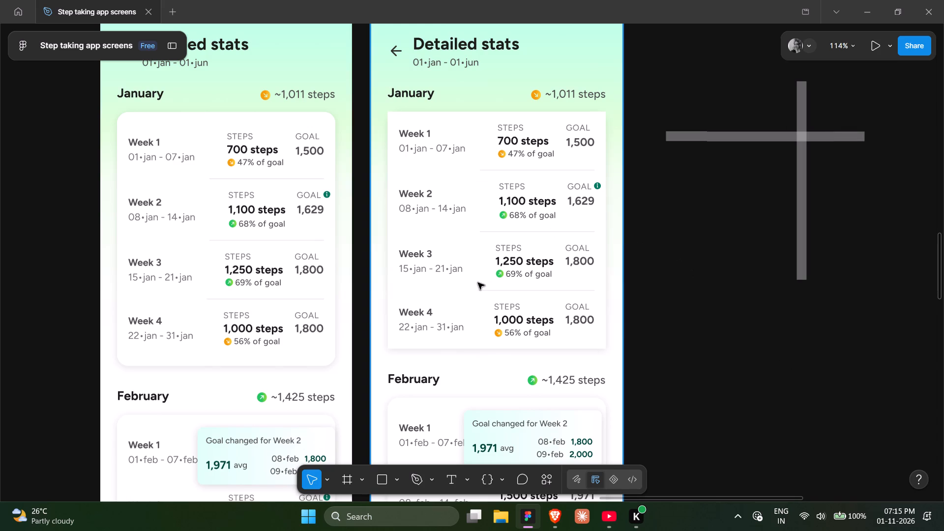
Turn on Clip content for the whole January card frame on the second screen.
{"action": "left_click", "coordinate": [478, 283], "text": "ctrl"}
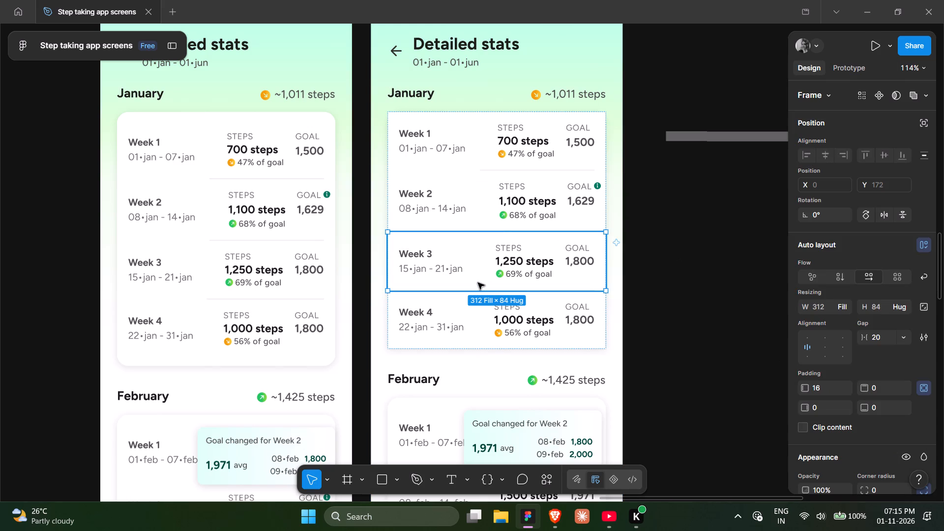
{"action": "key", "text": "shift+Return"}
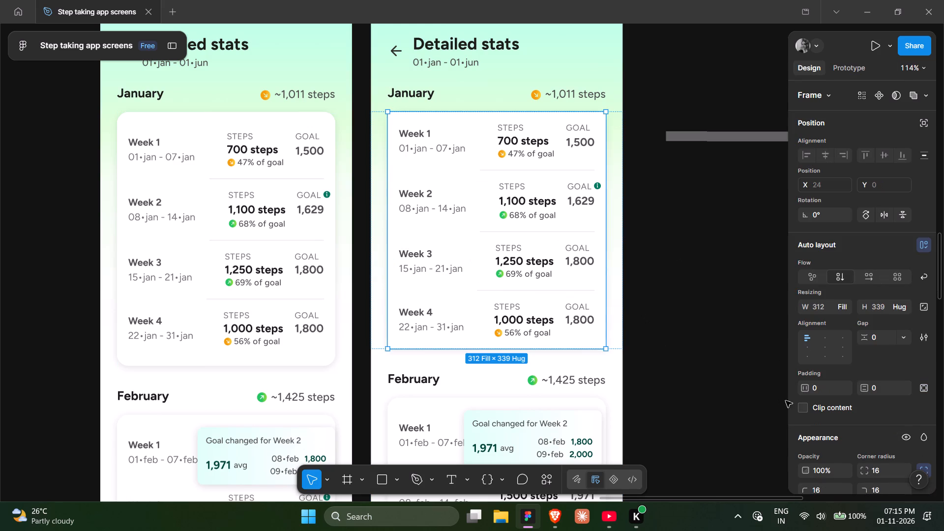
{"action": "left_click", "coordinate": [806, 407]}
{"action": "left_click", "coordinate": [664, 229]}
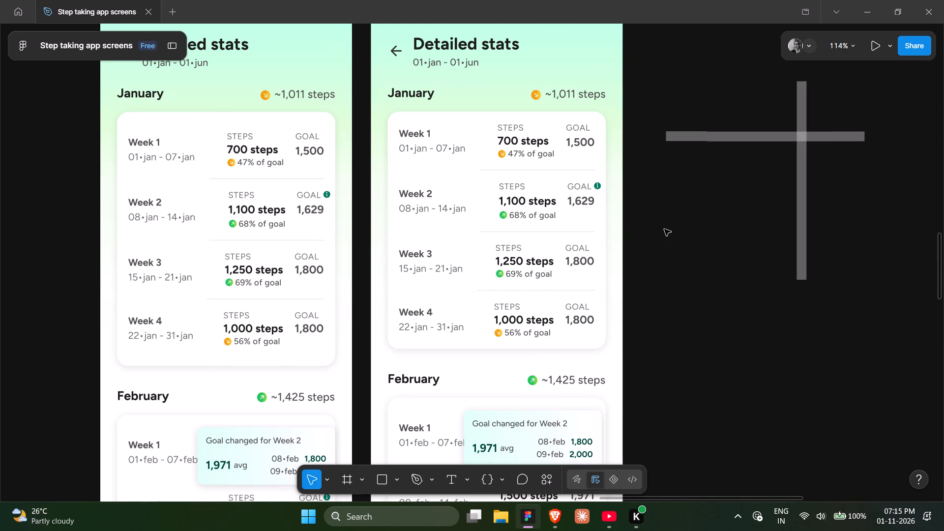
{"action": "left_click", "coordinate": [676, 261]}
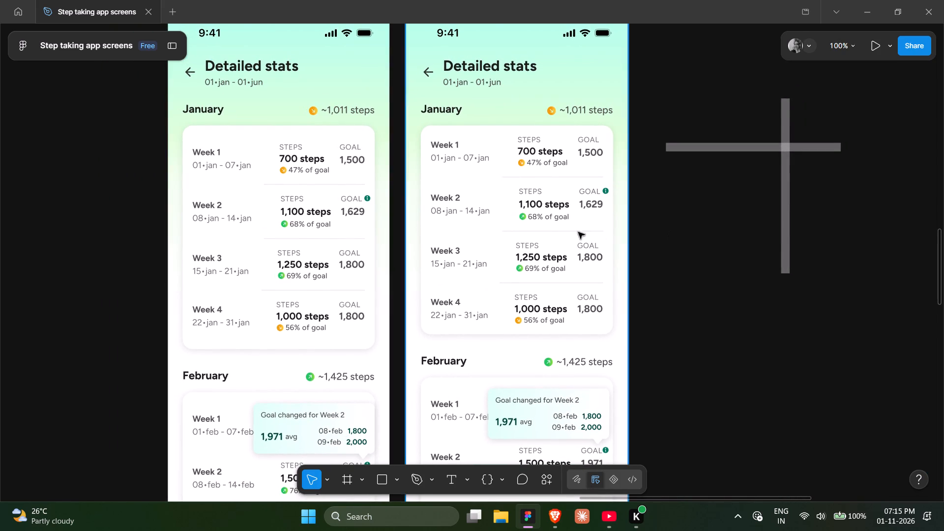
Move the vertical measuring bar onto the second screen's January card, flush with the inside of the card's right edge.
{"action": "scroll", "coordinate": [551, 230], "scroll_direction": "up", "scroll_amount": 1}
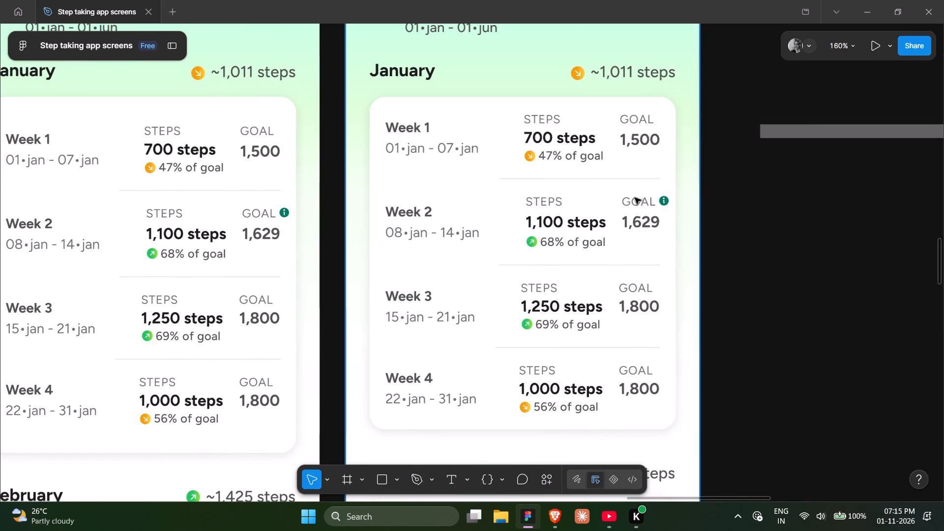
{"action": "left_click", "coordinate": [767, 254]}
{"action": "scroll", "coordinate": [767, 254], "scroll_direction": "left", "scroll_amount": 2}
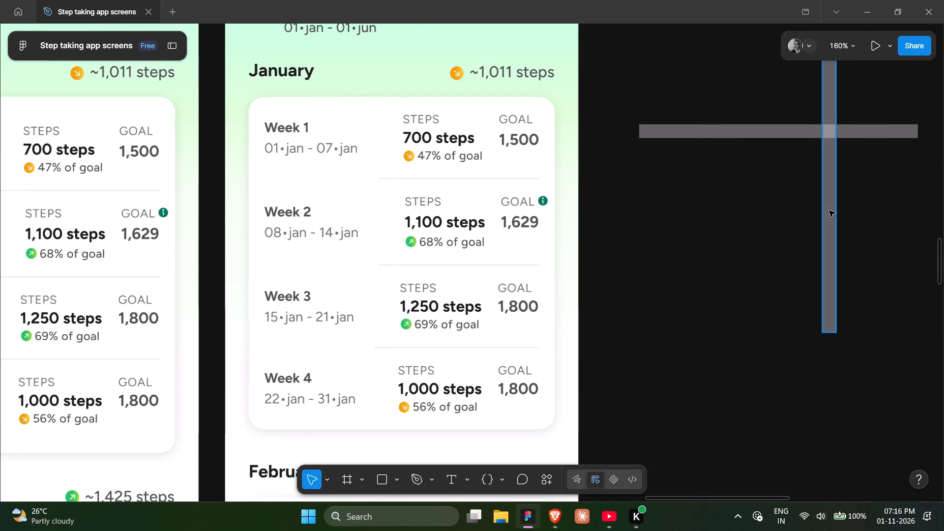
{"action": "left_click_drag", "start_coordinate": [827, 211], "coordinate": [595, 220]}
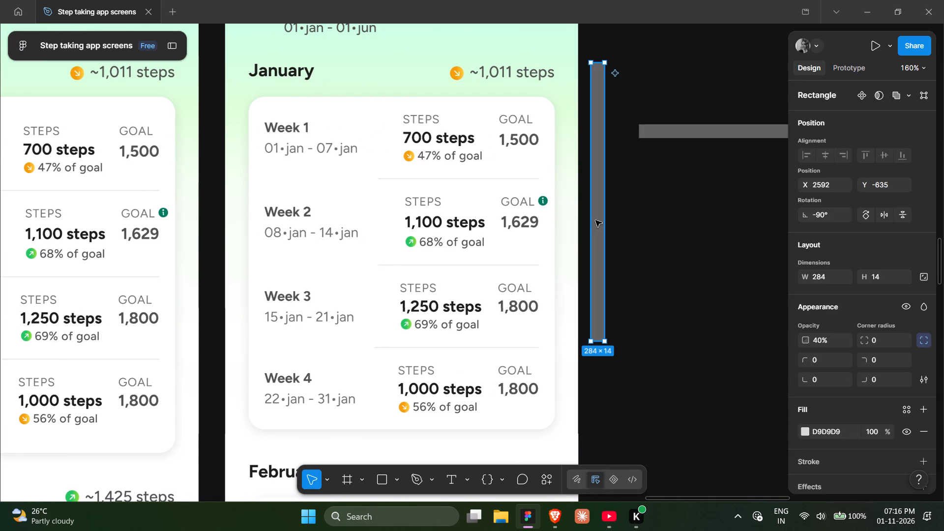
{"action": "key", "text": "Left"}
{"action": "key", "text": "Left"}
{"action": "key", "text": "Left"}
{"action": "key", "text": "Left"}
{"action": "key", "text": "Left"}
{"action": "key", "text": "Left"}
{"action": "key", "text": "Left"}
{"action": "key", "text": "Left"}
{"action": "key", "text": "Left"}
{"action": "key", "text": "Left"}
{"action": "key", "text": "Left"}
{"action": "key", "text": "Left"}
{"action": "key", "text": "Left"}
{"action": "key", "text": "Left"}
{"action": "key", "text": "Left"}
{"action": "key", "text": "Left"}
{"action": "key", "text": "Left"}
{"action": "key", "text": "Left"}
{"action": "key", "text": "Left"}
{"action": "key", "text": "Left"}
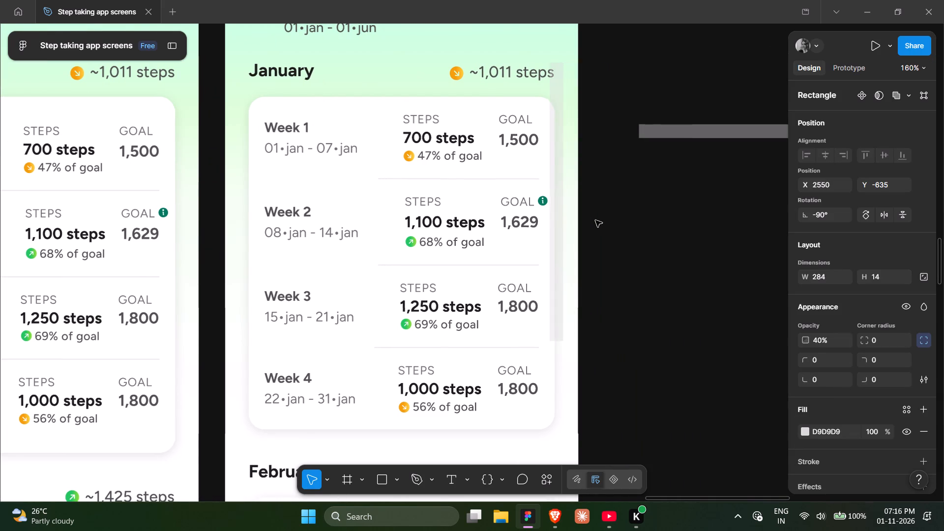
{"action": "key", "text": "Right"}
{"action": "key", "text": "Right"}
{"action": "key", "text": "Right"}
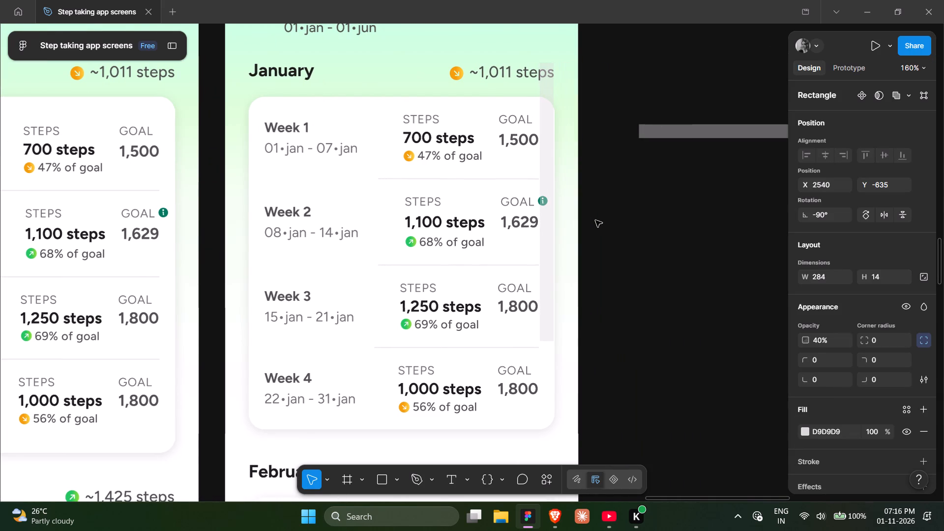
{"action": "key", "text": "Right"}
Move the horizontal measuring bar onto the second screen's January card, flush with the card's top edge at Y -600.
{"action": "left_click_drag", "start_coordinate": [727, 132], "coordinate": [653, 124]}
{"action": "left_click_drag", "start_coordinate": [777, 122], "coordinate": [665, 120]}
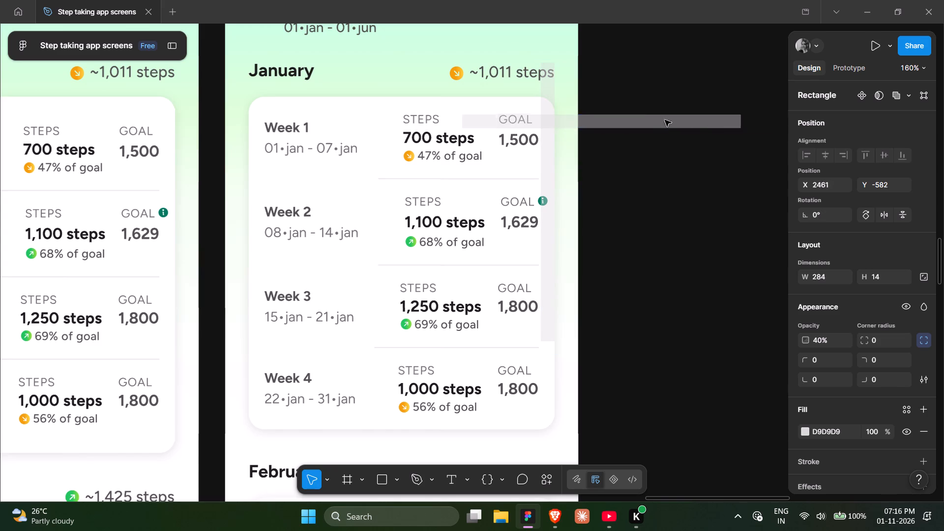
{"action": "left_click_drag", "start_coordinate": [665, 120], "coordinate": [621, 102]}
{"action": "scroll", "coordinate": [621, 102], "scroll_direction": "right", "scroll_amount": 1}
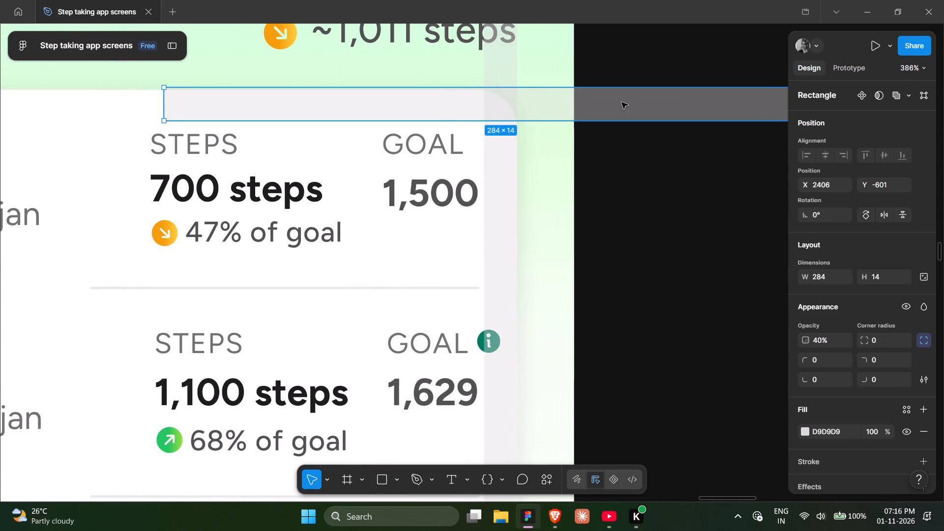
{"action": "key", "text": "Down"}
{"action": "key", "text": "Down"}
{"action": "key", "text": "Up"}
{"action": "scroll", "coordinate": [621, 102], "scroll_direction": "right", "scroll_amount": 1}
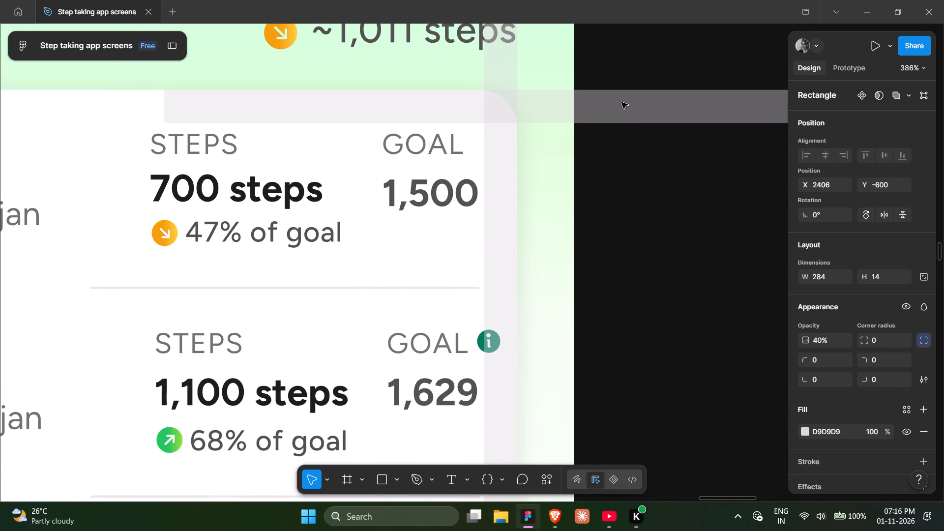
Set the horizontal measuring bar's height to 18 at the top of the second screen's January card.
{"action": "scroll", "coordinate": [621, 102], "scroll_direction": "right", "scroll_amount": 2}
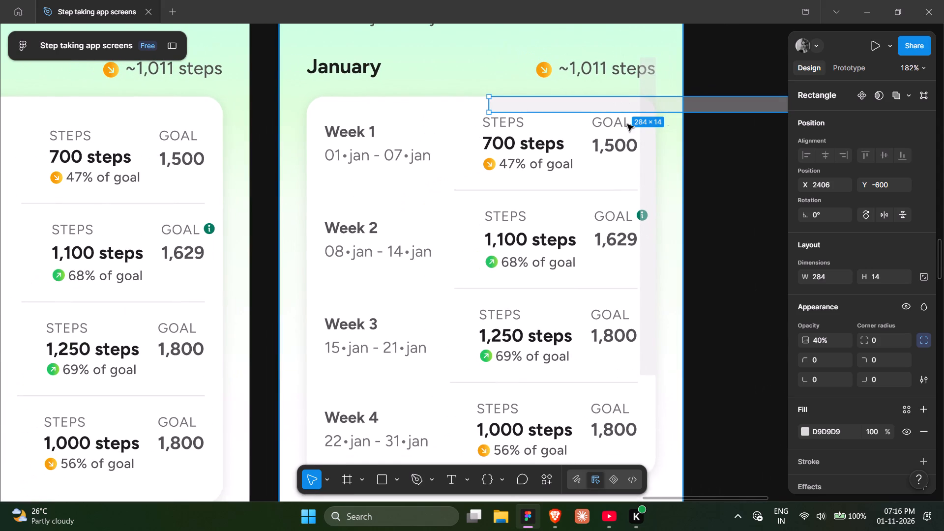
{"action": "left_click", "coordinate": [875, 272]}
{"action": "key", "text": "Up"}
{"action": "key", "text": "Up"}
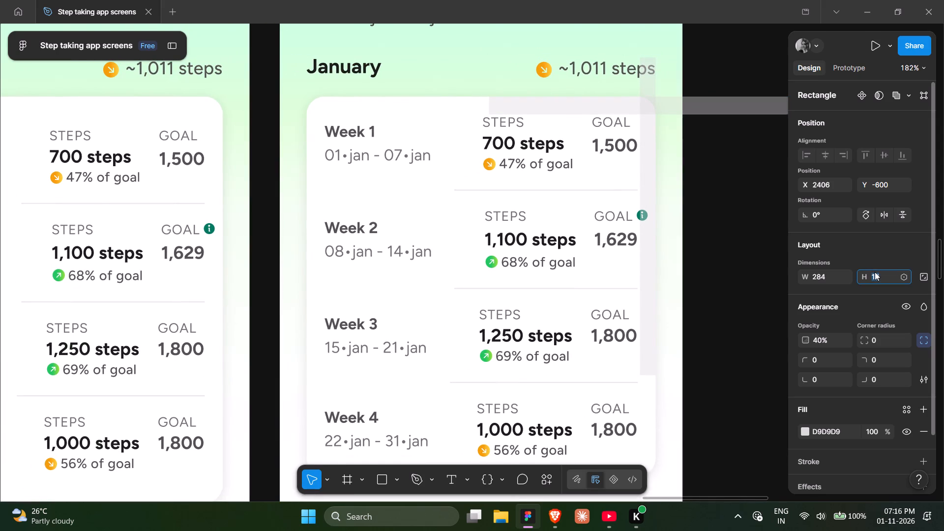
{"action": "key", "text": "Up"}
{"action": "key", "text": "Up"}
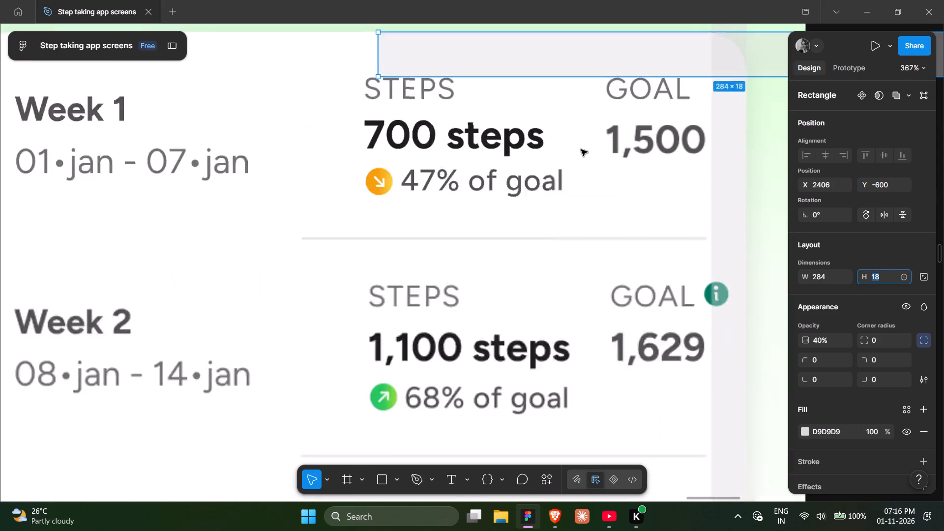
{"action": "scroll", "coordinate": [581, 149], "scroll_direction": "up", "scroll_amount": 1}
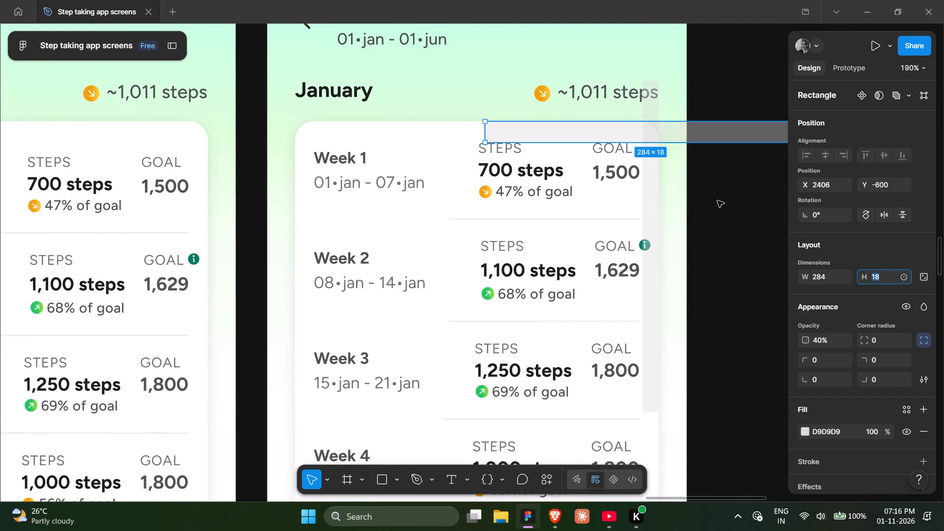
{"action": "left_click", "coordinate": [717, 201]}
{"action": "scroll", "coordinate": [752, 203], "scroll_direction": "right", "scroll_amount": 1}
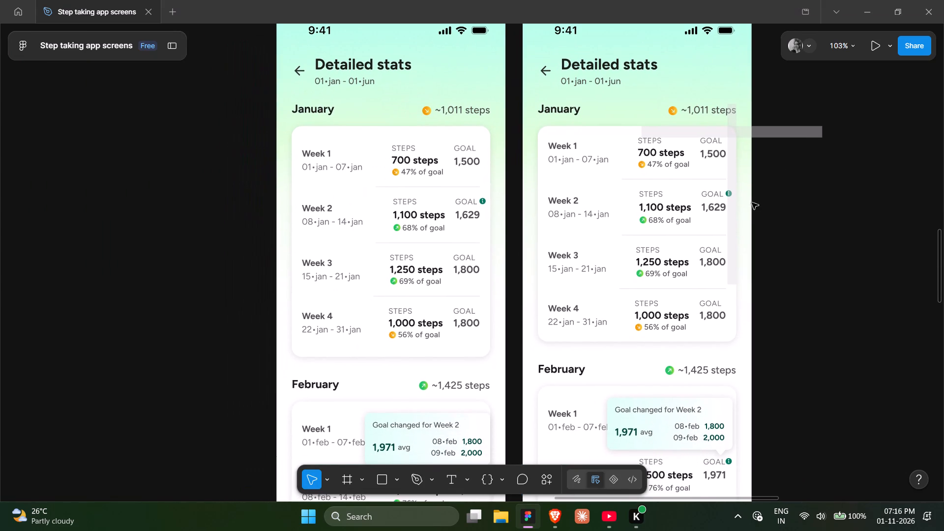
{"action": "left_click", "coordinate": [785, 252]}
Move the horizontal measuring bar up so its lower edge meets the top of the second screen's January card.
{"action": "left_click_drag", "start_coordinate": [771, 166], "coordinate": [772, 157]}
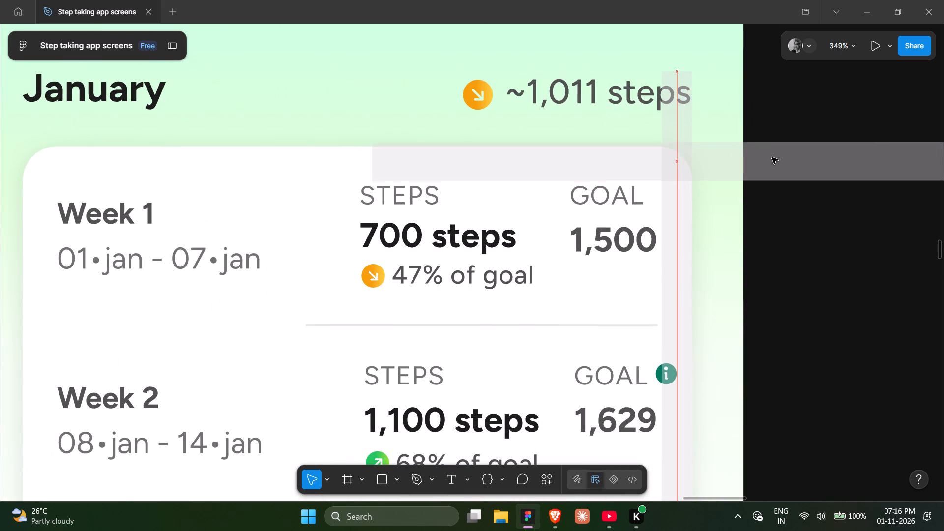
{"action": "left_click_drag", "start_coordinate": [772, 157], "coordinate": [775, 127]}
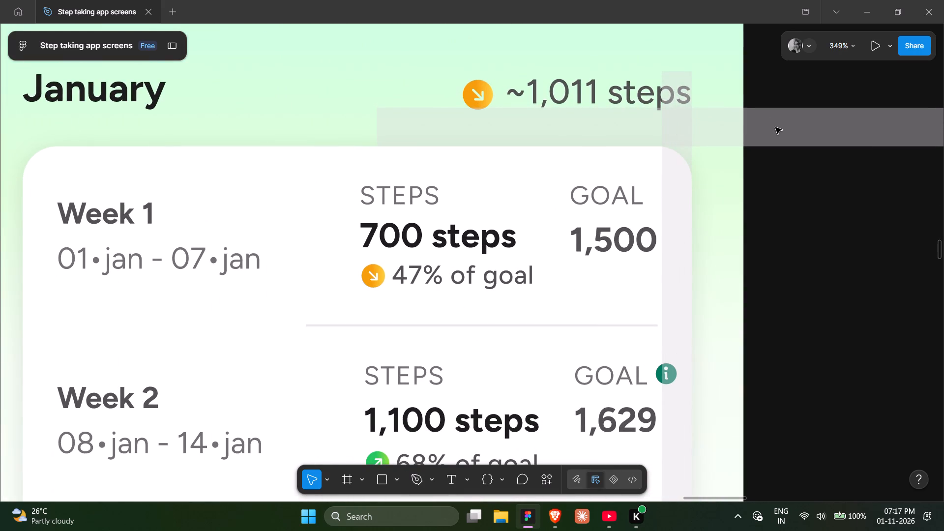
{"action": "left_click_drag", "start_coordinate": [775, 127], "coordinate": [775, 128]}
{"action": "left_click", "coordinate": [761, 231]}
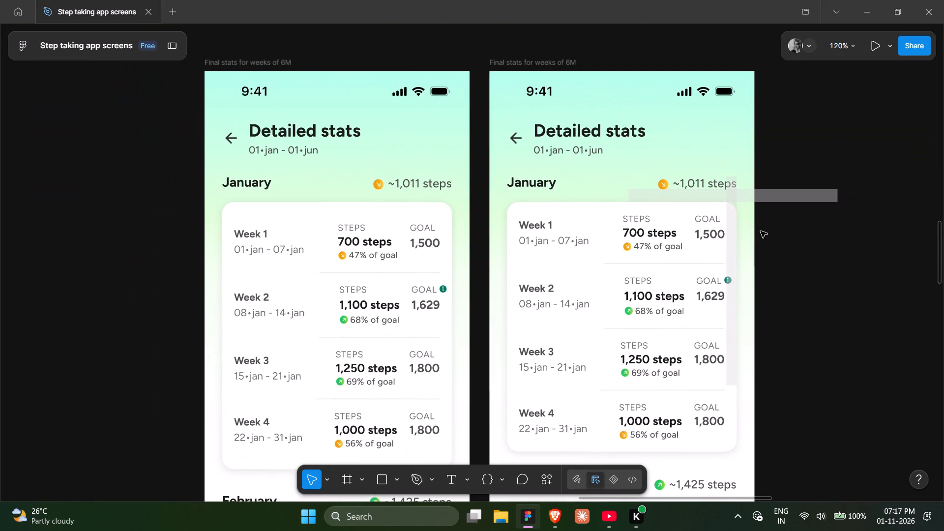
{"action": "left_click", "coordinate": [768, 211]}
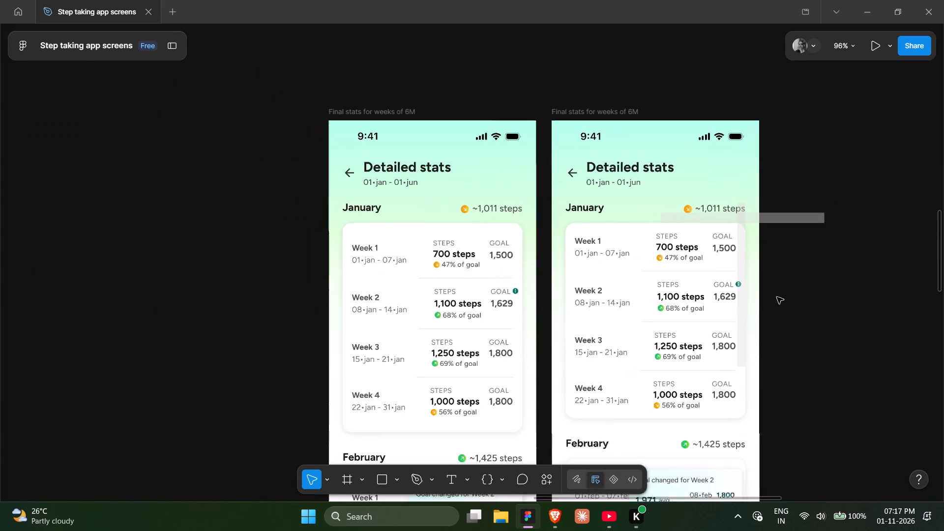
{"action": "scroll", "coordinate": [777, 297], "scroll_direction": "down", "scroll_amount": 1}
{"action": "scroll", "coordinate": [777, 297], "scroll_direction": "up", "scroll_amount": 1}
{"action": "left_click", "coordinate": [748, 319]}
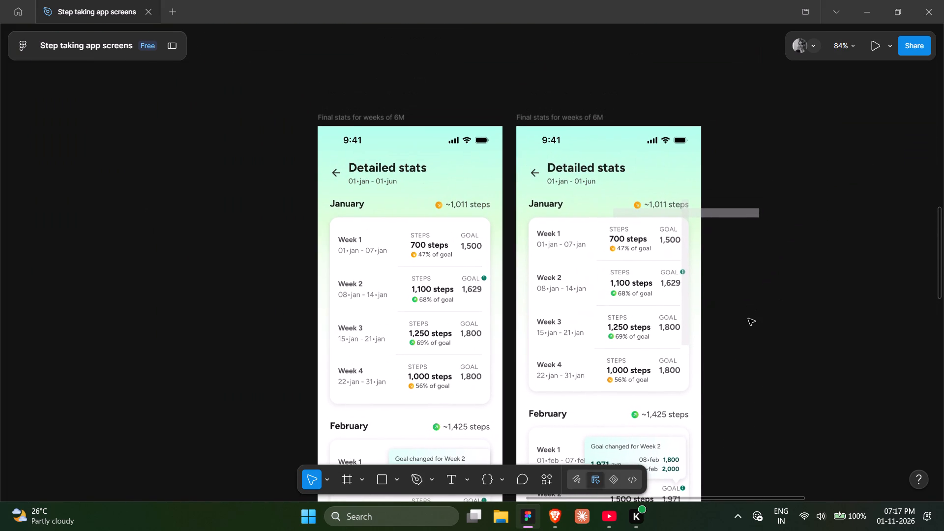
Move the horizontal measuring bar to the first screen, directly beneath the header's date range, at X 1770 and Y -663.
{"action": "scroll", "coordinate": [748, 319], "scroll_direction": "left", "scroll_amount": 1}
{"action": "left_click_drag", "start_coordinate": [694, 214], "coordinate": [237, 181]}
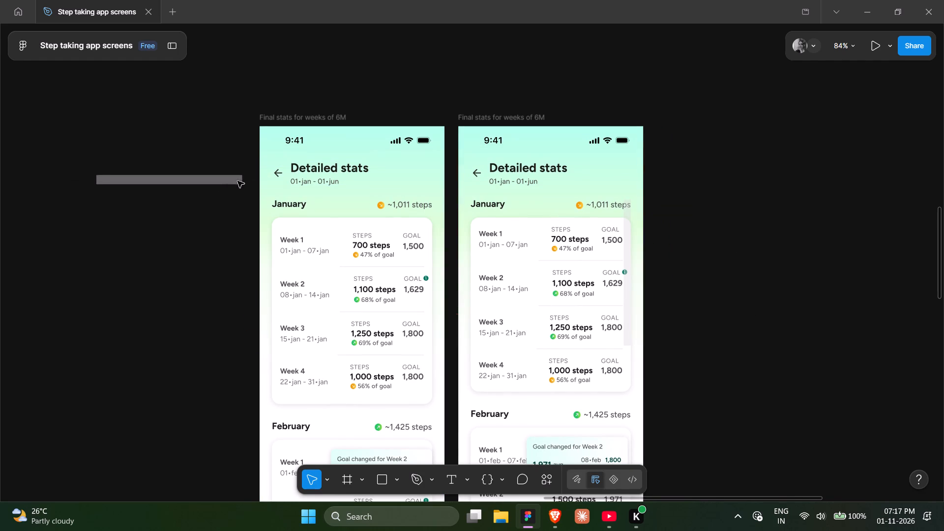
{"action": "left_click_drag", "start_coordinate": [237, 181], "coordinate": [246, 181]}
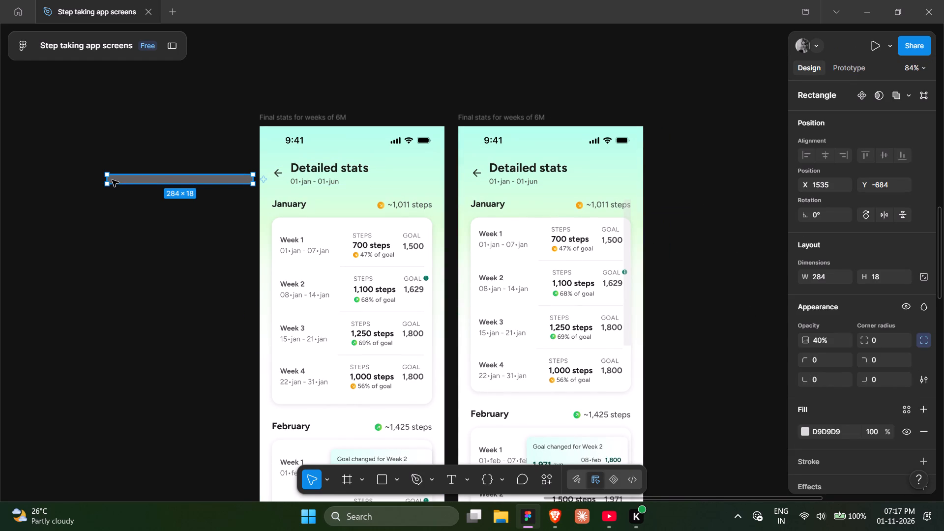
{"action": "left_click_drag", "start_coordinate": [112, 180], "coordinate": [233, 184]}
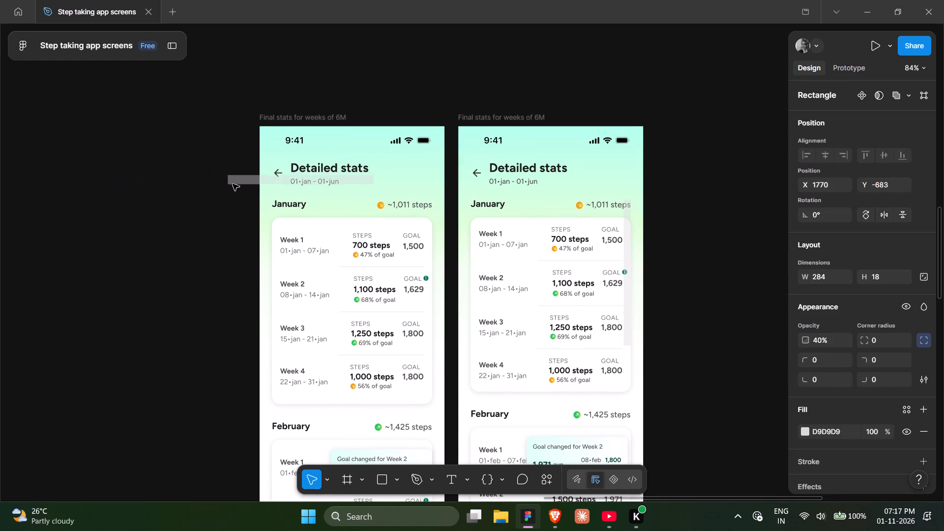
{"action": "left_click_drag", "start_coordinate": [233, 184], "coordinate": [232, 193]}
{"action": "key", "text": "Up"}
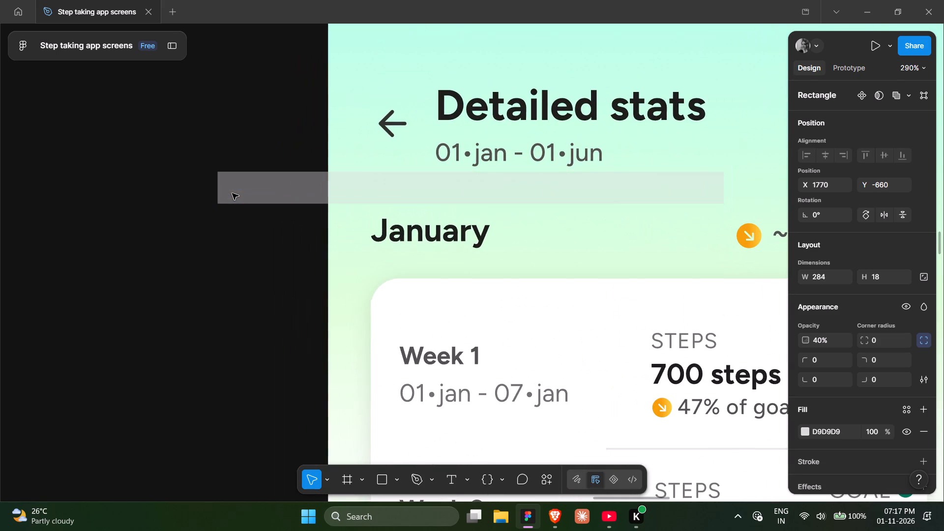
{"action": "key", "text": "Up"}
{"action": "key", "text": "Up"}
{"action": "key", "text": "Up"}
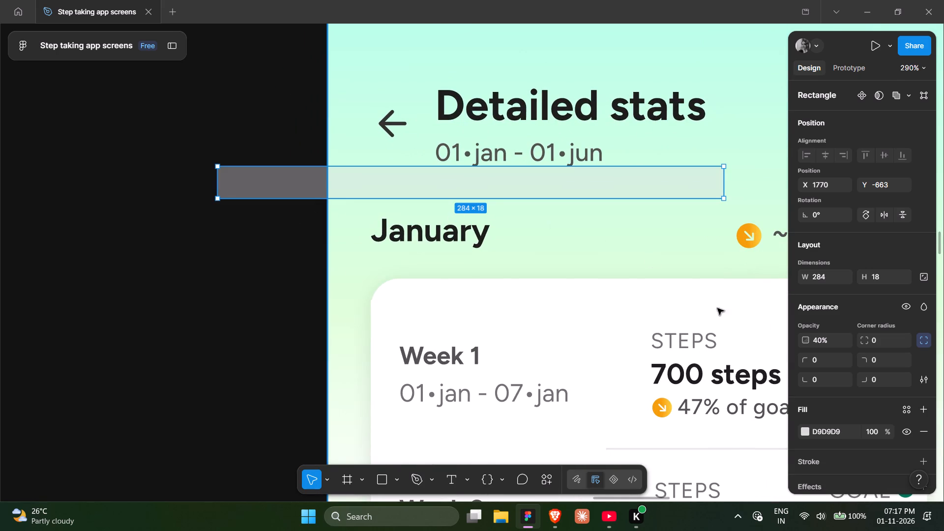
Set the measuring bar's height to 29 to span the gap between the date range and the January heading.
{"action": "left_click", "coordinate": [878, 278]}
{"action": "key", "text": "Up"}
{"action": "key", "text": "Up"}
{"action": "key", "text": "Up"}
{"action": "key", "text": "Up"}
{"action": "key", "text": "Up"}
{"action": "key", "text": "Up"}
{"action": "key", "text": "Up"}
{"action": "key", "text": "Up"}
{"action": "key", "text": "Up"}
{"action": "key", "text": "Up"}
{"action": "key", "text": "Up"}
{"action": "key", "text": "Up"}
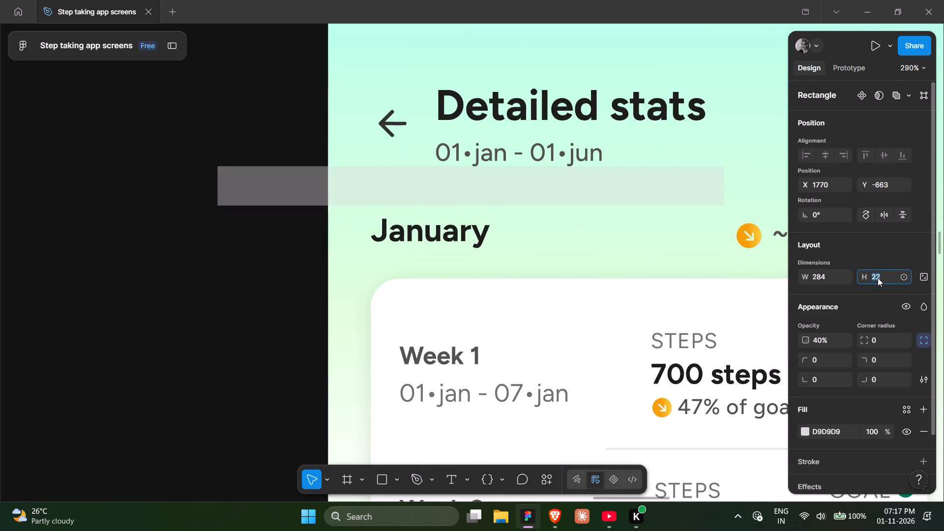
{"action": "key", "text": "Down"}
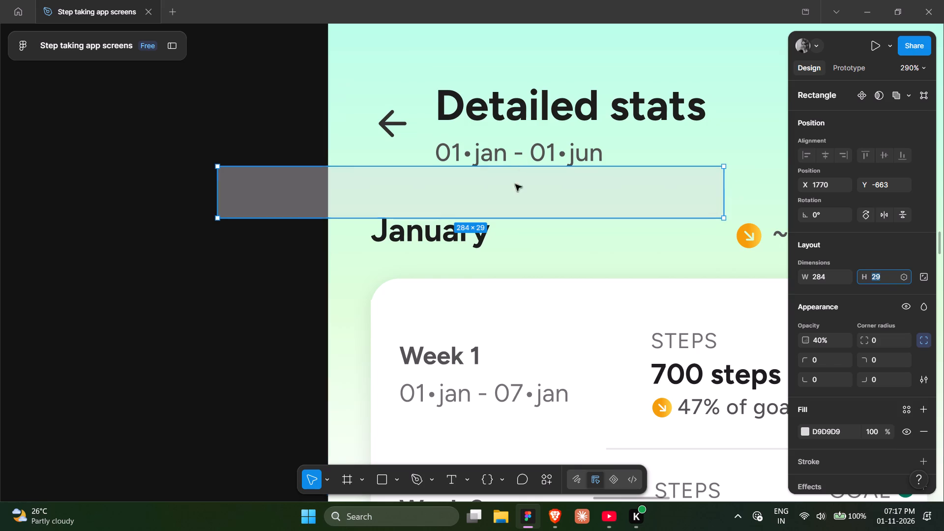
Move the measuring bar onto the first screen's January card, flush with the card's top edge at Y -600.
{"action": "left_click_drag", "start_coordinate": [283, 199], "coordinate": [289, 313]}
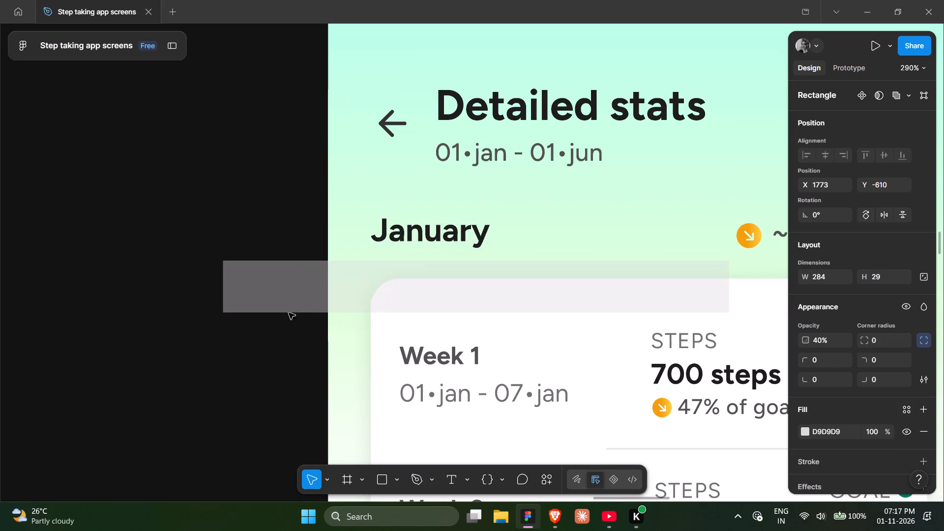
{"action": "left_click_drag", "start_coordinate": [289, 313], "coordinate": [290, 311]}
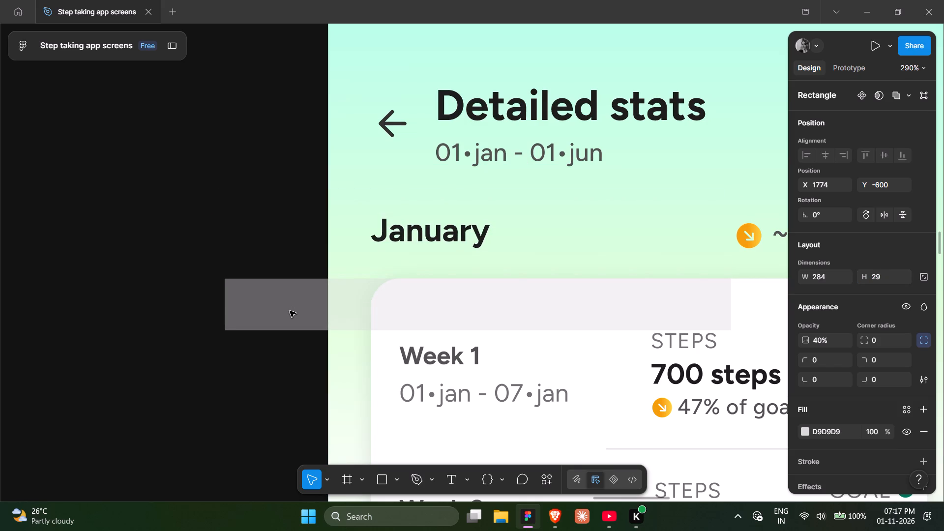
{"action": "left_click_drag", "start_coordinate": [290, 311], "coordinate": [290, 312]}
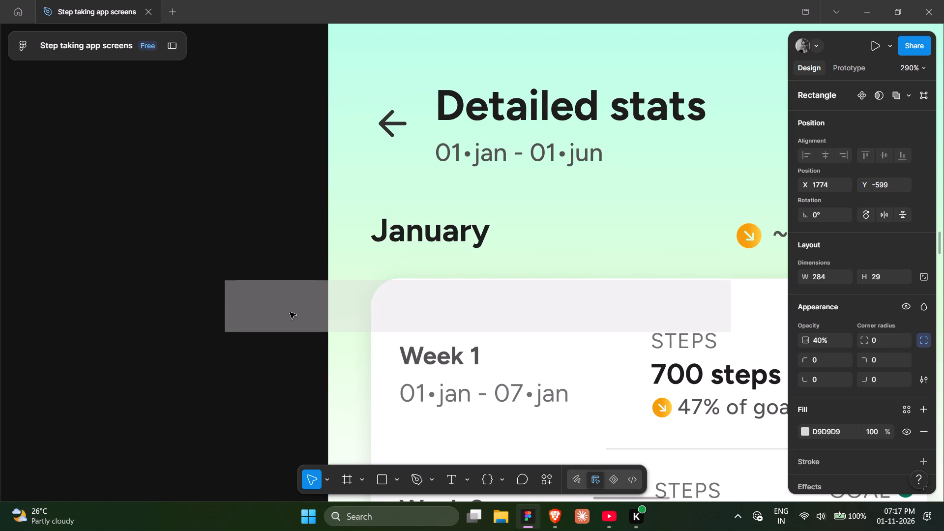
{"action": "left_click_drag", "start_coordinate": [290, 312], "coordinate": [290, 311]}
Compare the January card's spacing on the two Detailed stats screens against the measuring bars.
{"action": "left_click", "coordinate": [202, 373]}
{"action": "scroll", "coordinate": [202, 373], "scroll_direction": "down", "scroll_amount": 1}
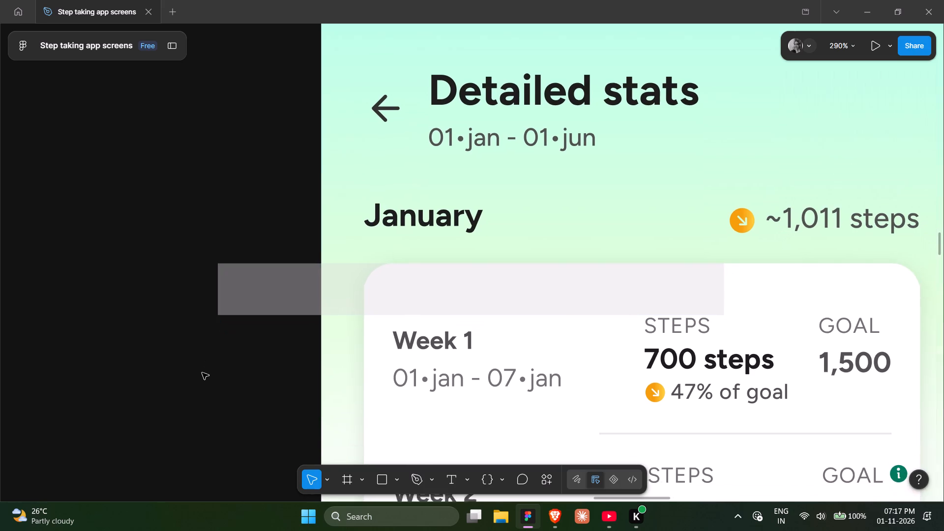
{"action": "scroll", "coordinate": [202, 373], "scroll_direction": "down", "scroll_amount": 1}
{"action": "left_click", "coordinate": [215, 338]}
{"action": "scroll", "coordinate": [215, 338], "scroll_direction": "down", "scroll_amount": 1}
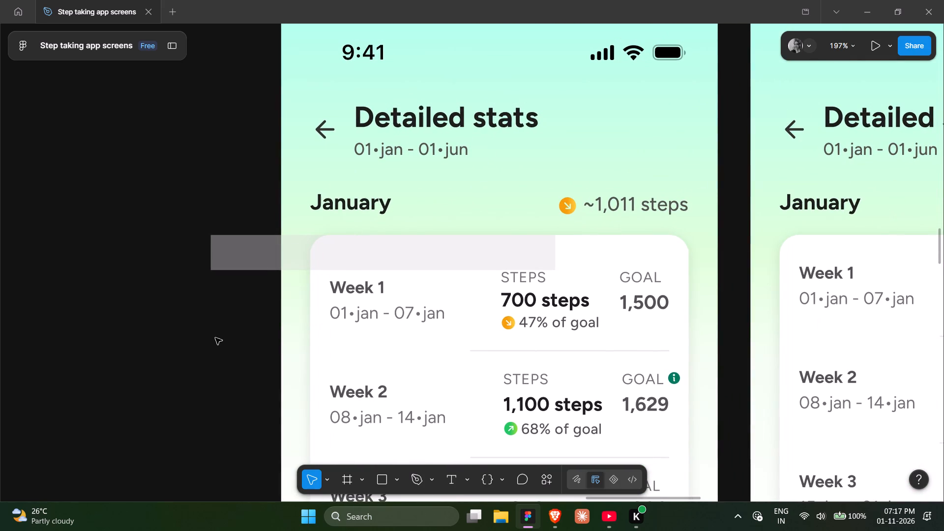
{"action": "scroll", "coordinate": [215, 338], "scroll_direction": "down", "scroll_amount": 1}
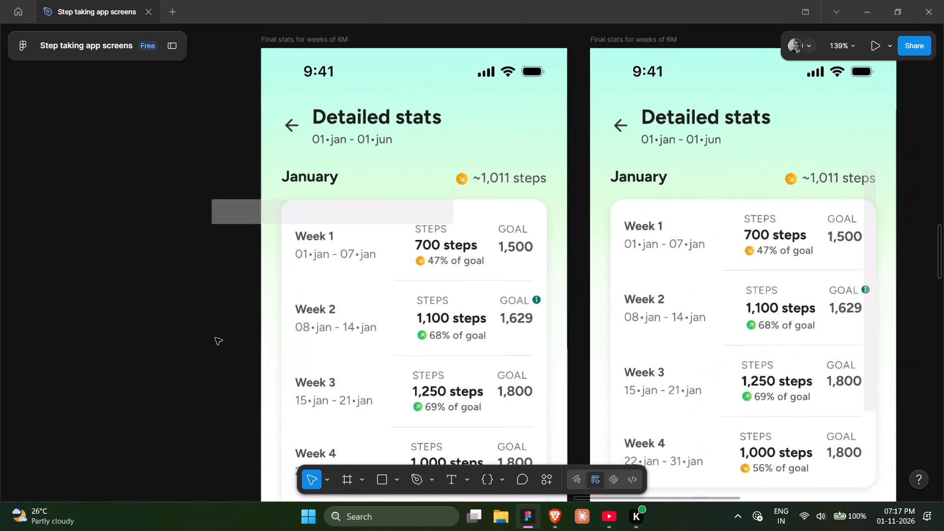
{"action": "scroll", "coordinate": [215, 338], "scroll_direction": "left", "scroll_amount": 1}
{"action": "left_click", "coordinate": [186, 338]}
{"action": "scroll", "coordinate": [186, 338], "scroll_direction": "down", "scroll_amount": 1}
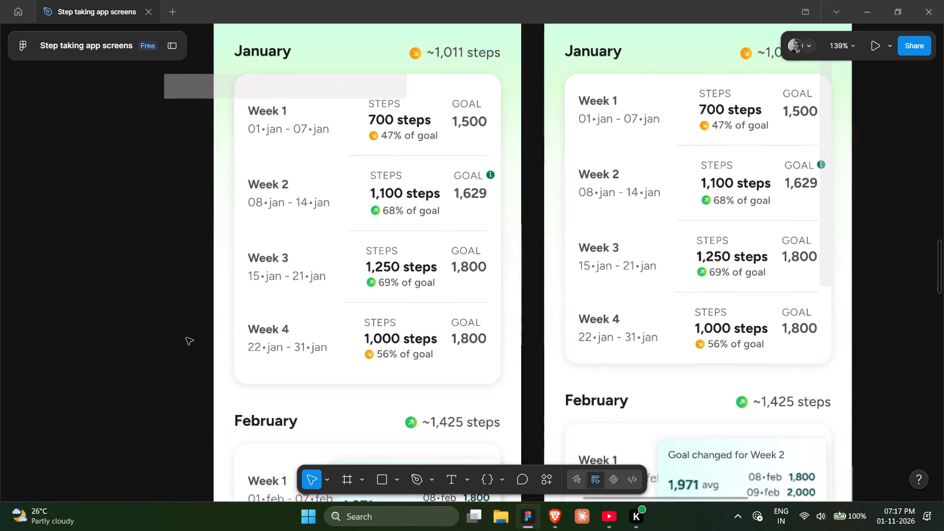
{"action": "scroll", "coordinate": [186, 338], "scroll_direction": "down", "scroll_amount": 1}
{"action": "left_click", "coordinate": [163, 269]}
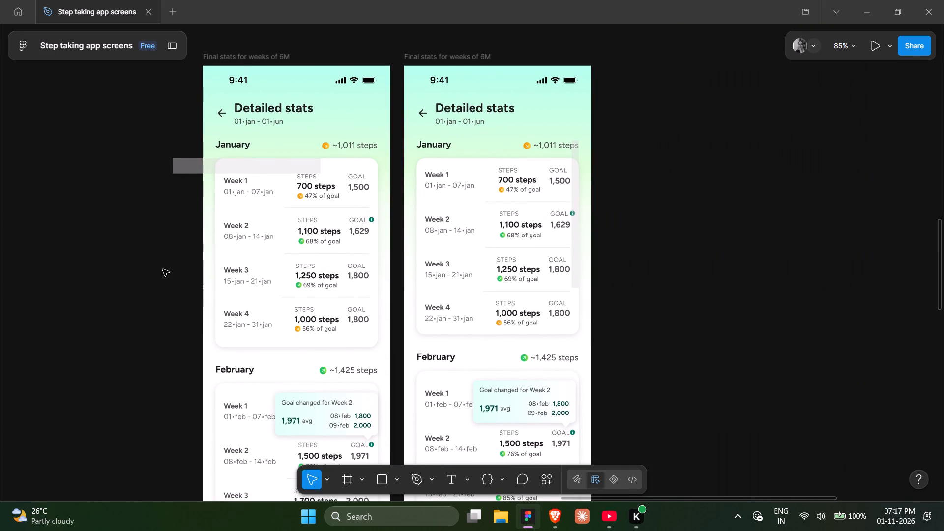
{"action": "left_click", "coordinate": [169, 245]}
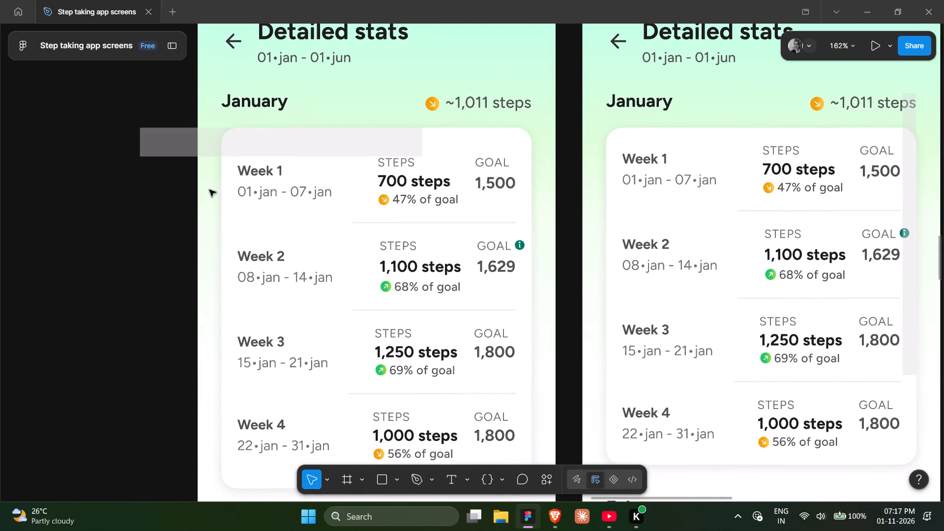
Duplicate the card's horizontal measuring bar into the gap above the first screen's January heading, at Y -663.
{"action": "scroll", "coordinate": [209, 190], "scroll_direction": "up", "scroll_amount": 1}
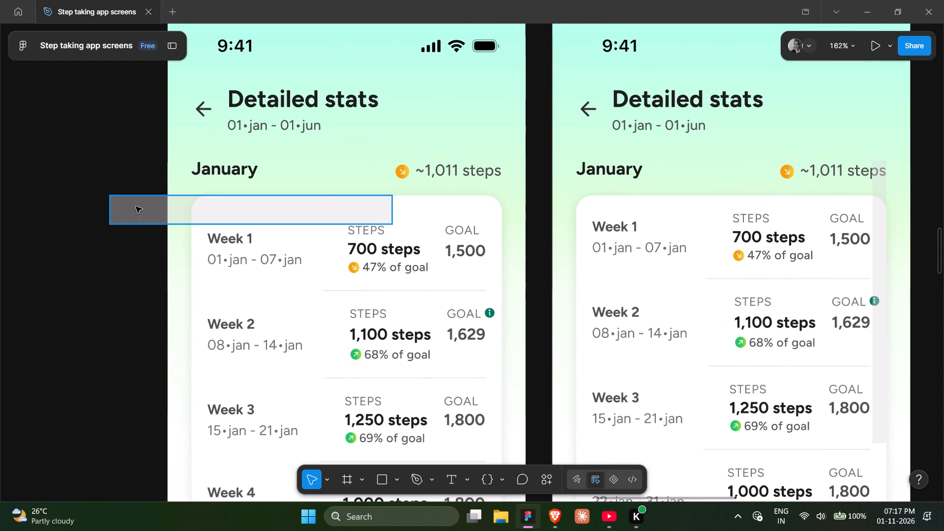
{"action": "left_click_drag", "start_coordinate": [136, 206], "coordinate": [139, 146], "text": "alt"}
{"action": "key", "text": "Down"}
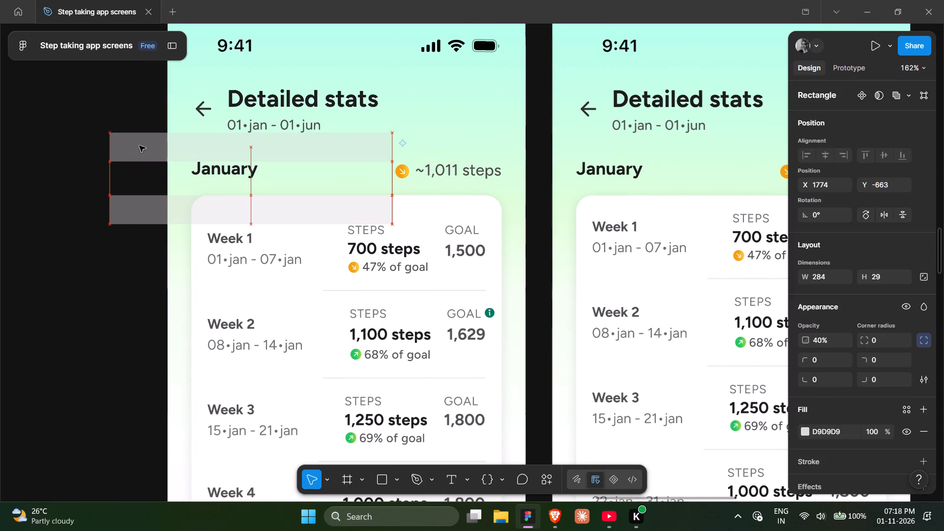
{"action": "key", "text": "Down"}
{"action": "key", "text": "Up"}
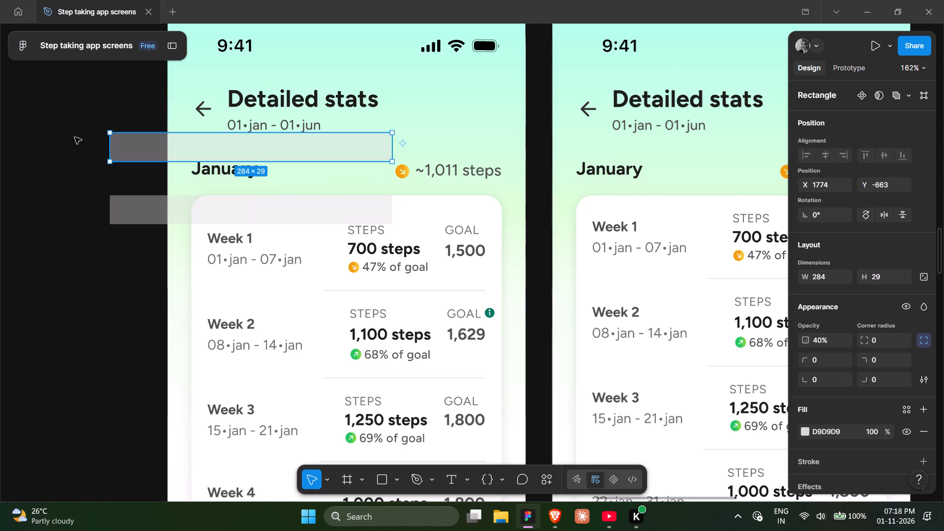
{"action": "left_click", "coordinate": [45, 250]}
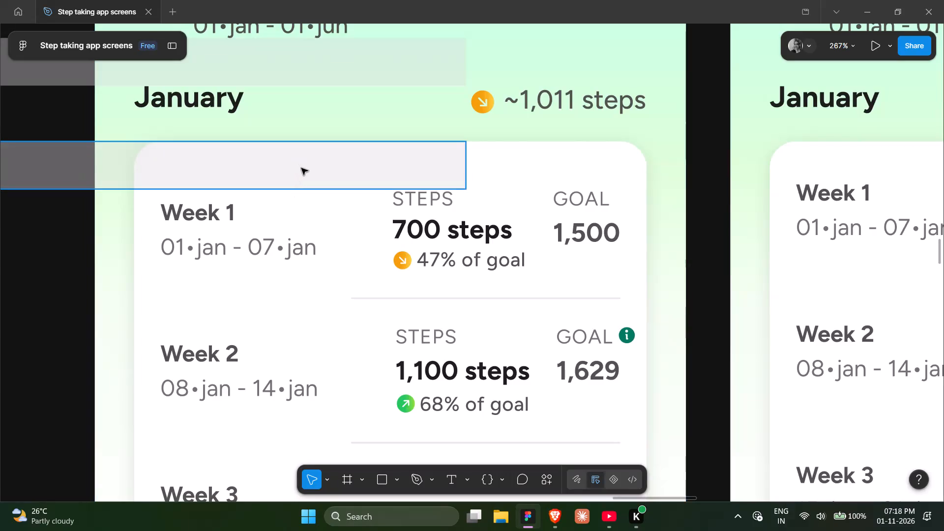
Duplicate the card's measuring bar at Y -617 and resize the copy to 401 × 17, filling the gap between the January heading and card.
{"action": "left_click_drag", "start_coordinate": [302, 169], "coordinate": [301, 141], "text": "alt"}
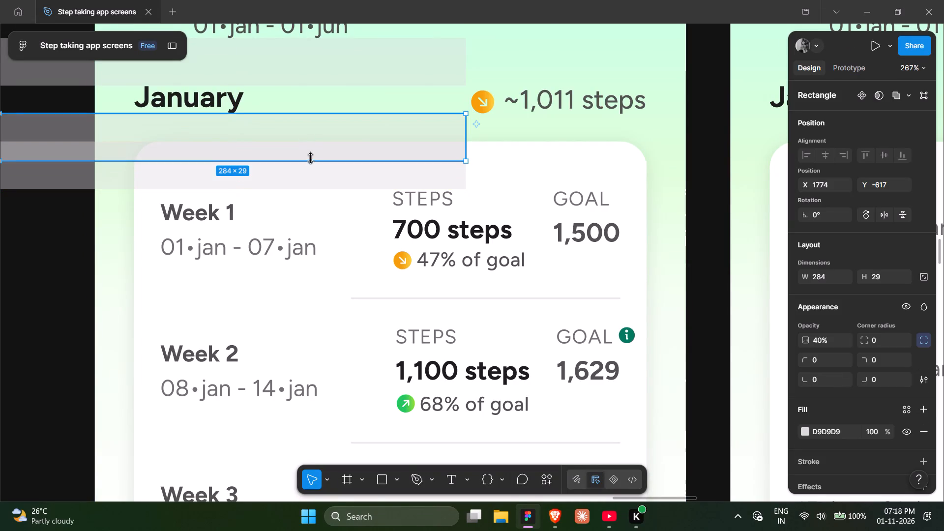
{"action": "left_click_drag", "start_coordinate": [310, 159], "coordinate": [308, 141]}
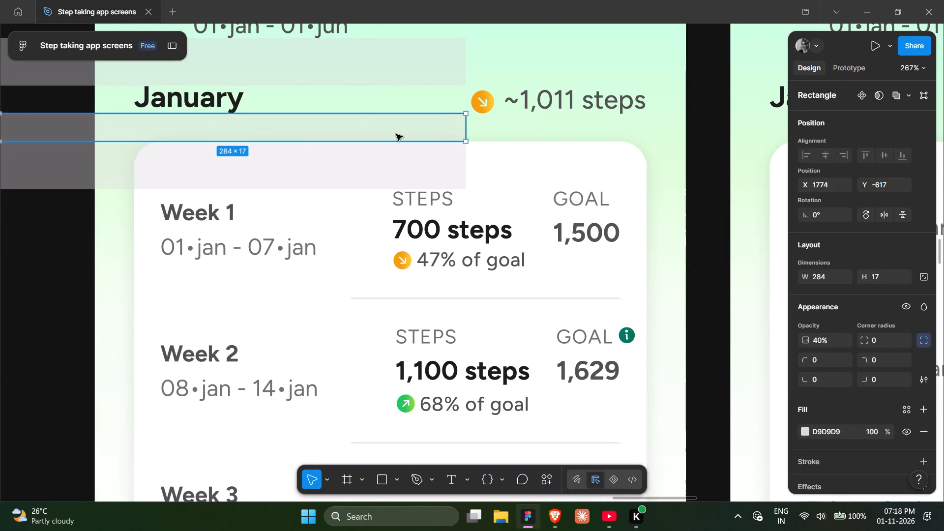
{"action": "left_click_drag", "start_coordinate": [468, 126], "coordinate": [637, 122]}
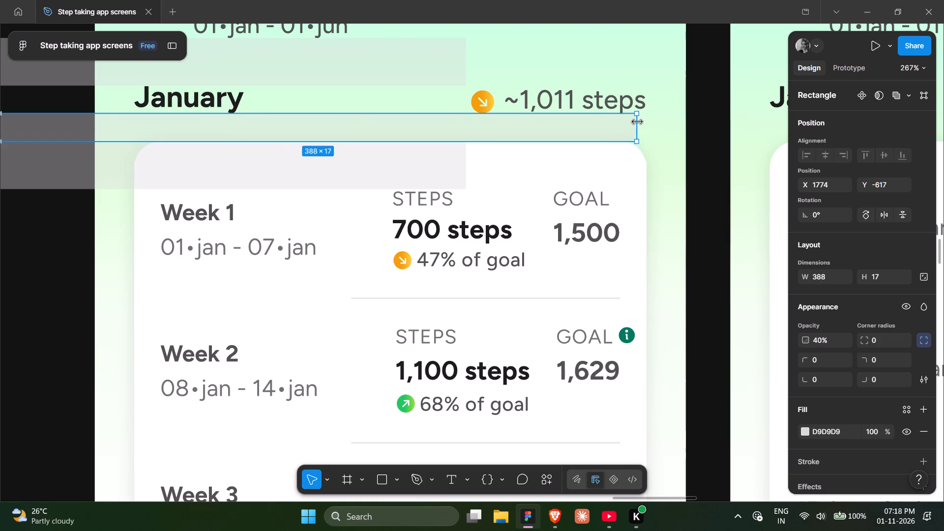
{"action": "left_click_drag", "start_coordinate": [637, 122], "coordinate": [658, 121]}
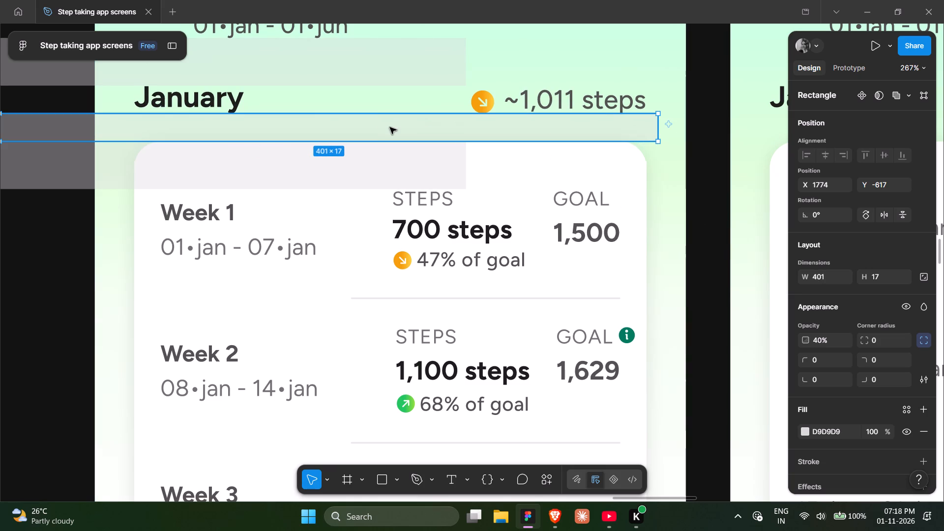
Duplicate the 401 × 17 measuring bar into the first screen's January card, between Week 1's stats and the divider below, at Y -522.
{"action": "left_click_drag", "start_coordinate": [390, 127], "coordinate": [396, 286], "text": "alt"}
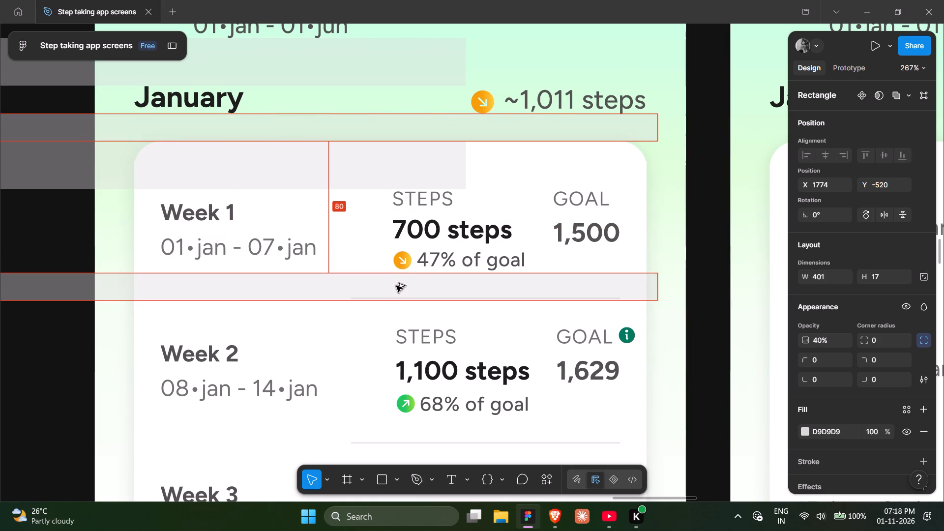
{"action": "left_click_drag", "start_coordinate": [396, 286], "coordinate": [396, 284], "text": "alt"}
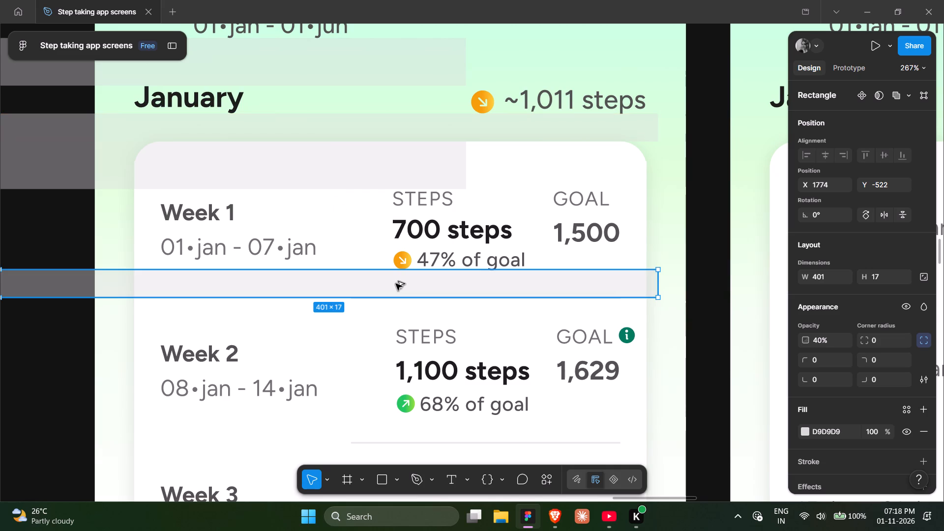
{"action": "left_click", "coordinate": [71, 324]}
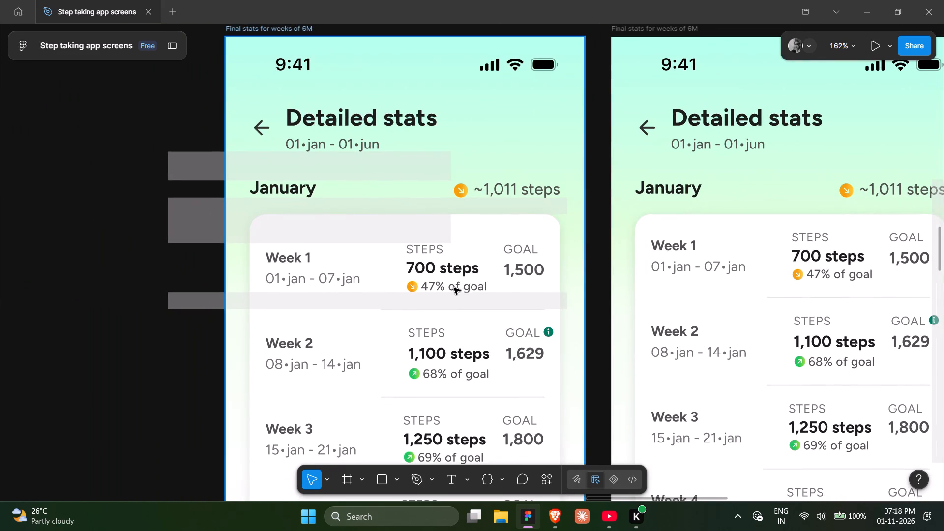
{"action": "left_click", "coordinate": [463, 295]}
{"action": "left_click", "coordinate": [472, 210]}
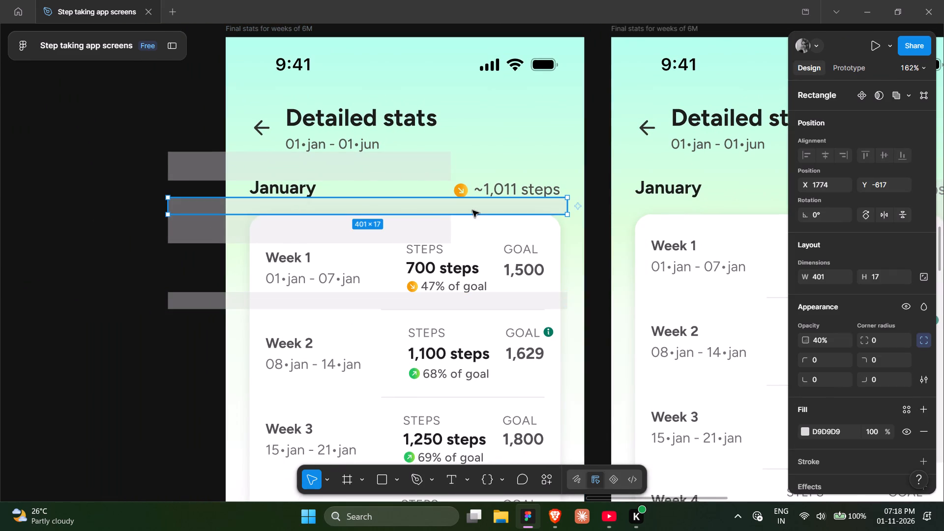
{"action": "left_click", "coordinate": [201, 352]}
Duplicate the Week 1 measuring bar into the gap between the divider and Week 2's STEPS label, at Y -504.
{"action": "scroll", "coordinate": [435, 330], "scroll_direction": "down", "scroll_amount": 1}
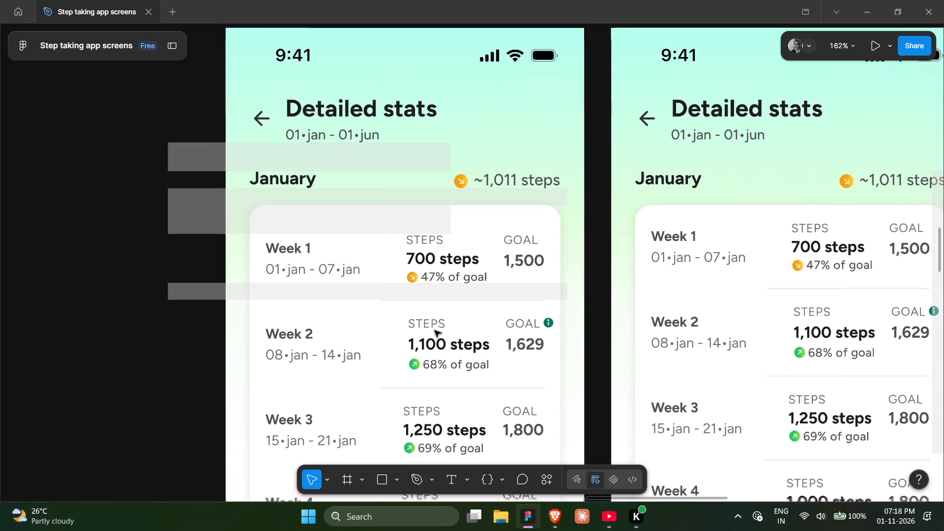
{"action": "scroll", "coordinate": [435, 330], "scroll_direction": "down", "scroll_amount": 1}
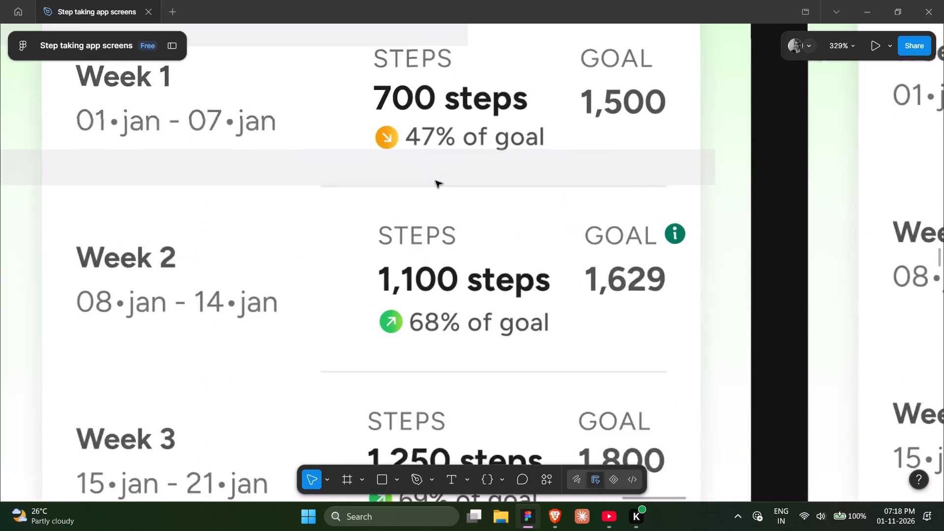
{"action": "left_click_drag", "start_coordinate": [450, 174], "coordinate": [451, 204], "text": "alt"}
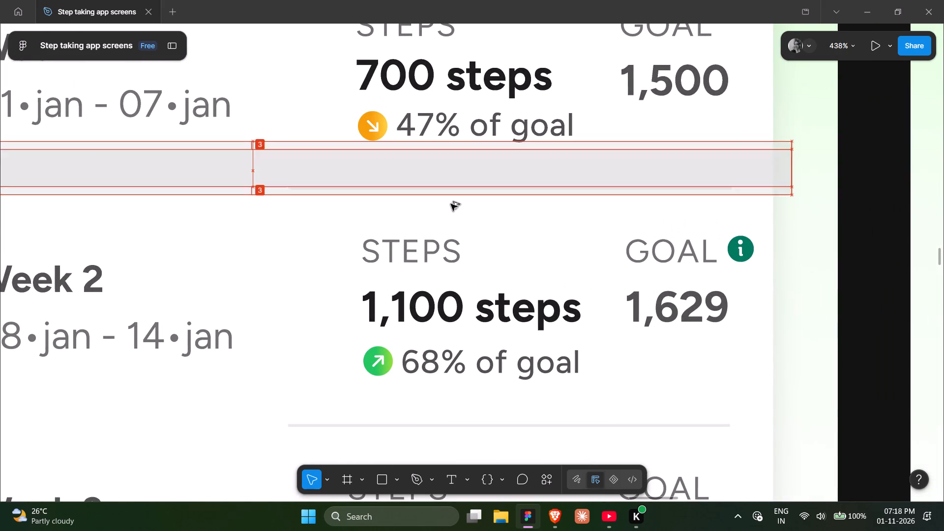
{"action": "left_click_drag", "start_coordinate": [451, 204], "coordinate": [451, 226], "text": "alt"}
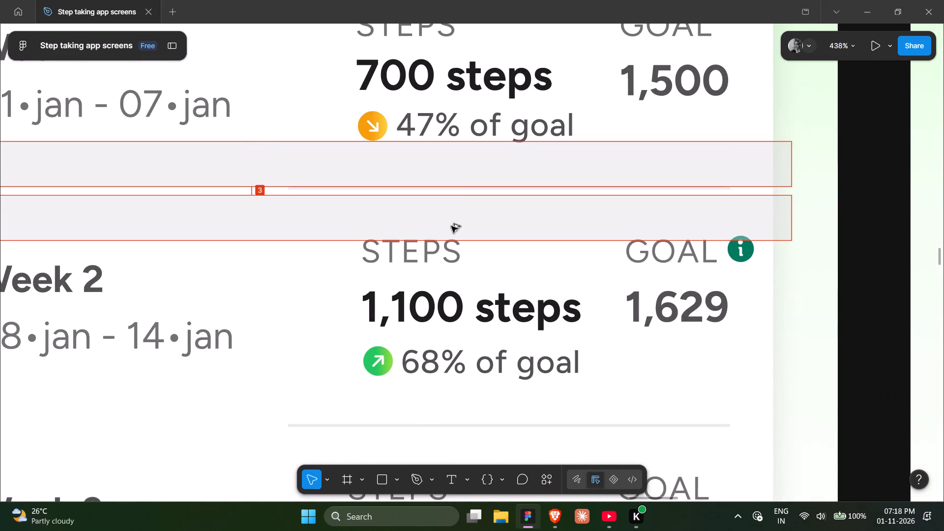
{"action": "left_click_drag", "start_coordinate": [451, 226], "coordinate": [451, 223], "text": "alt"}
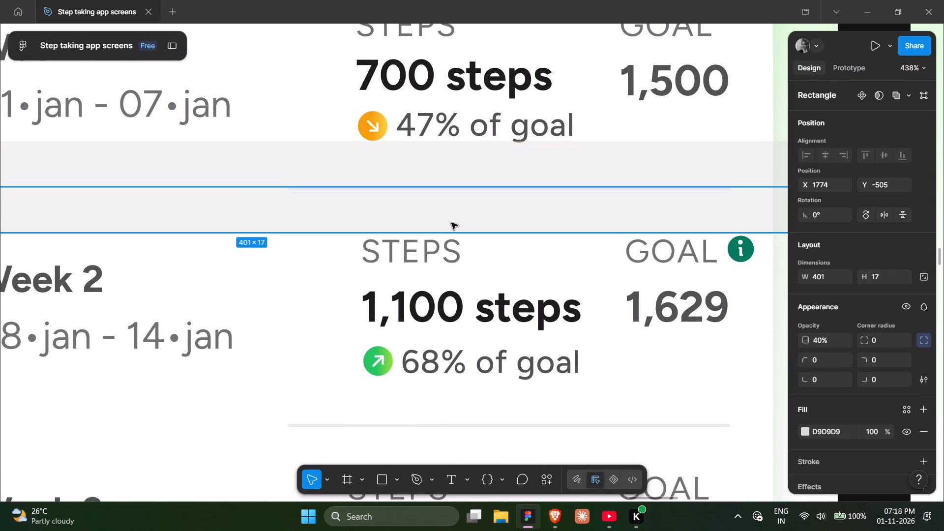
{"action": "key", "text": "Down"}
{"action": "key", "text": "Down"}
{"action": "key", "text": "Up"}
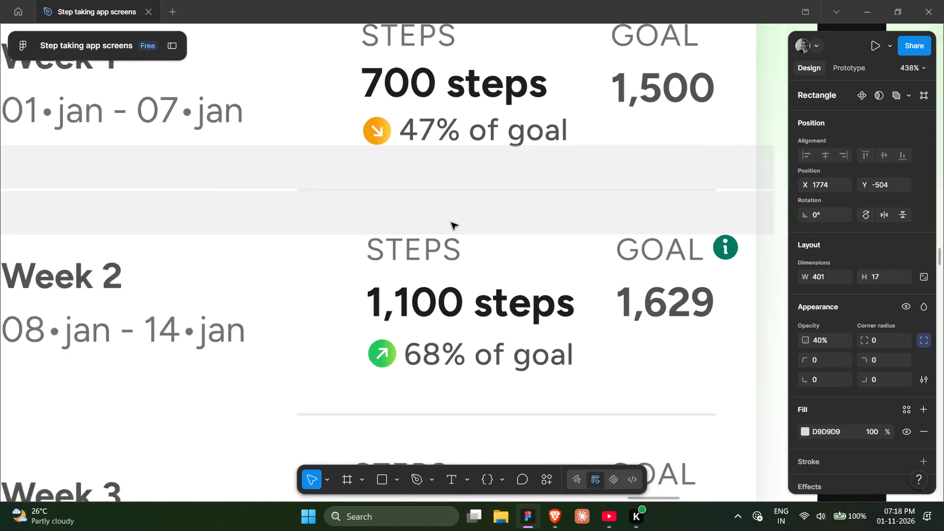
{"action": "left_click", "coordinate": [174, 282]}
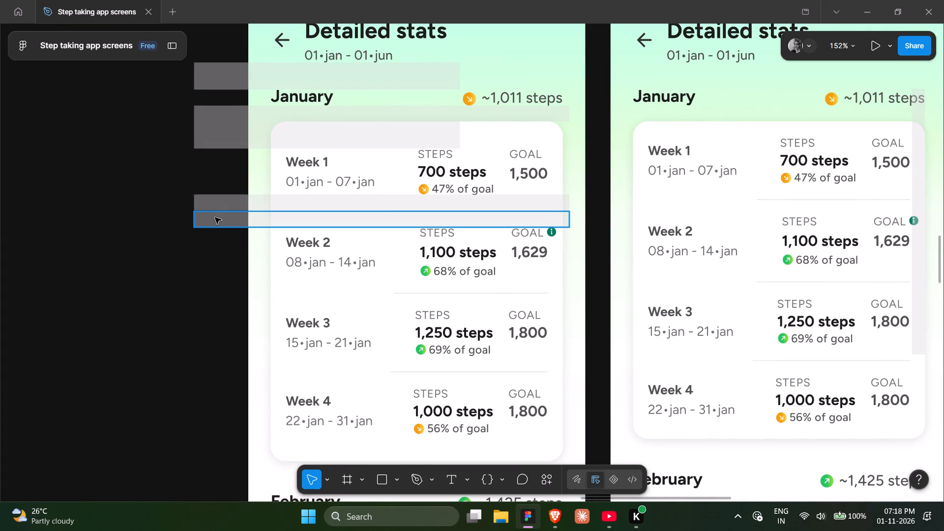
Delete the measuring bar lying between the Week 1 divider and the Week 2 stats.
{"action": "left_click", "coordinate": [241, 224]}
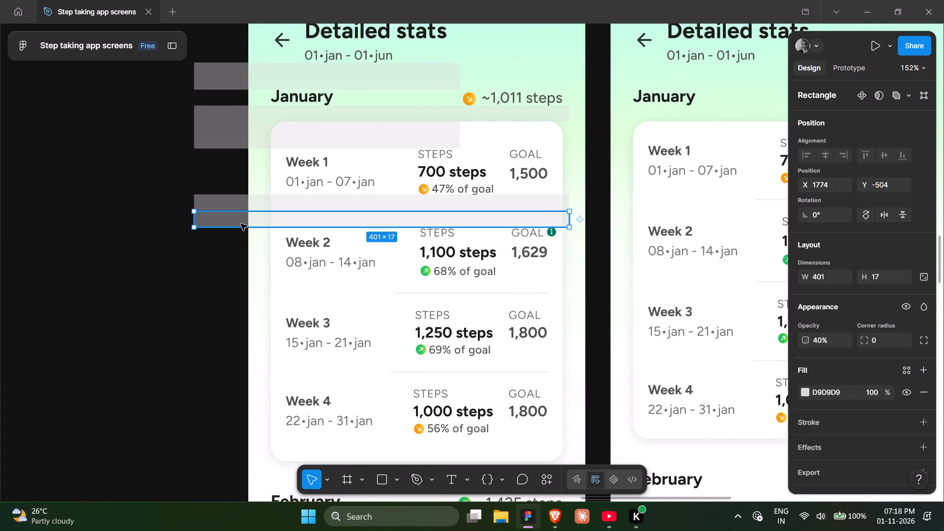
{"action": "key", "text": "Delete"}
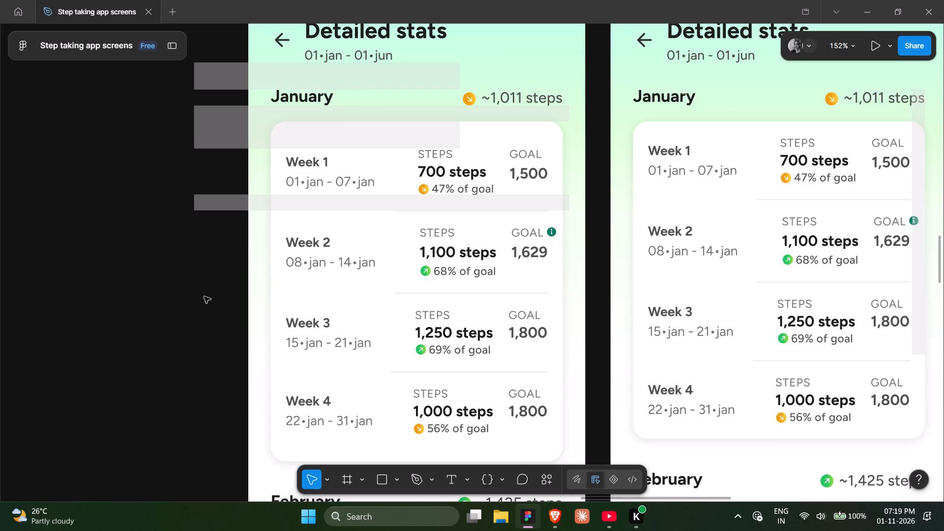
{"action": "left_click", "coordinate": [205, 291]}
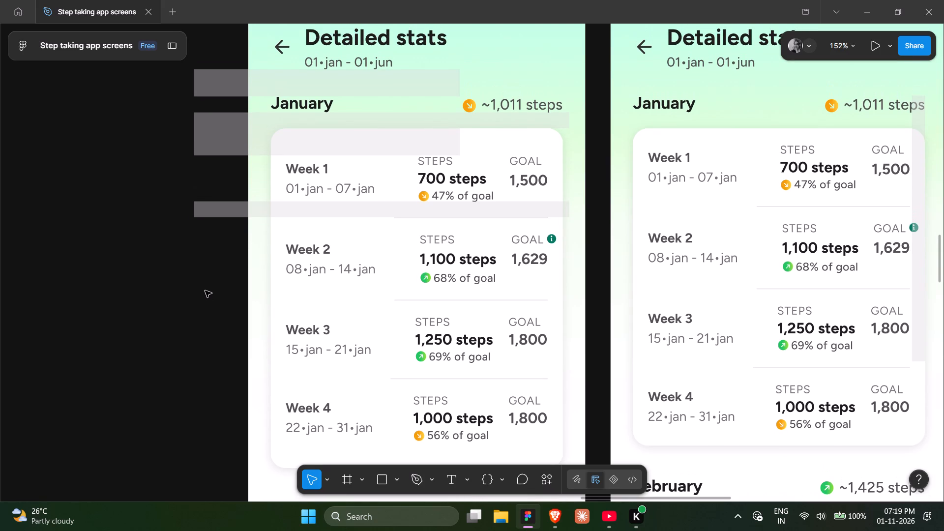
Compare the January card's row spacing on the two Detailed stats screens against the measuring bars.
{"action": "scroll", "coordinate": [336, 255], "scroll_direction": "left", "scroll_amount": 1}
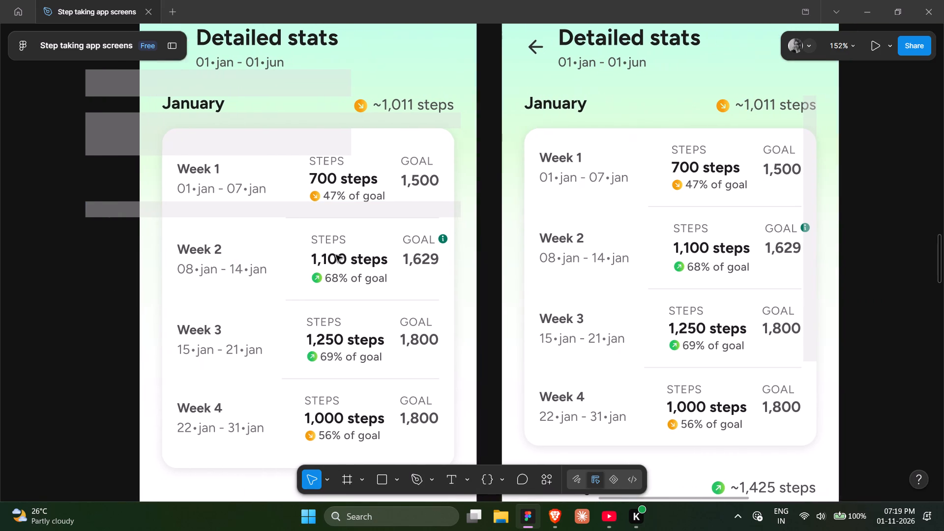
{"action": "scroll", "coordinate": [336, 255], "scroll_direction": "left", "scroll_amount": 1}
{"action": "left_click", "coordinate": [791, 307]}
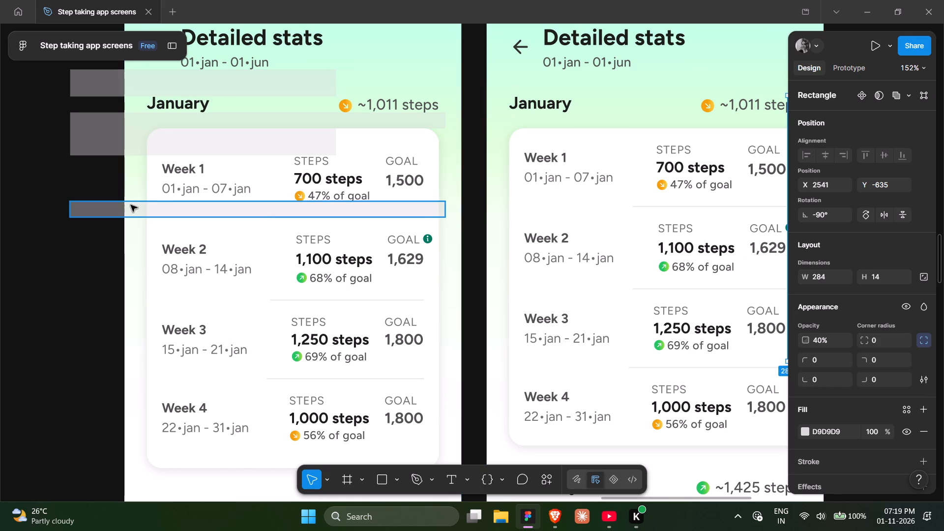
{"action": "left_click", "coordinate": [131, 205]}
{"action": "left_click", "coordinate": [91, 296]}
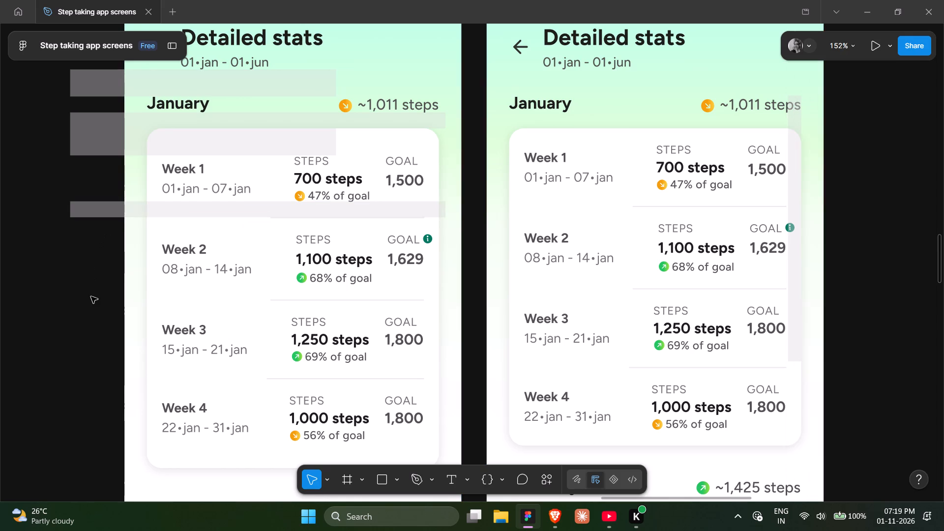
{"action": "scroll", "coordinate": [91, 296], "scroll_direction": "down", "scroll_amount": 1}
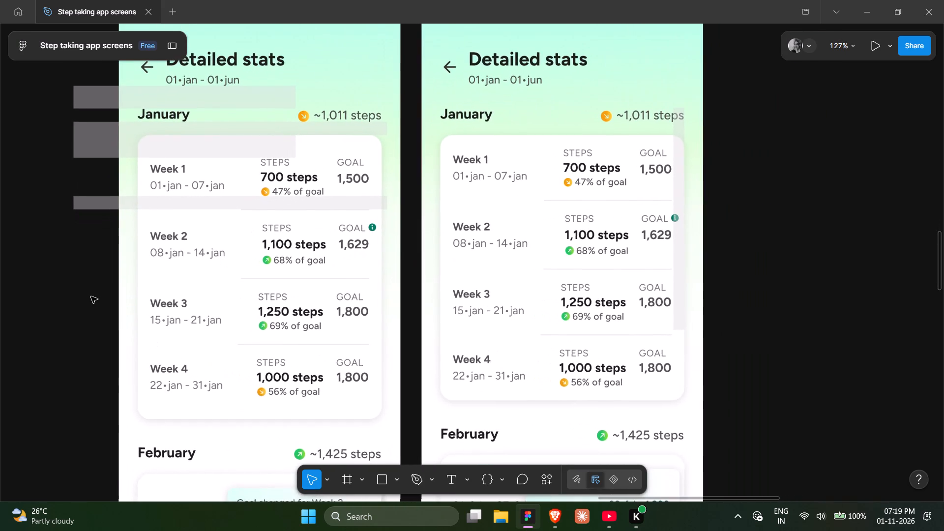
{"action": "scroll", "coordinate": [91, 296], "scroll_direction": "up", "scroll_amount": 1}
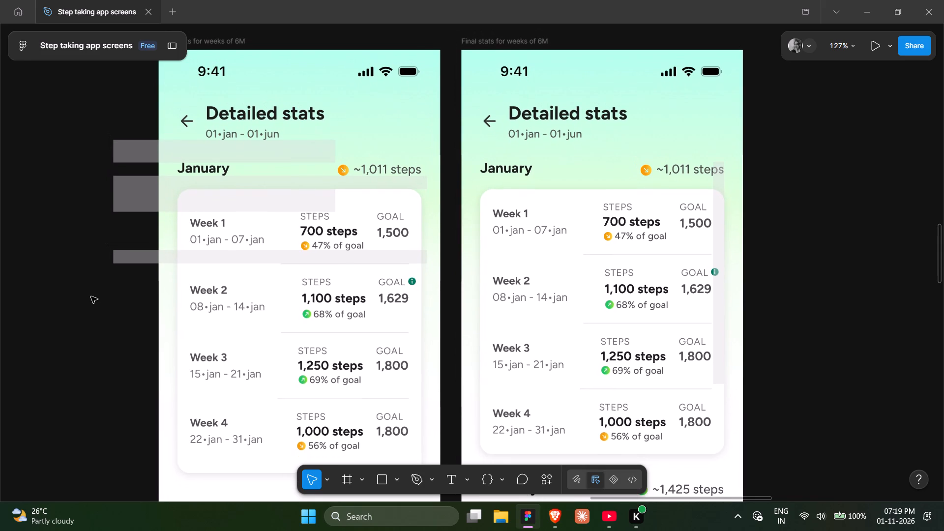
{"action": "scroll", "coordinate": [91, 296], "scroll_direction": "up", "scroll_amount": 1}
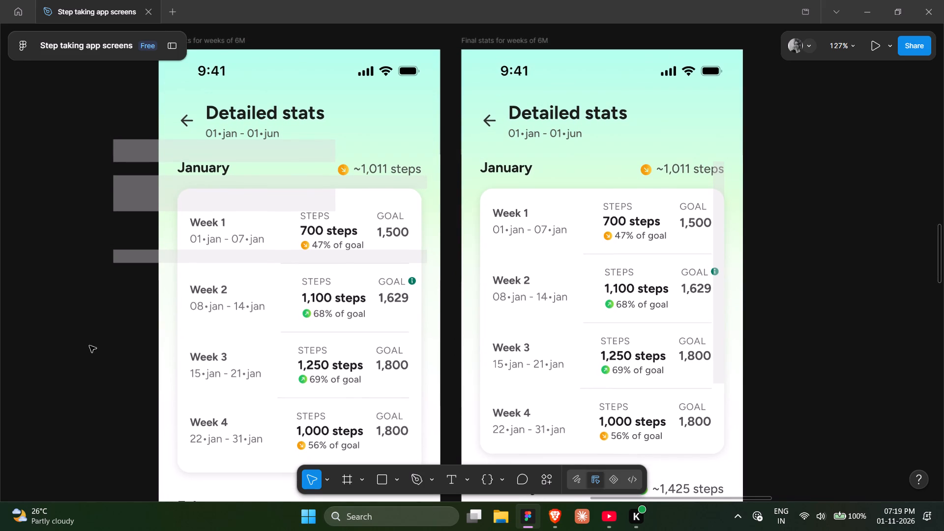
{"action": "left_click", "coordinate": [89, 359]}
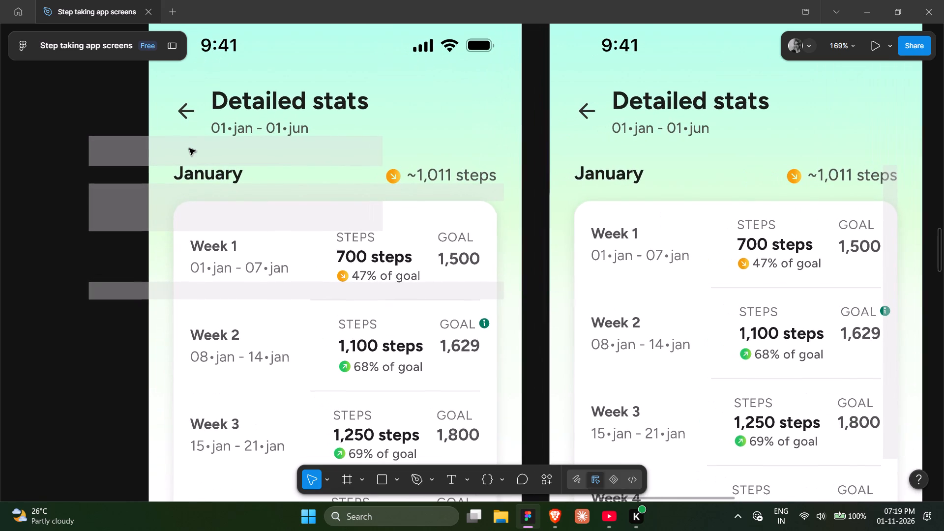
Duplicate the 284 × 29 measuring bar above the January heading onto the Detailed stats header, at Y -688.
{"action": "left_click_drag", "start_coordinate": [199, 150], "coordinate": [199, 138], "text": "alt"}
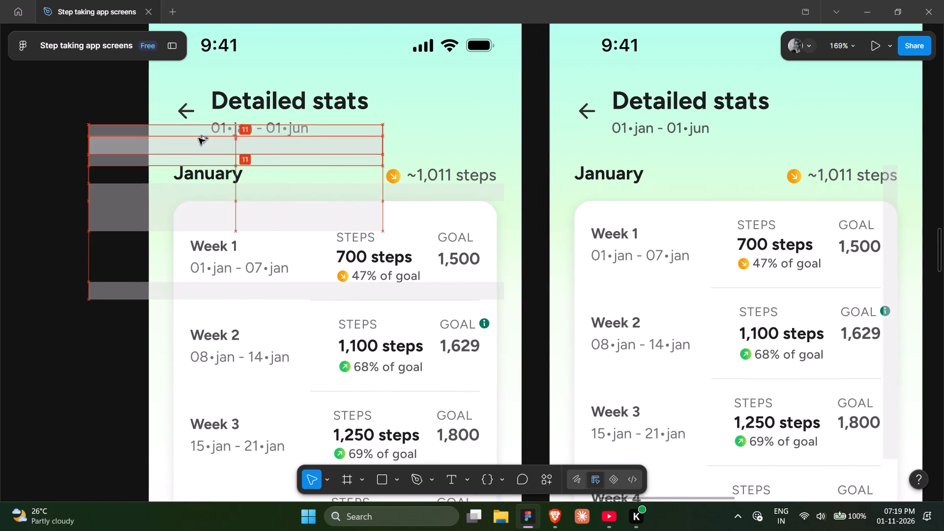
{"action": "left_click_drag", "start_coordinate": [199, 138], "coordinate": [199, 124], "text": "alt"}
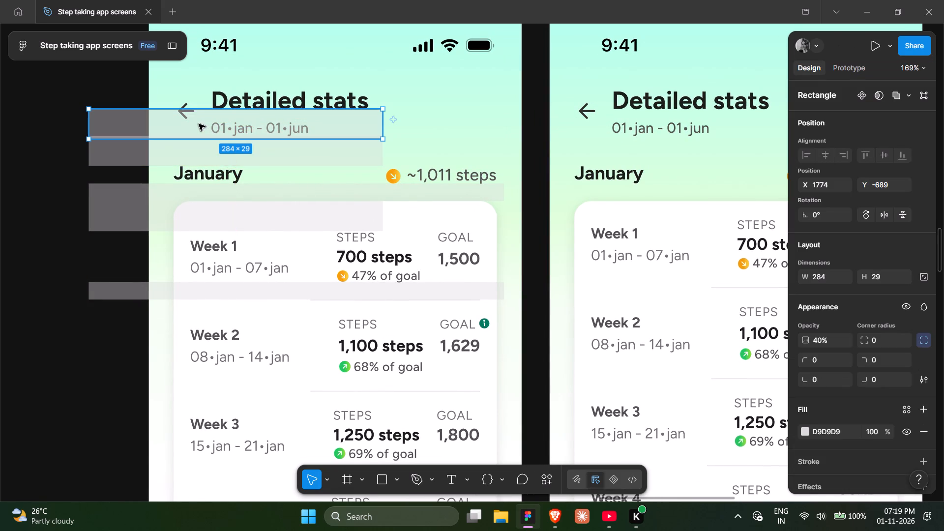
{"action": "key", "text": "Down"}
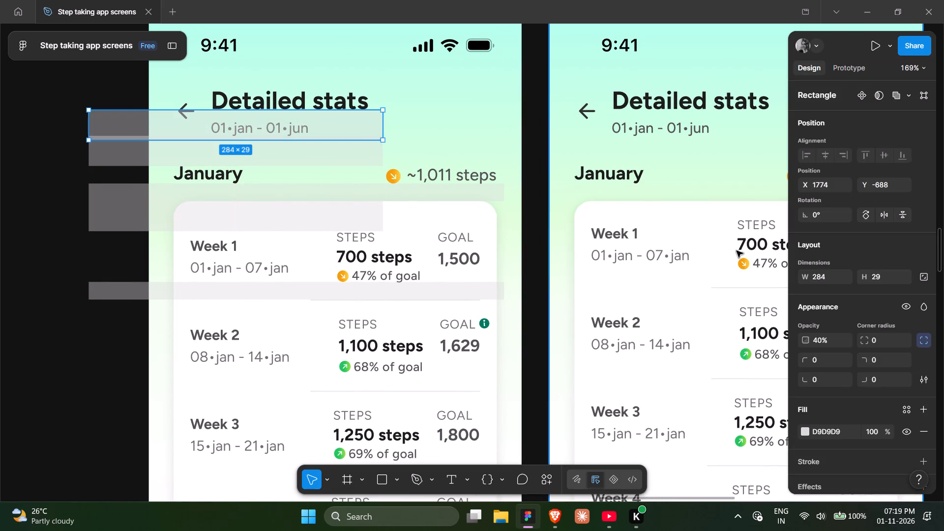
Set the height of the measuring bar over the Detailed stats header to 12.
{"action": "left_click", "coordinate": [878, 277]}
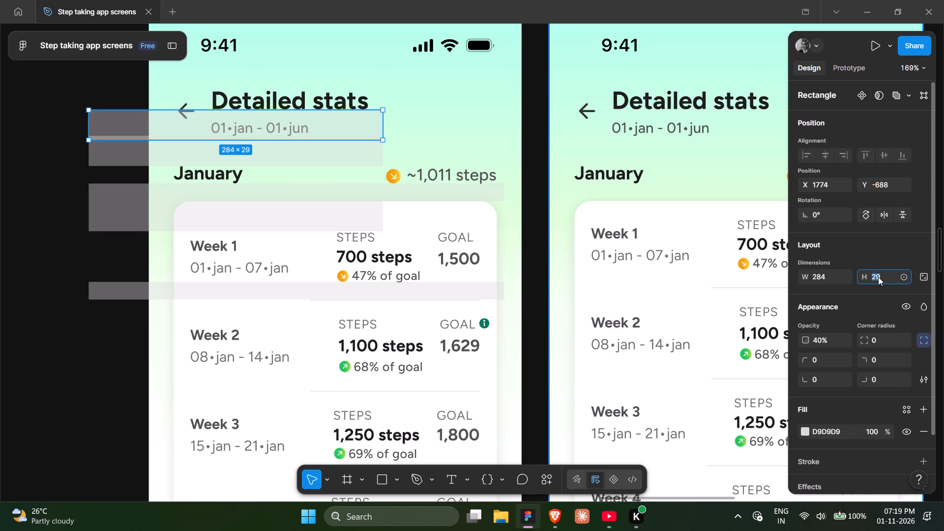
{"action": "key", "text": "Down"}
{"action": "key", "text": "Down"}
{"action": "key", "text": "Down"}
{"action": "key", "text": "Down"}
{"action": "key", "text": "Down"}
{"action": "key", "text": "Down"}
{"action": "key", "text": "Down"}
{"action": "key", "text": "Down"}
{"action": "key", "text": "Down"}
{"action": "key", "text": "Down"}
{"action": "key", "text": "Down"}
{"action": "key", "text": "Down"}
{"action": "key", "text": "Down"}
{"action": "key", "text": "Down"}
{"action": "key", "text": "Down"}
{"action": "key", "text": "Down"}
{"action": "key", "text": "Down"}
{"action": "key", "text": "Down"}
{"action": "key", "text": "Down"}
{"action": "key", "text": "Down"}
{"action": "key", "text": "Up"}
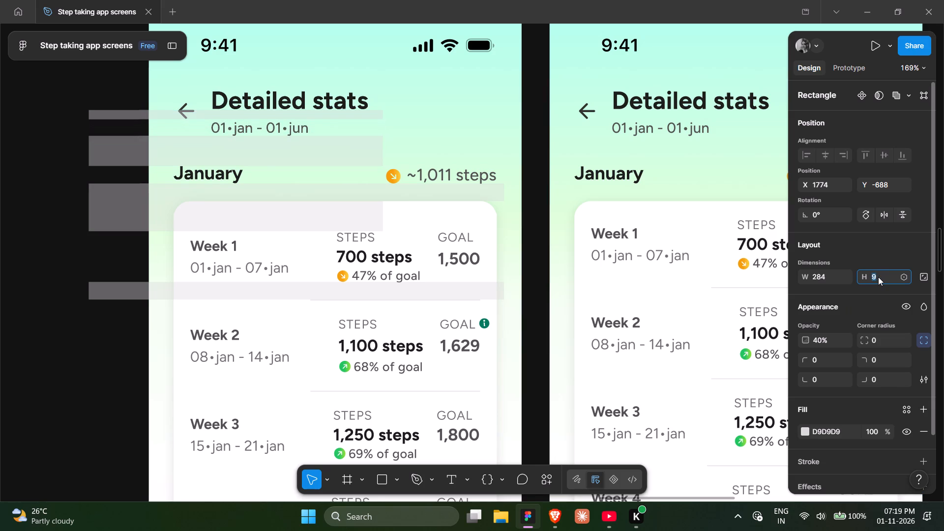
{"action": "key", "text": "Up"}
{"action": "key", "text": "Up"}
{"action": "key", "text": "Up"}
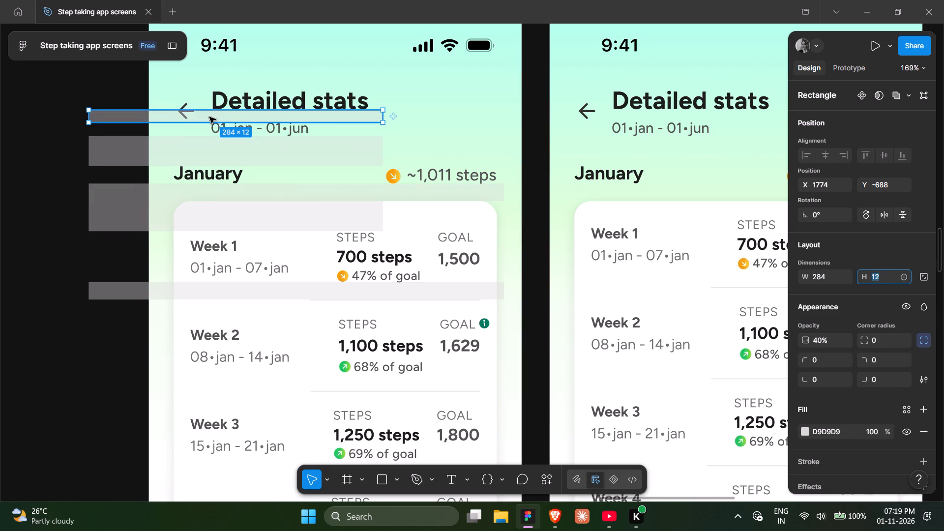
Duplicate the 284 × 12 measuring bar into the January card between the Week 2 label and its date range, at Y -466.
{"action": "left_click_drag", "start_coordinate": [209, 117], "coordinate": [209, 347], "text": "alt"}
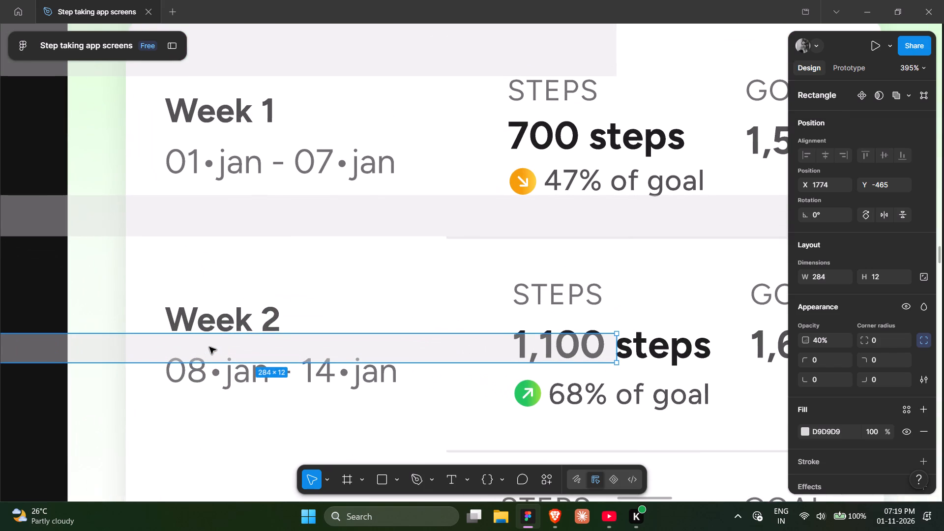
{"action": "key", "text": "Up"}
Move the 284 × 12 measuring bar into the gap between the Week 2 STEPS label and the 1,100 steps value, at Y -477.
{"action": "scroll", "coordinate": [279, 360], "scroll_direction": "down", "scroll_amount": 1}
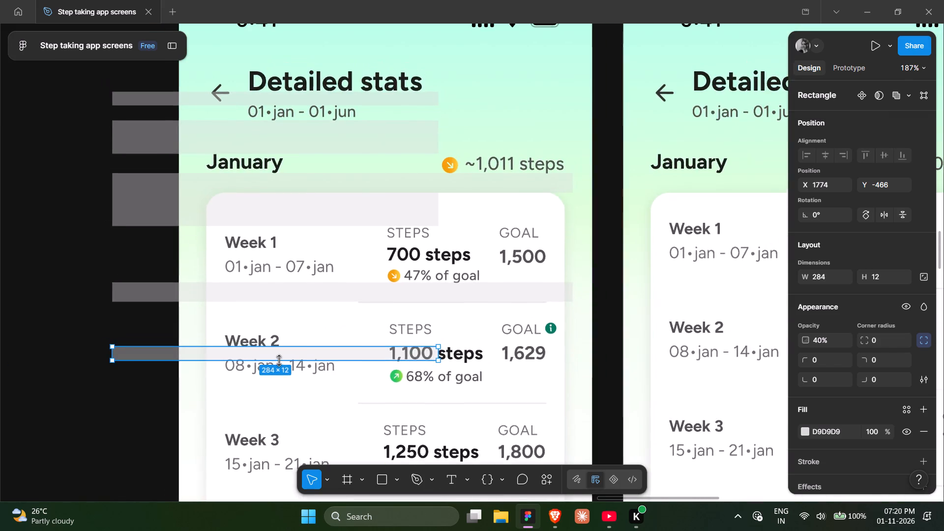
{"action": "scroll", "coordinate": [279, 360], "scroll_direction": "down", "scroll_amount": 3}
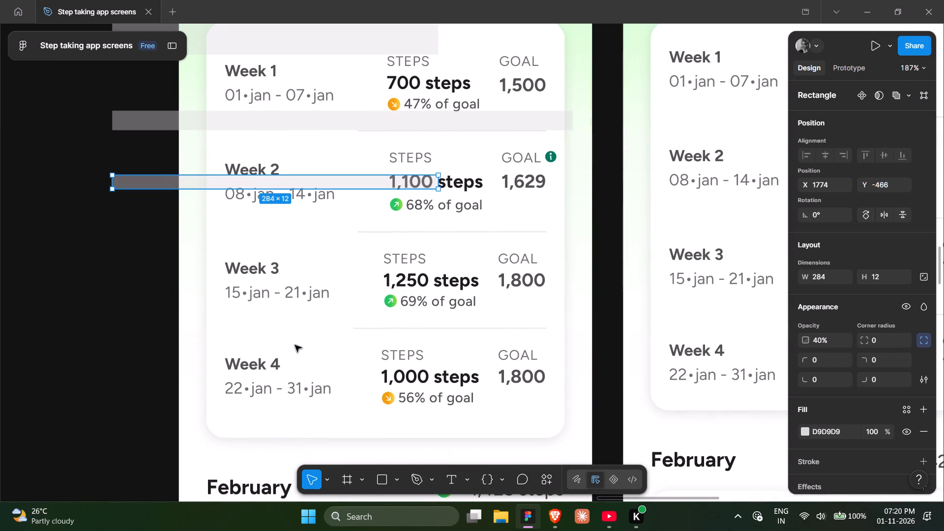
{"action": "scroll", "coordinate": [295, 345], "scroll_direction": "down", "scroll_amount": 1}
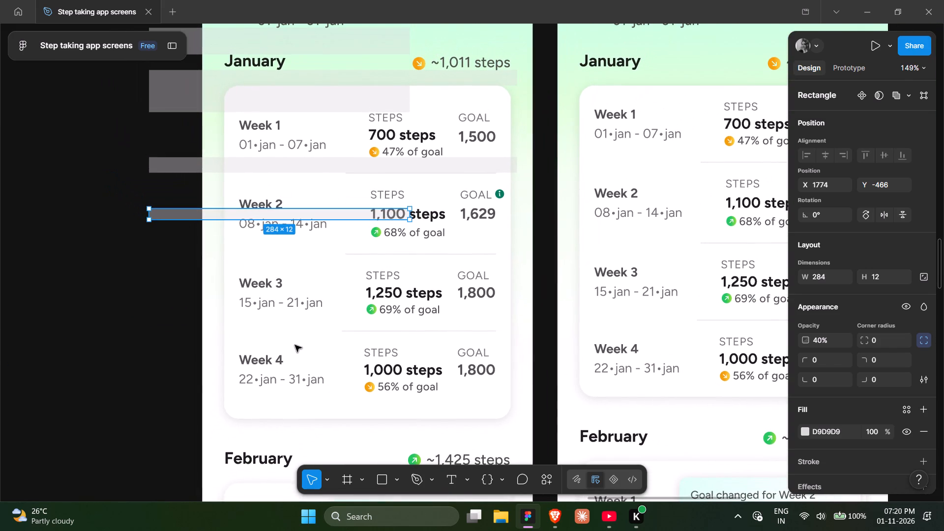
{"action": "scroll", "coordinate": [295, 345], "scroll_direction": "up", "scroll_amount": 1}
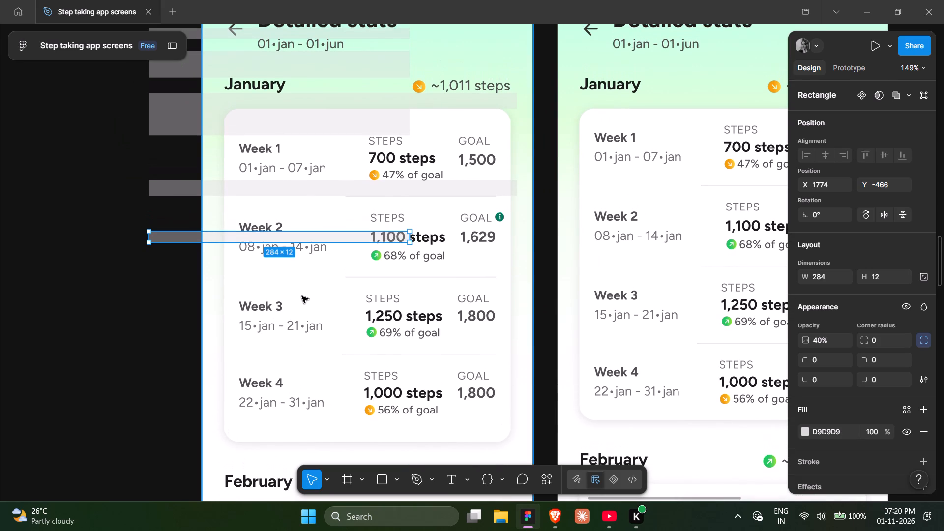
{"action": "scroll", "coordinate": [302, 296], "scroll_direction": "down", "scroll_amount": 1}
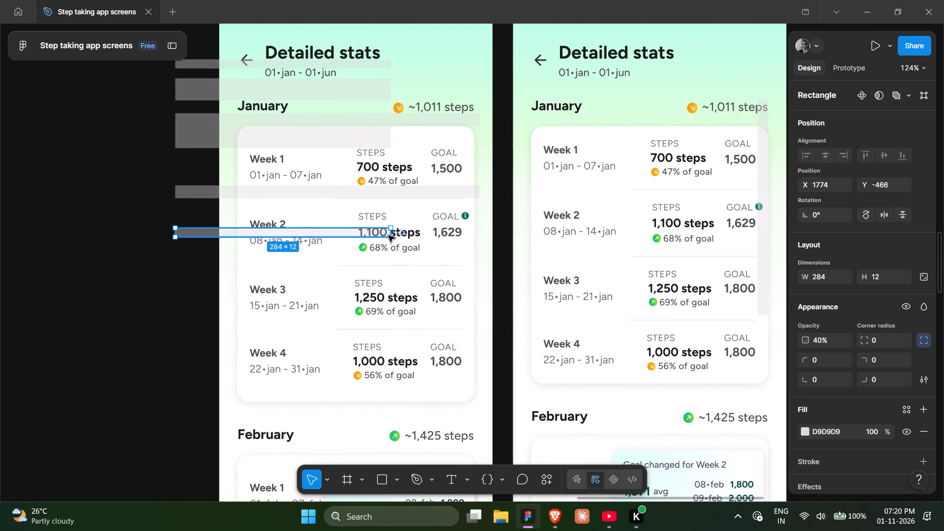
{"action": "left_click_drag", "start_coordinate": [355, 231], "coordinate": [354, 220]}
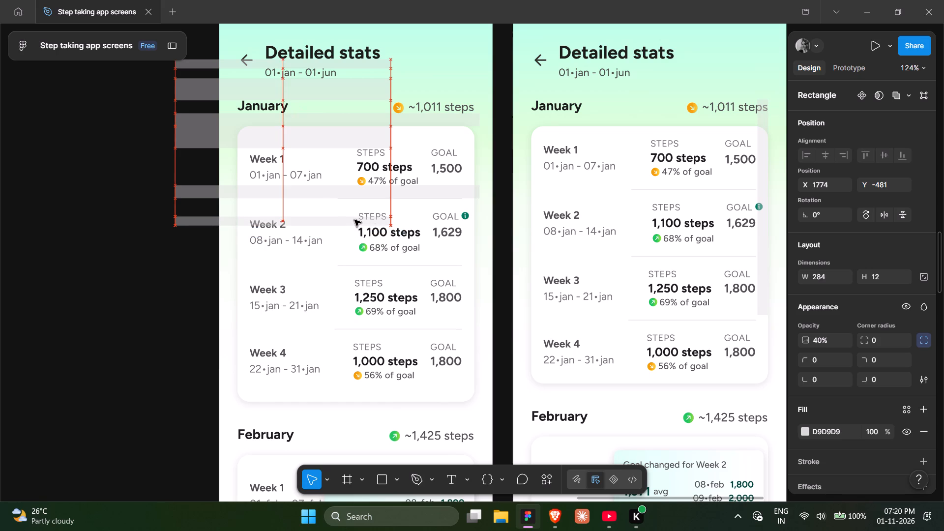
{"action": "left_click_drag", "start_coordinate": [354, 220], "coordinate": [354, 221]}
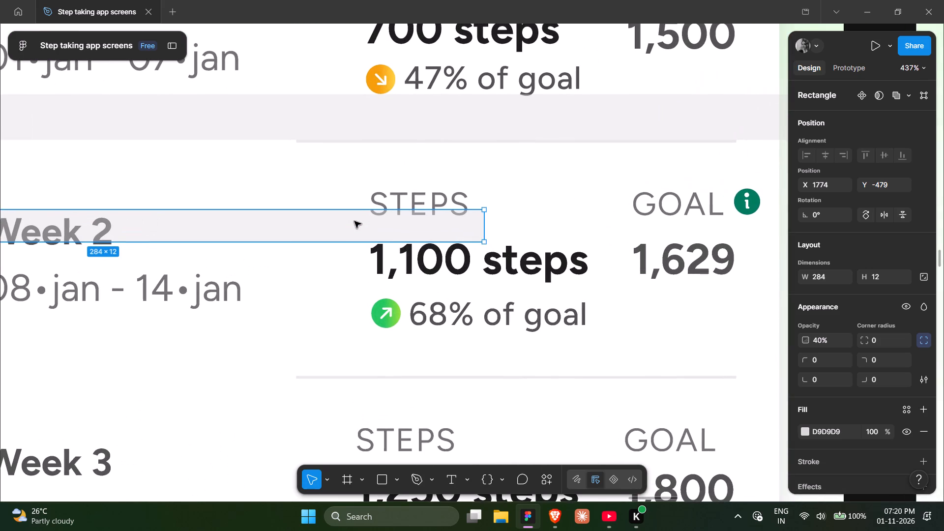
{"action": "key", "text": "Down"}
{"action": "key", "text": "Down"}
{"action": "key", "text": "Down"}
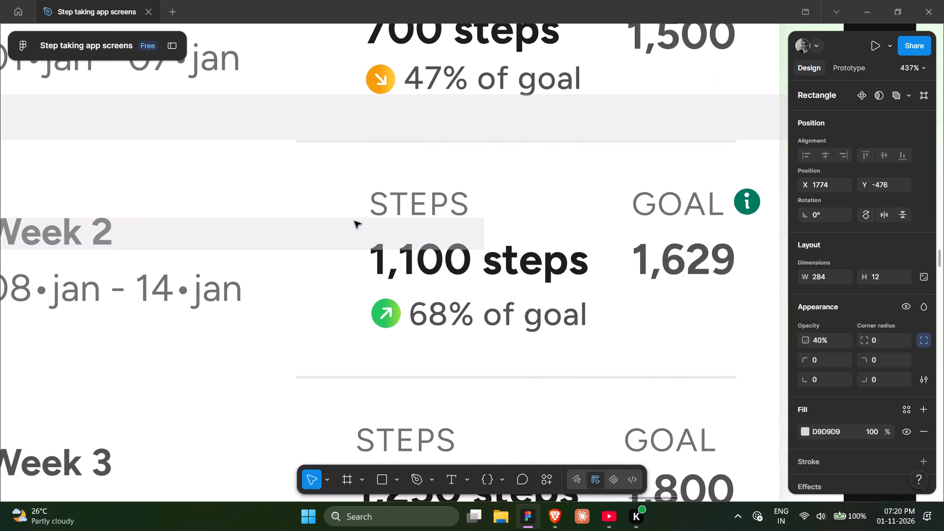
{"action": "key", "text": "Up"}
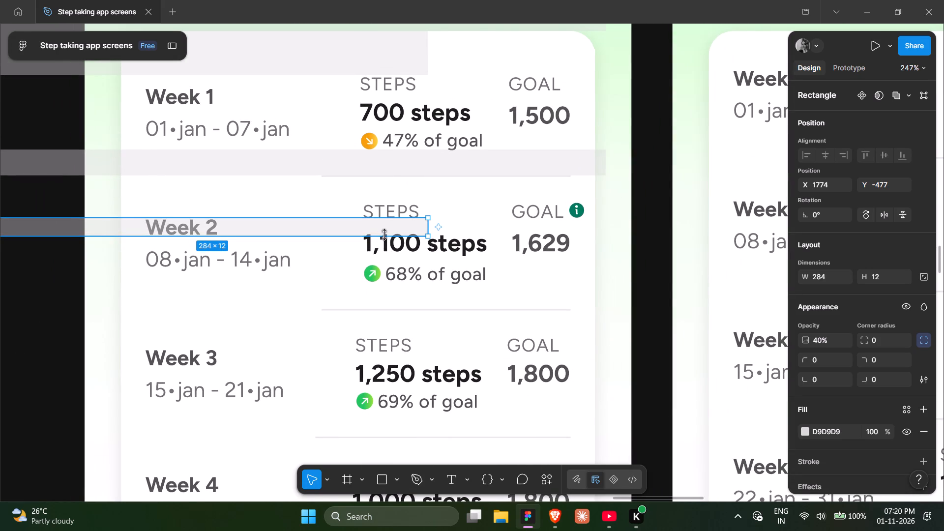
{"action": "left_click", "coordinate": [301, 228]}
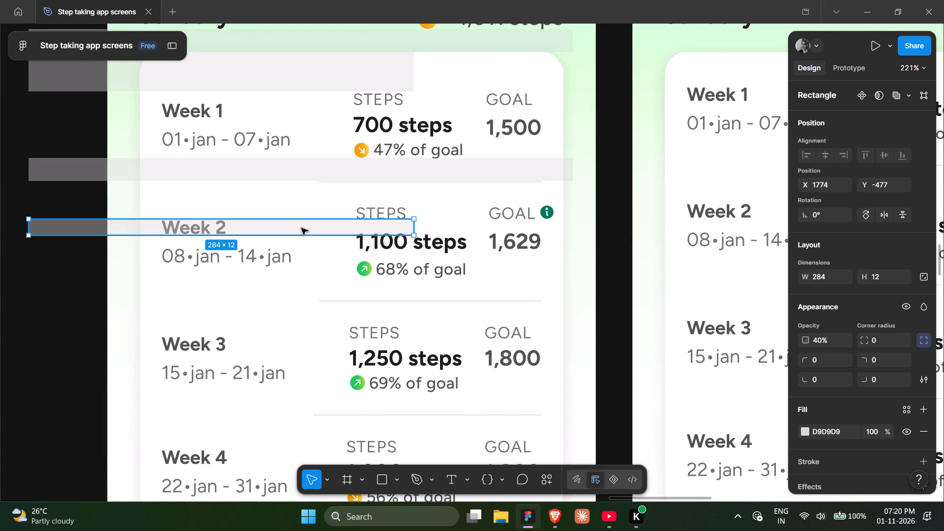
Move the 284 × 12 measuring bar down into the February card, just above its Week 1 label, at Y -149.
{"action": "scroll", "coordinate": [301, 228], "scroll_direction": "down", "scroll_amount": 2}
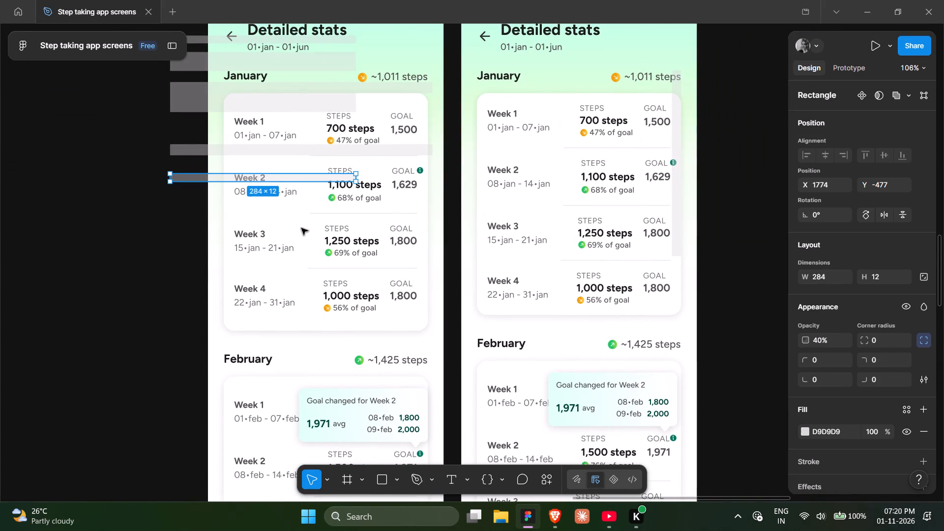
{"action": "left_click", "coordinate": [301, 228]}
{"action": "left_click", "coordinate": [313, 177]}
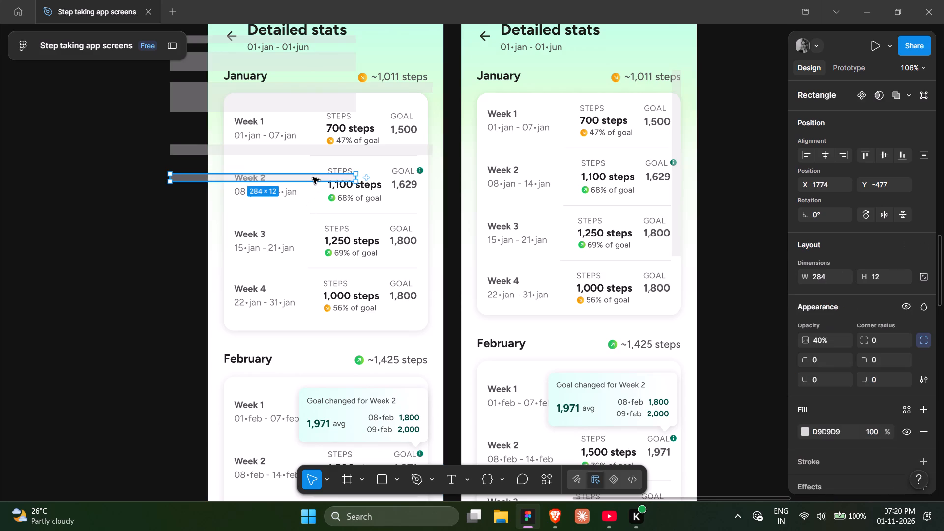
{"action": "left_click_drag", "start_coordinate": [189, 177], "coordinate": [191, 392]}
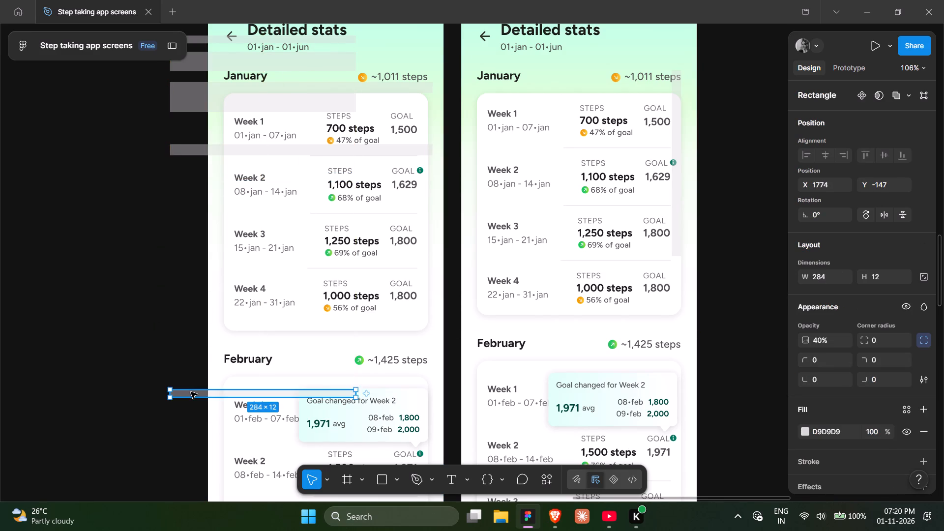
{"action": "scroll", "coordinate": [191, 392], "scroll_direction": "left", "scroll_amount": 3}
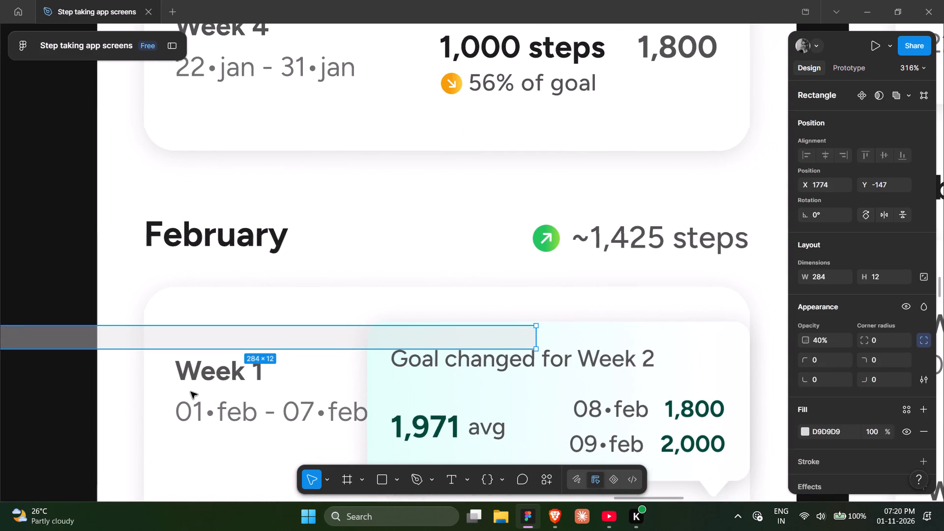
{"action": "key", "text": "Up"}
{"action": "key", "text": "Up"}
Delete the 284 × 12 measuring bar from the February card.
{"action": "scroll", "coordinate": [191, 392], "scroll_direction": "left", "scroll_amount": 1}
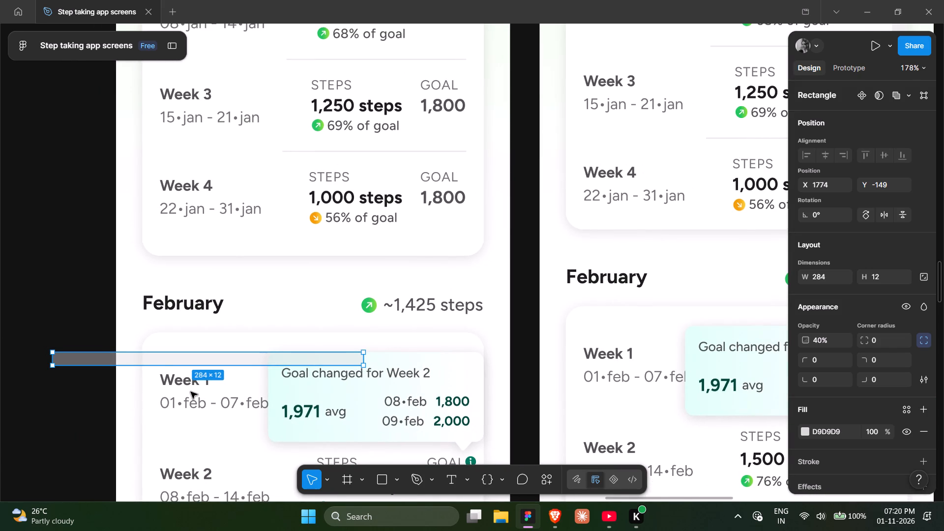
{"action": "key", "text": "Delete"}
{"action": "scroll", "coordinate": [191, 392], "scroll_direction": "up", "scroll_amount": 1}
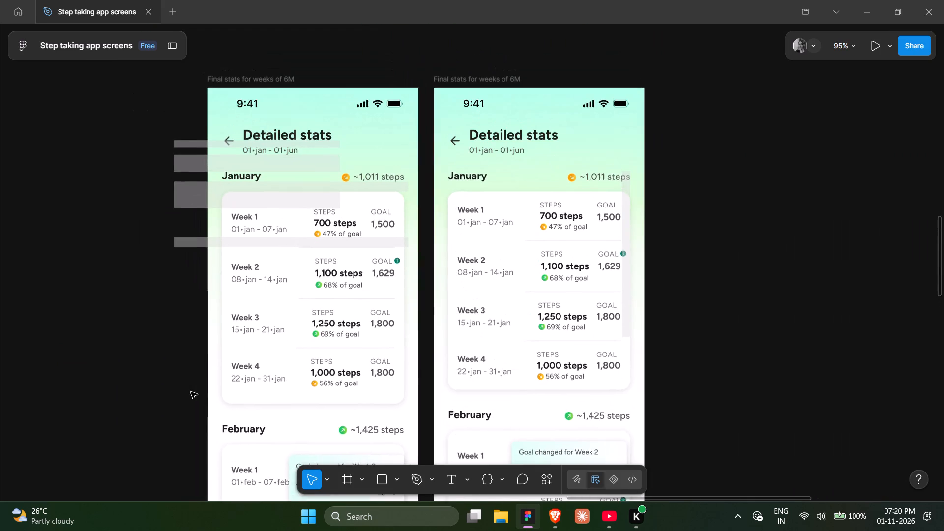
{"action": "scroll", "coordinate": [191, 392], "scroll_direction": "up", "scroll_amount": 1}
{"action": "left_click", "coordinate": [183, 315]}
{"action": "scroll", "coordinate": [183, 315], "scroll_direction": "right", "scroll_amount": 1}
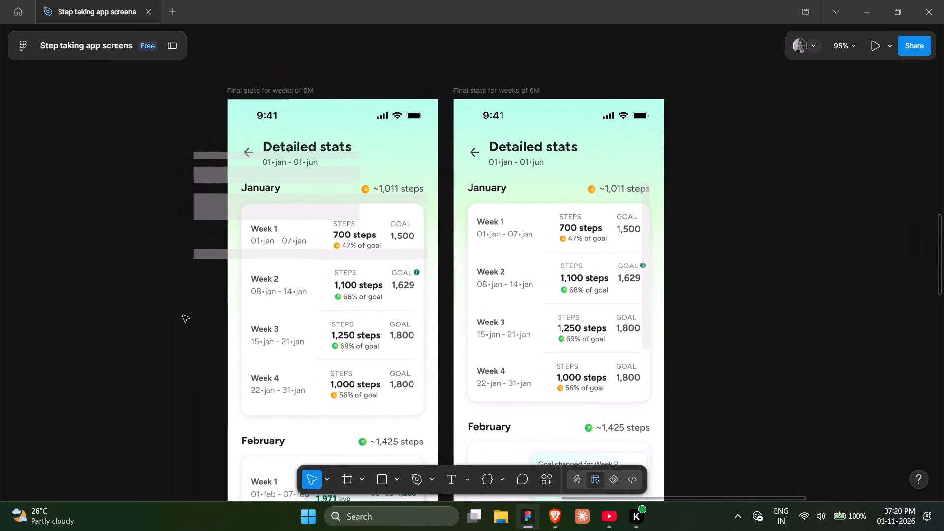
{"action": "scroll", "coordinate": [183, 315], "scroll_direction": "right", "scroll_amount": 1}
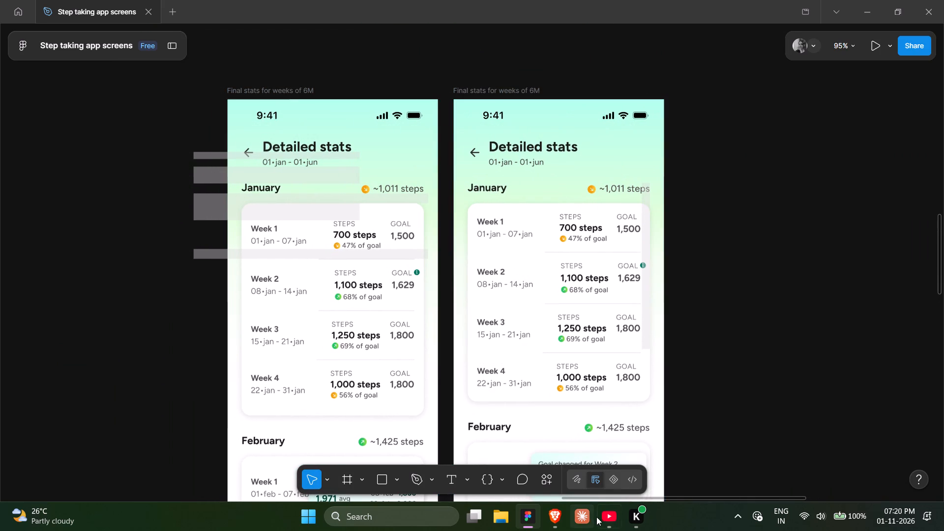
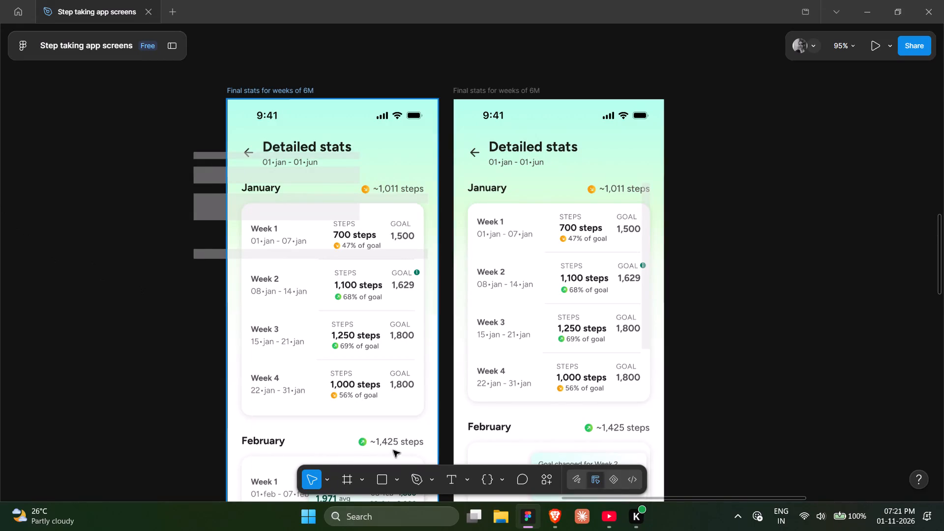
Open the Clock app, start the stopwatch and keep it on top as a small floating window.
{"action": "left_click", "coordinate": [387, 517]}
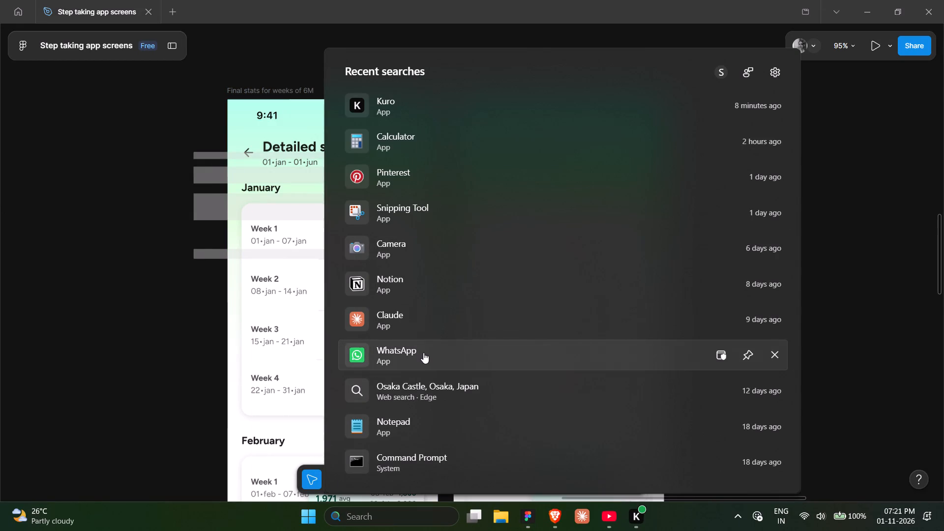
{"action": "type", "text": "clock"}
{"action": "left_click", "coordinate": [605, 228]}
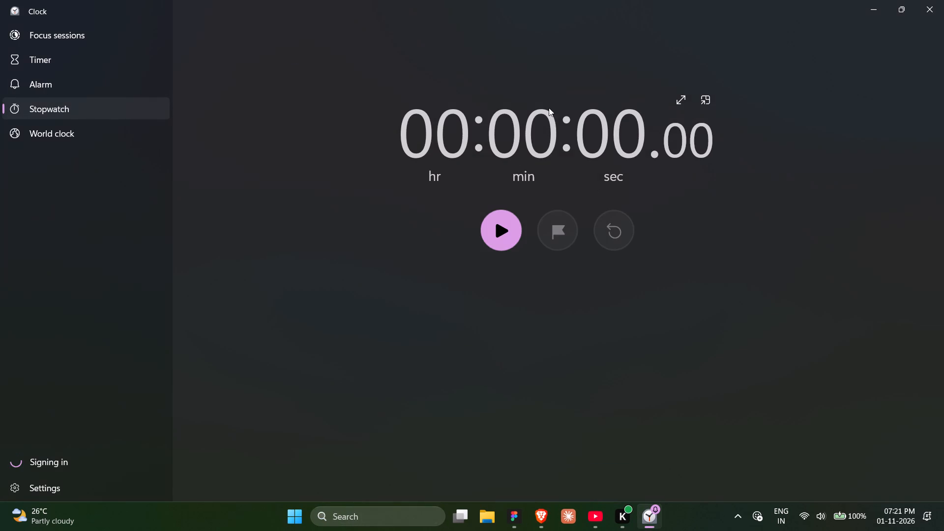
{"action": "left_click", "coordinate": [511, 238]}
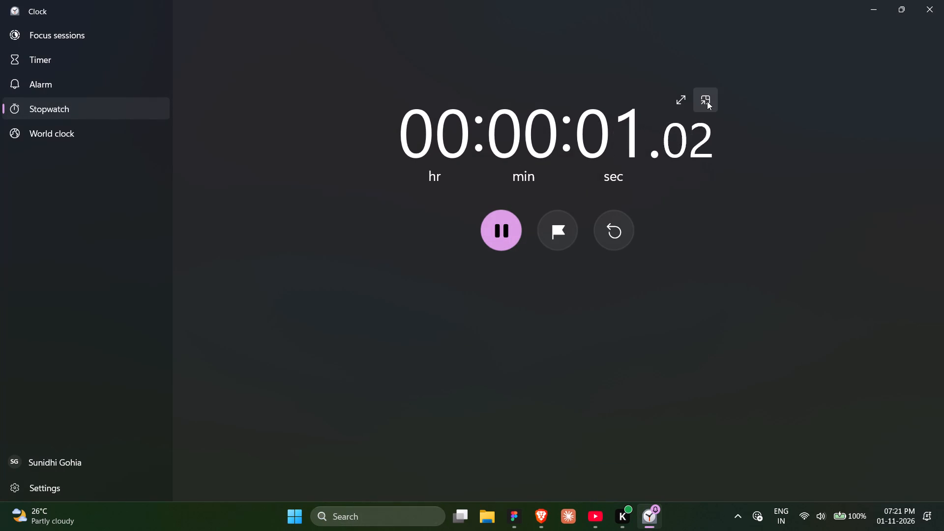
{"action": "left_click", "coordinate": [708, 99]}
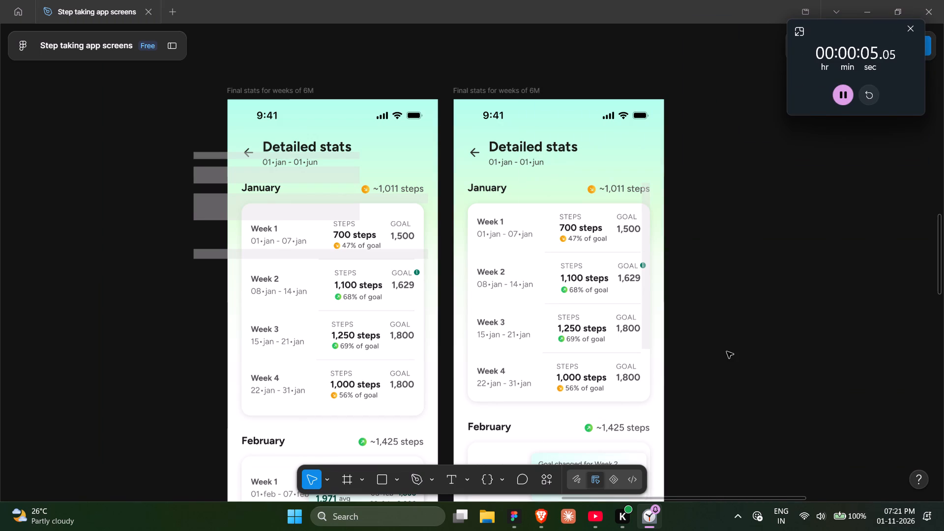
Cut both Final stats for weeks of 6M screens together with their measuring bars from the Final screens page.
{"action": "scroll", "coordinate": [249, 320], "scroll_direction": "down", "scroll_amount": 1}
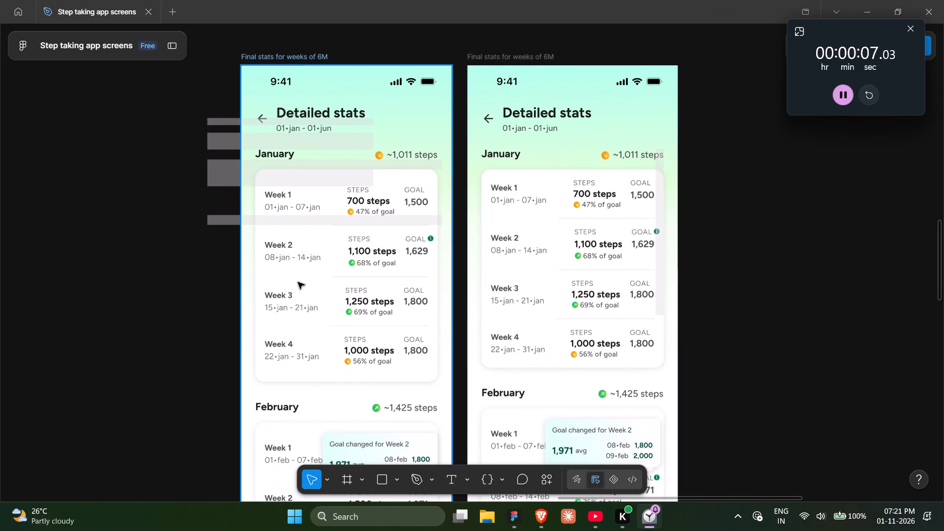
{"action": "scroll", "coordinate": [298, 282], "scroll_direction": "up", "scroll_amount": 1}
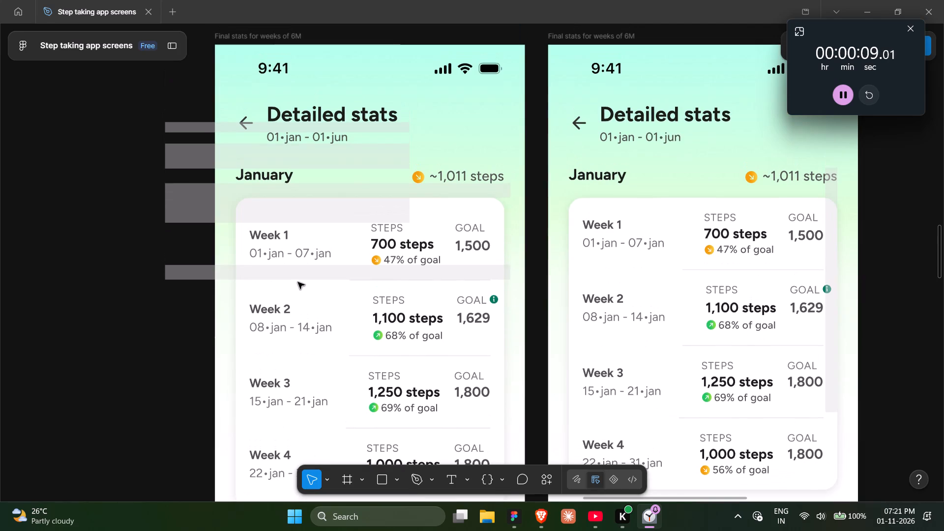
{"action": "scroll", "coordinate": [298, 282], "scroll_direction": "up", "scroll_amount": 1}
{"action": "left_click", "coordinate": [201, 331]}
{"action": "scroll", "coordinate": [201, 331], "scroll_direction": "right", "scroll_amount": 2}
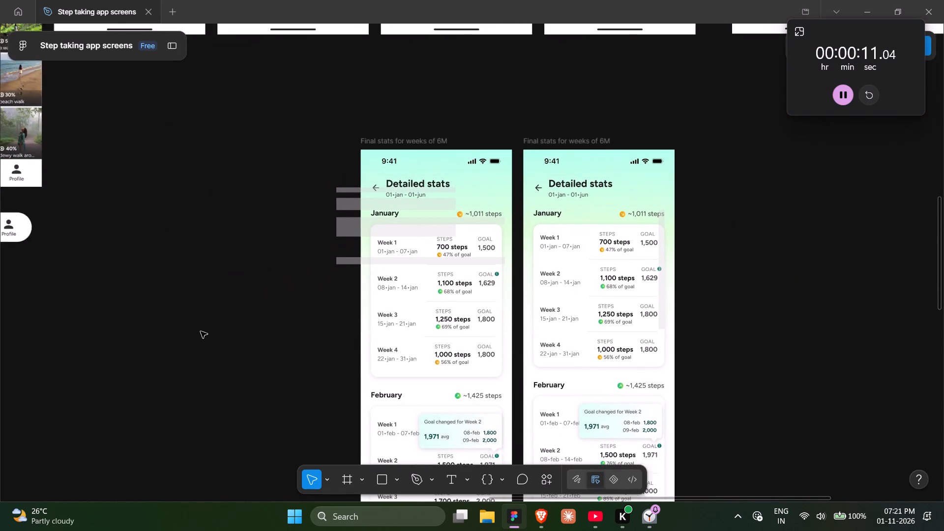
{"action": "scroll", "coordinate": [201, 331], "scroll_direction": "down", "scroll_amount": 1}
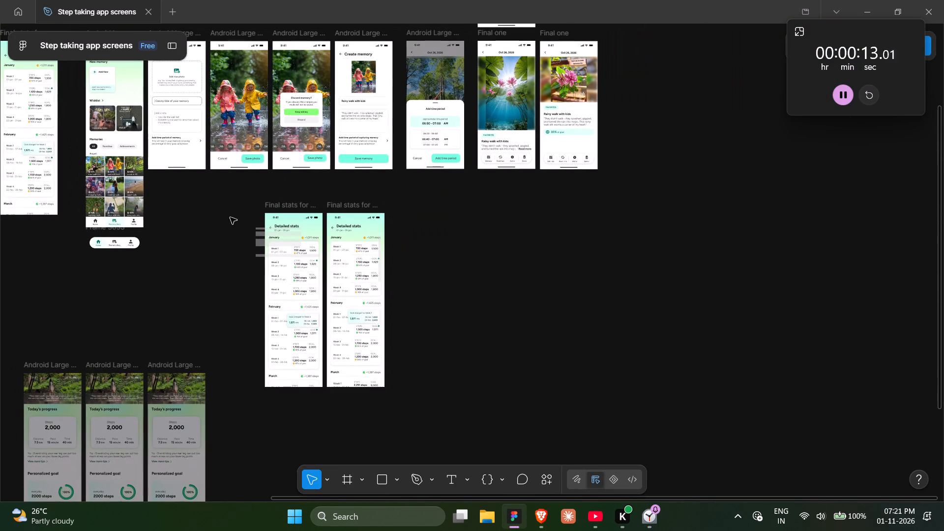
{"action": "left_click_drag", "start_coordinate": [239, 190], "coordinate": [407, 413]}
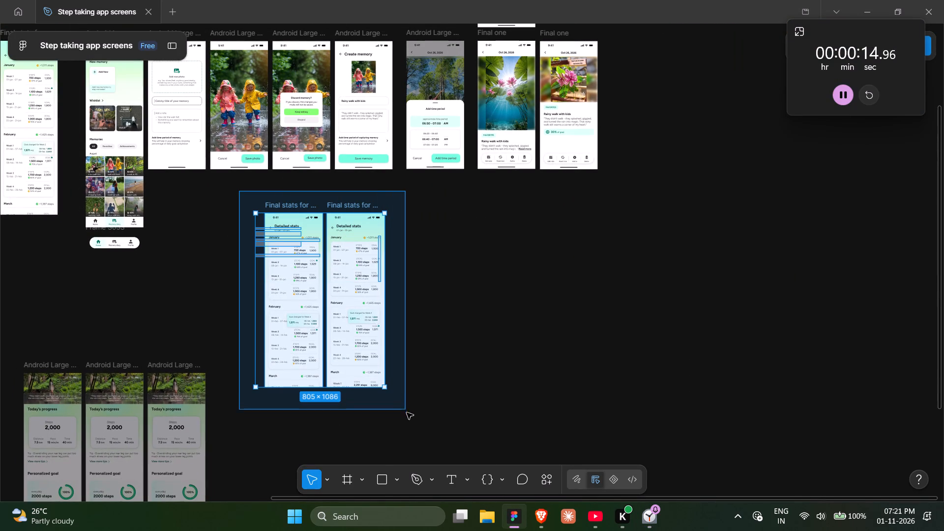
{"action": "left_click_drag", "start_coordinate": [407, 413], "coordinate": [407, 414]}
{"action": "key", "text": "ctrl+x"}
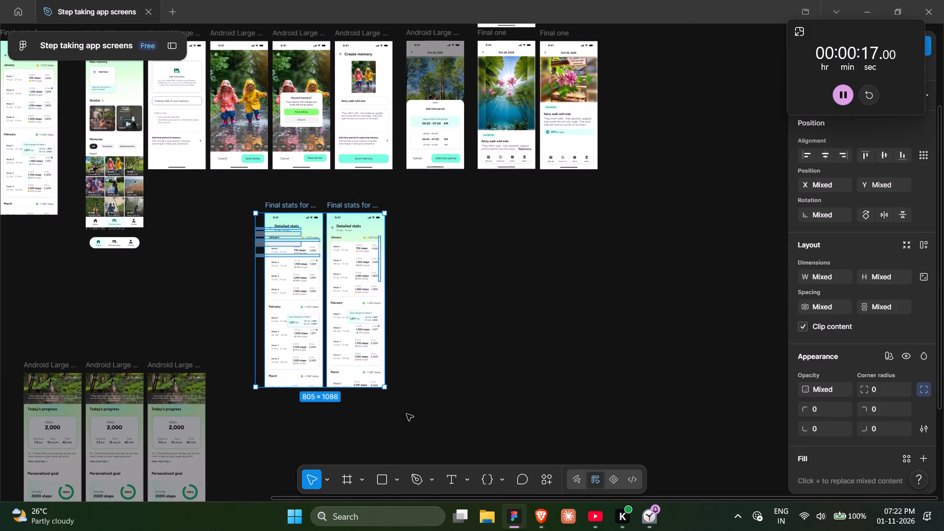
Show the pages and layers sidebar and open the Screens page.
{"action": "scroll", "coordinate": [407, 414], "scroll_direction": "right", "scroll_amount": 4}
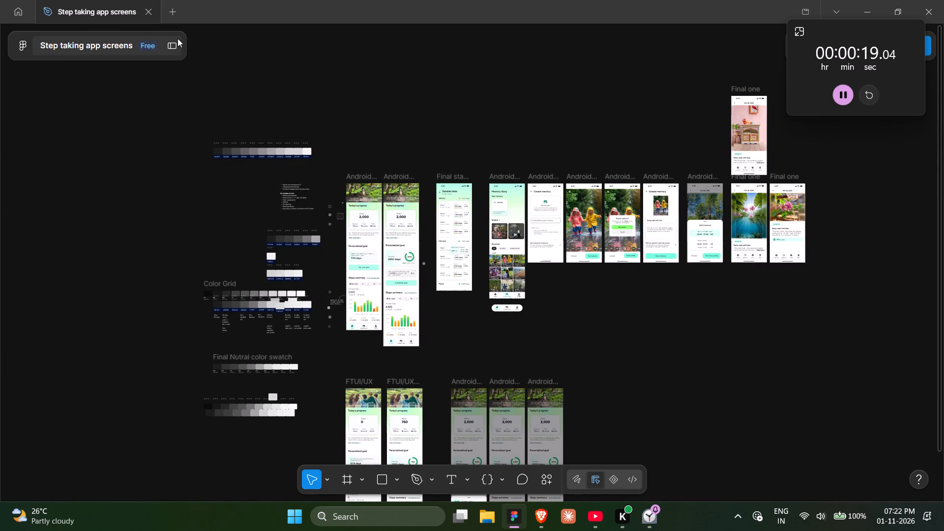
{"action": "left_click", "coordinate": [173, 47]}
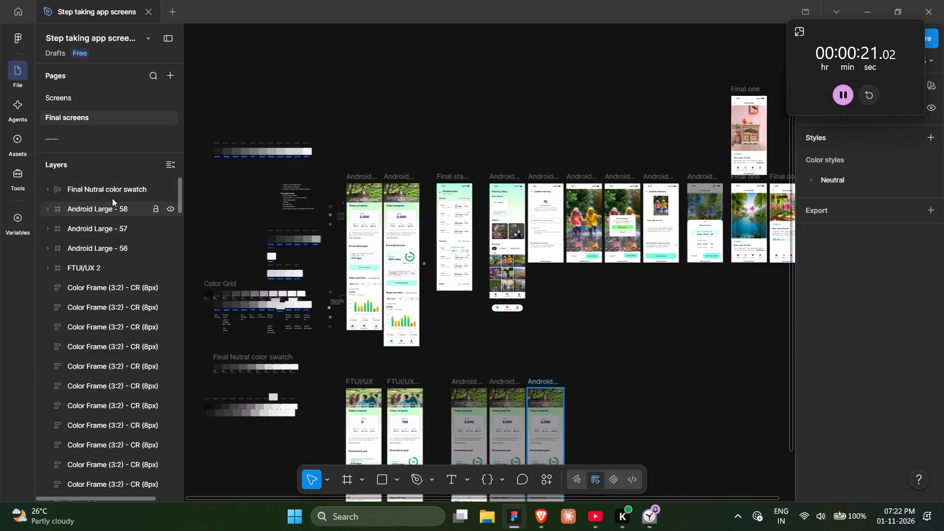
{"action": "left_click", "coordinate": [81, 92]}
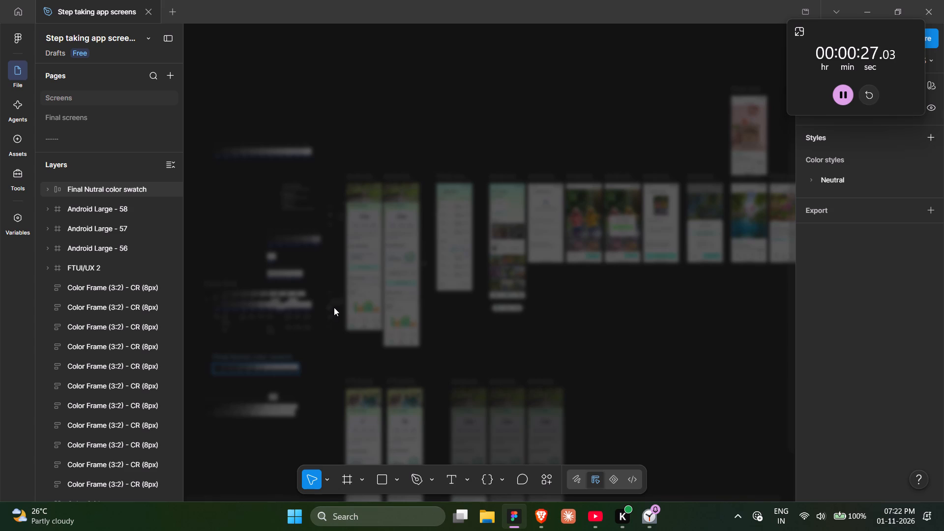
Look across the Screens page for a free area near the step app screens to hold the cut screens.
{"action": "scroll", "coordinate": [334, 307], "scroll_direction": "down", "scroll_amount": 6}
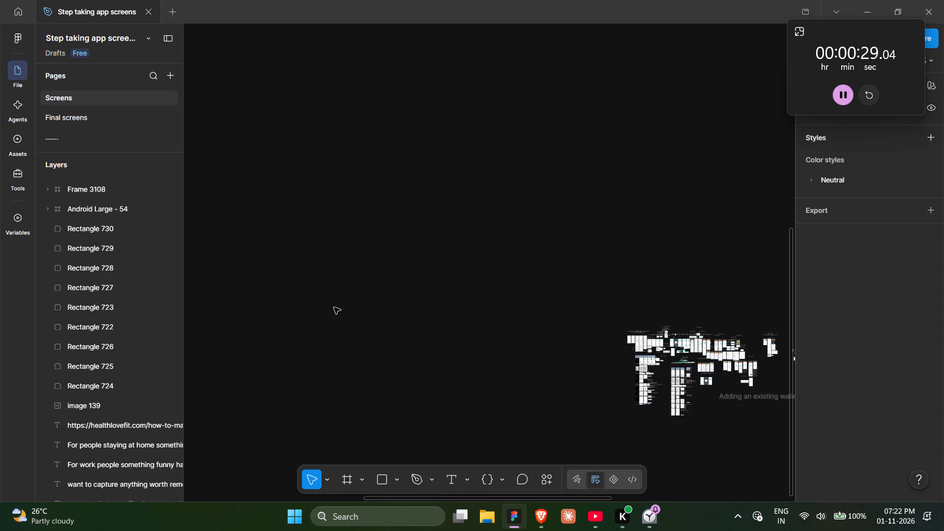
{"action": "scroll", "coordinate": [334, 307], "scroll_direction": "left", "scroll_amount": 7}
{"action": "scroll", "coordinate": [578, 363], "scroll_direction": "left", "scroll_amount": 7}
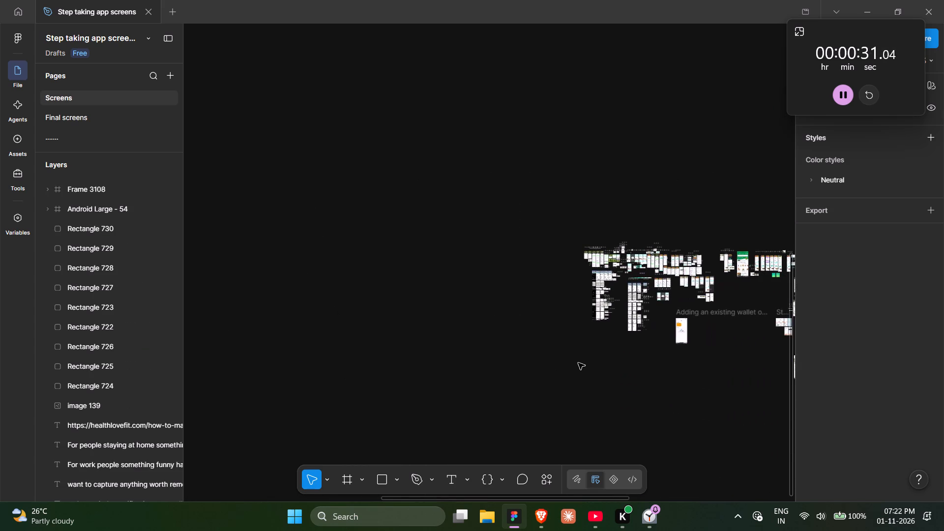
{"action": "scroll", "coordinate": [649, 373], "scroll_direction": "left", "scroll_amount": 5}
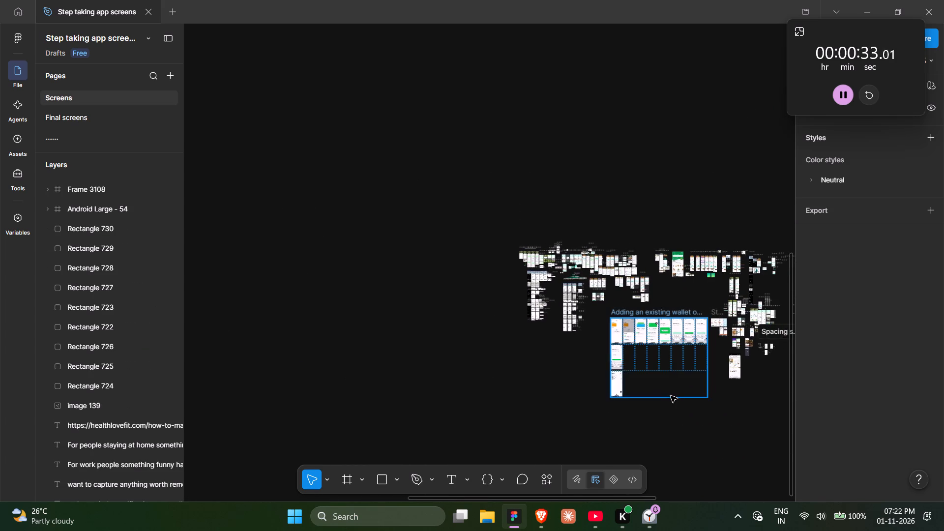
{"action": "scroll", "coordinate": [671, 396], "scroll_direction": "left", "scroll_amount": 9}
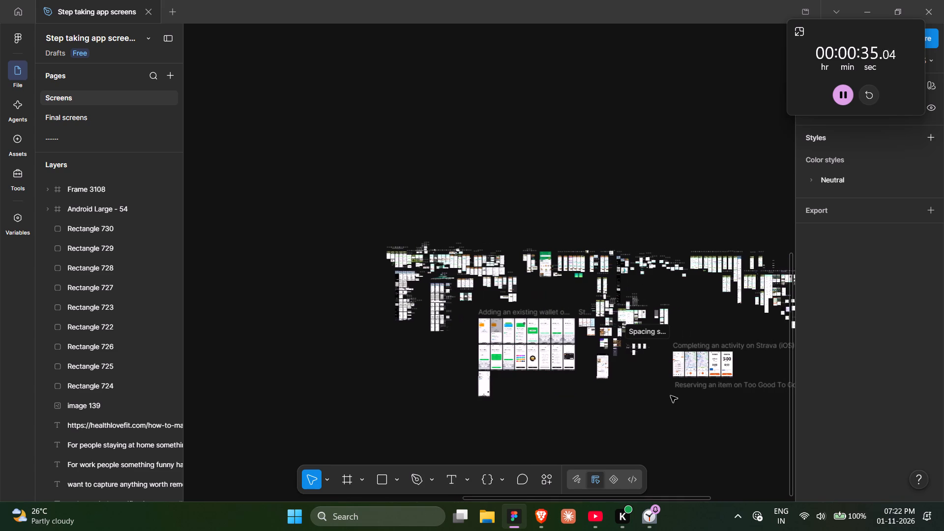
{"action": "scroll", "coordinate": [671, 396], "scroll_direction": "left", "scroll_amount": 12}
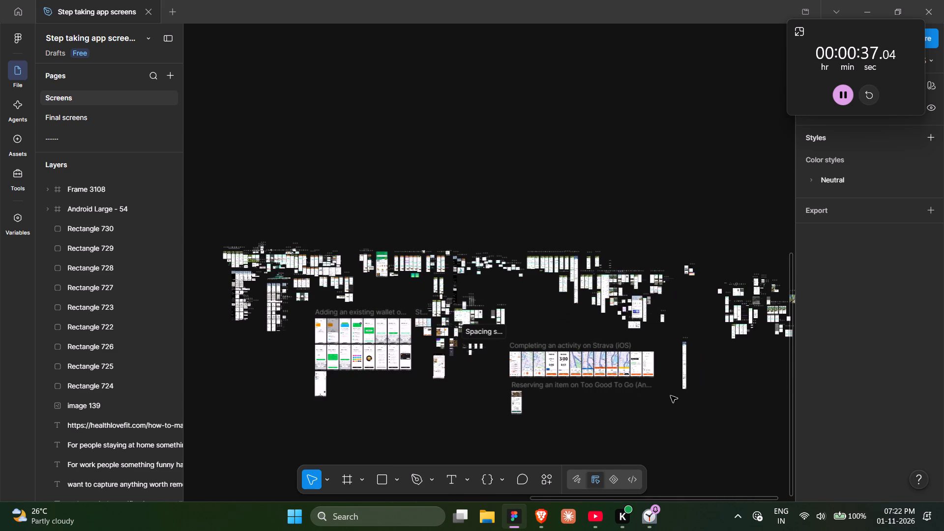
{"action": "scroll", "coordinate": [671, 396], "scroll_direction": "left", "scroll_amount": 5}
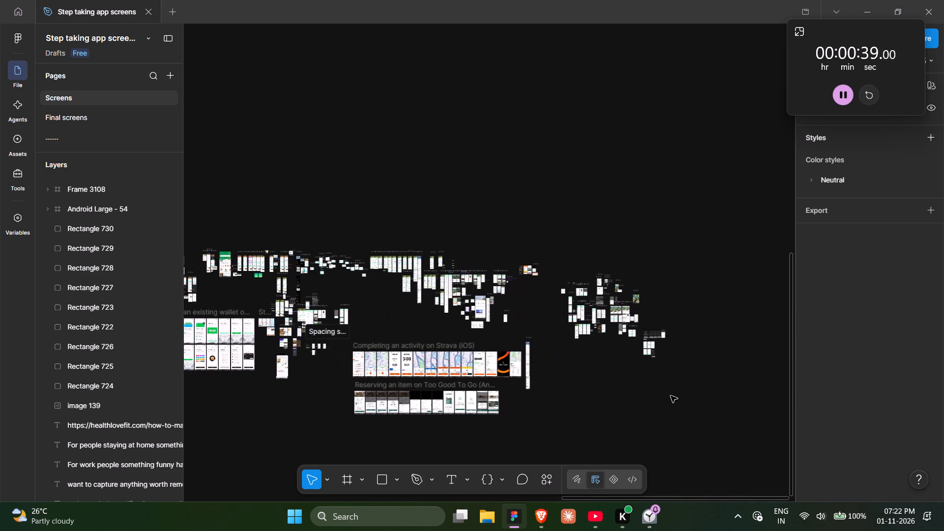
{"action": "scroll", "coordinate": [600, 367], "scroll_direction": "left", "scroll_amount": 1}
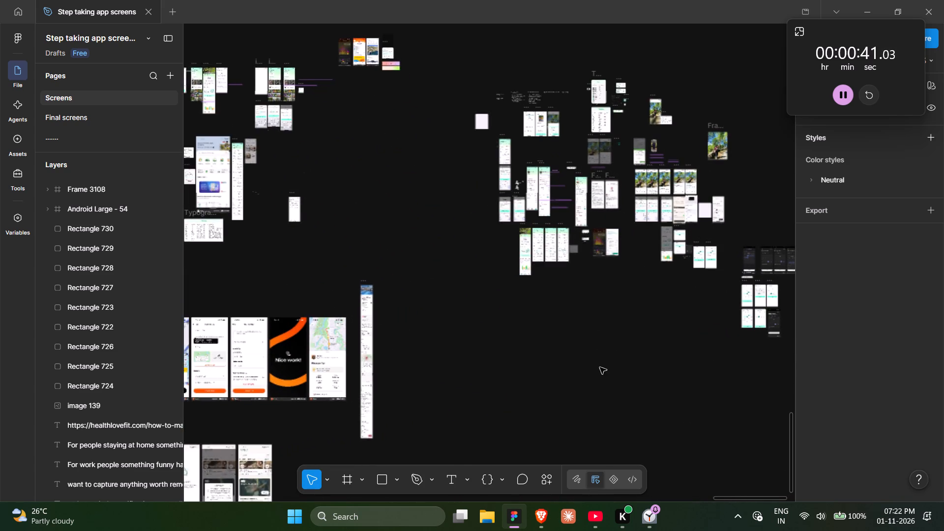
{"action": "scroll", "coordinate": [600, 367], "scroll_direction": "left", "scroll_amount": 1}
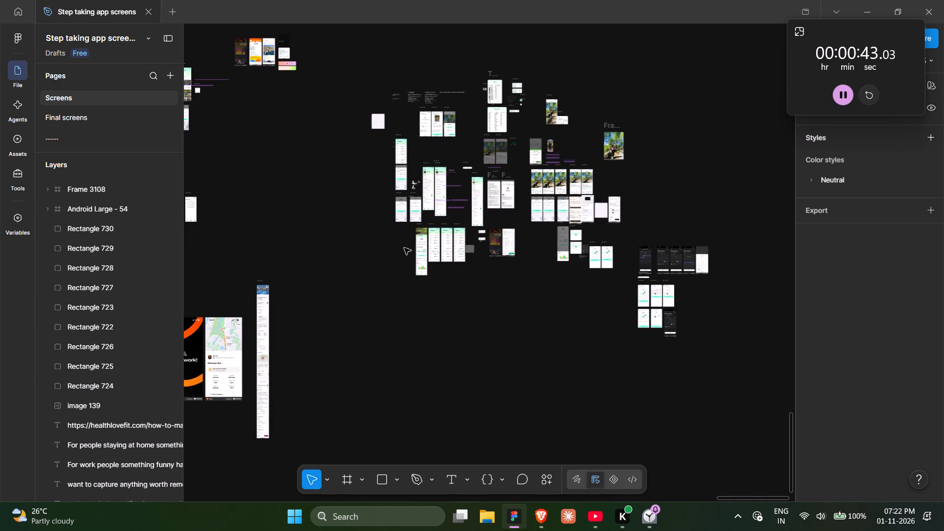
{"action": "scroll", "coordinate": [404, 248], "scroll_direction": "right", "scroll_amount": 11}
{"action": "scroll", "coordinate": [404, 248], "scroll_direction": "left", "scroll_amount": 1}
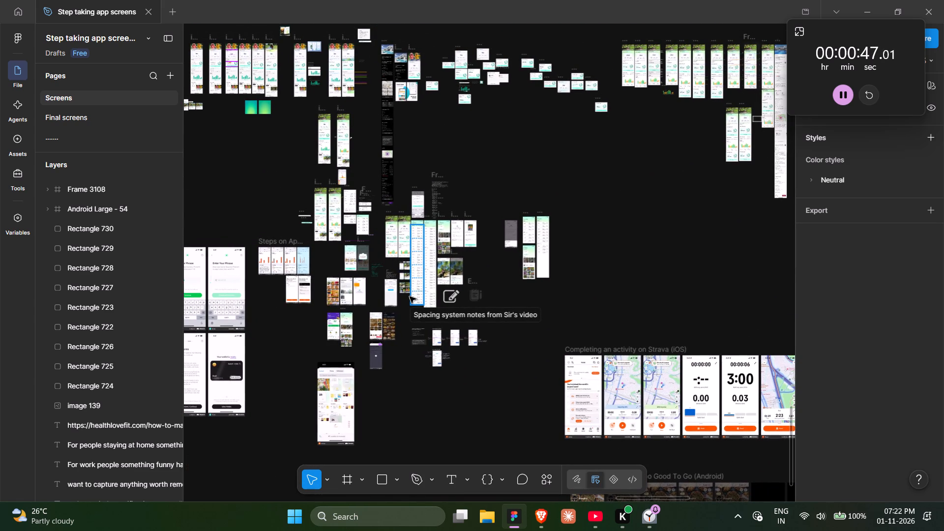
{"action": "scroll", "coordinate": [410, 296], "scroll_direction": "right", "scroll_amount": 1}
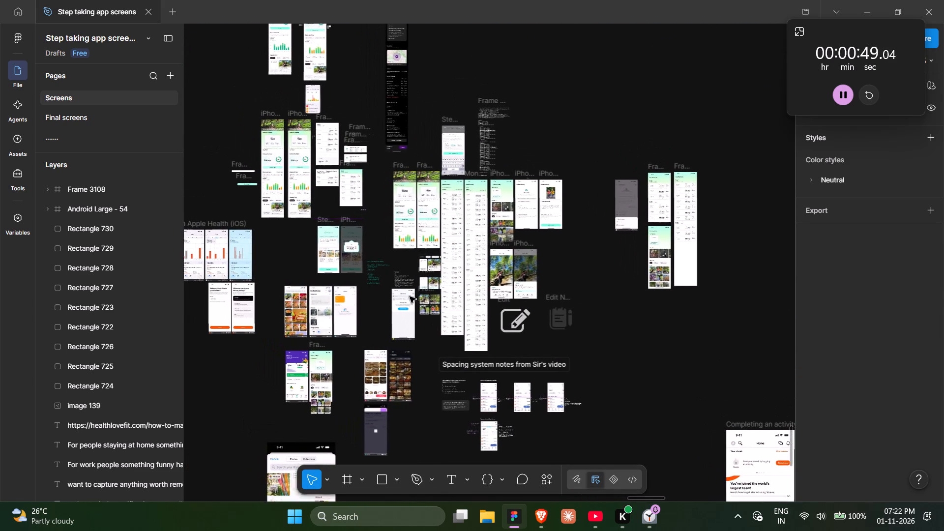
{"action": "scroll", "coordinate": [410, 296], "scroll_direction": "right", "scroll_amount": 1}
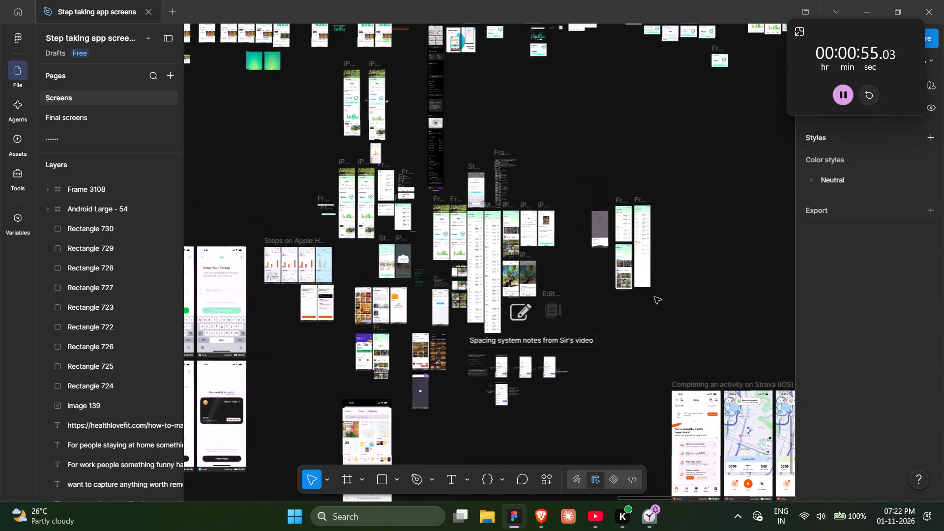
{"action": "scroll", "coordinate": [654, 297], "scroll_direction": "left", "scroll_amount": 10}
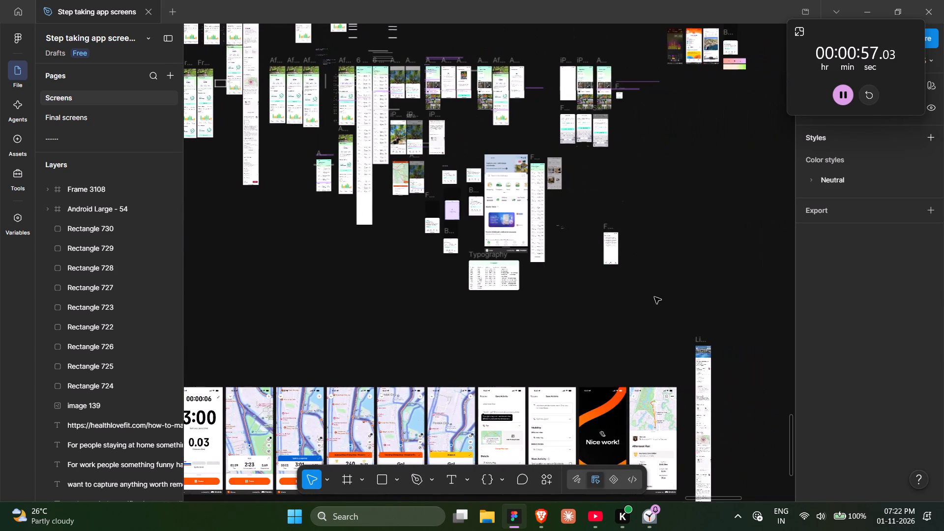
{"action": "scroll", "coordinate": [654, 297], "scroll_direction": "left", "scroll_amount": 1}
{"action": "scroll", "coordinate": [654, 297], "scroll_direction": "up", "scroll_amount": 1}
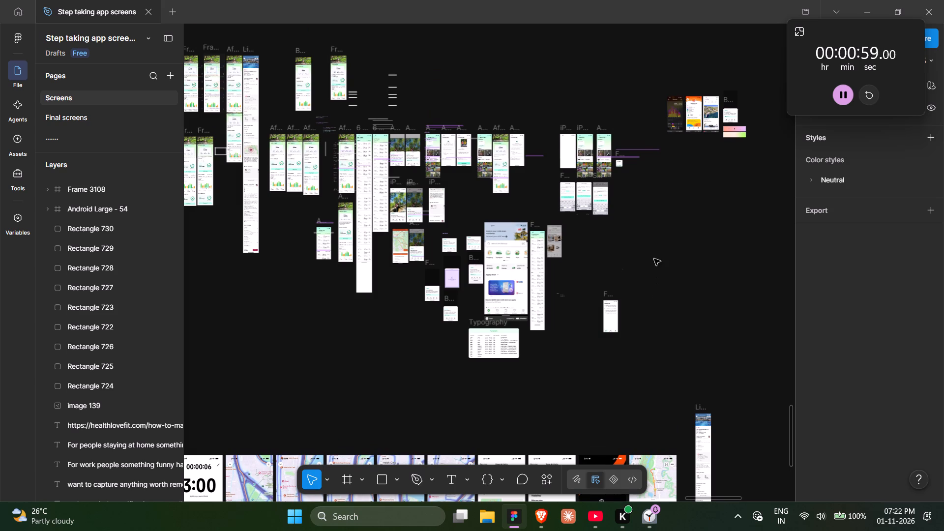
{"action": "scroll", "coordinate": [606, 246], "scroll_direction": "right", "scroll_amount": 2}
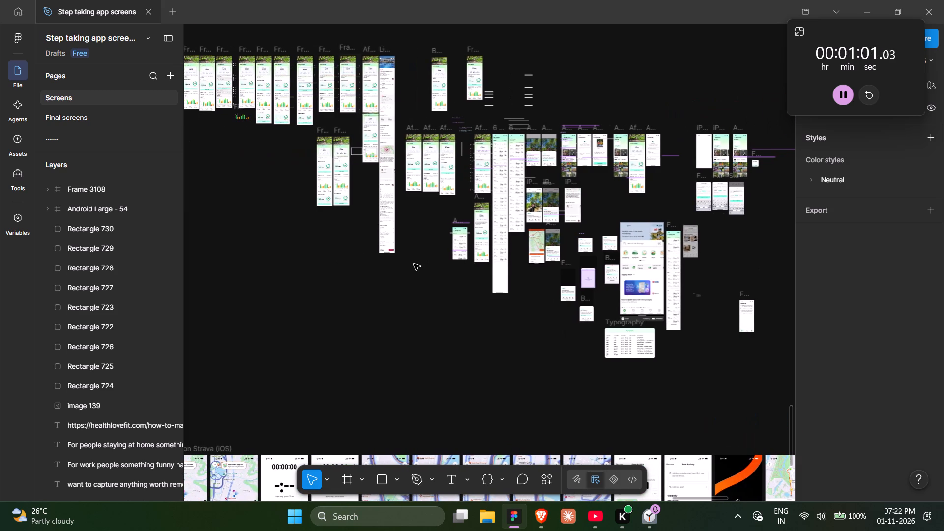
{"action": "scroll", "coordinate": [414, 264], "scroll_direction": "left", "scroll_amount": 4}
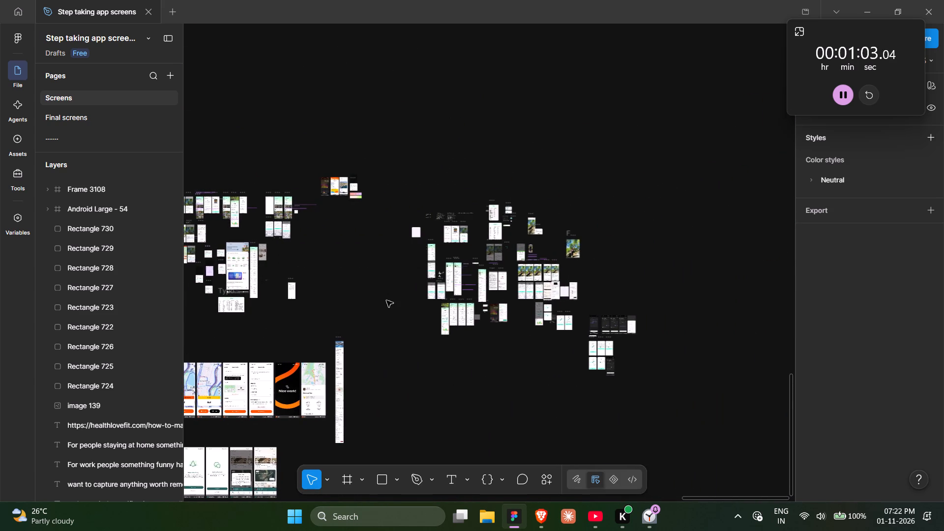
Paste the cut Final stats screens and bars, and place them in the empty space below Android Large - 27 and beside Android Large - 39.
{"action": "left_click", "coordinate": [386, 302]}
{"action": "left_click", "coordinate": [400, 315]}
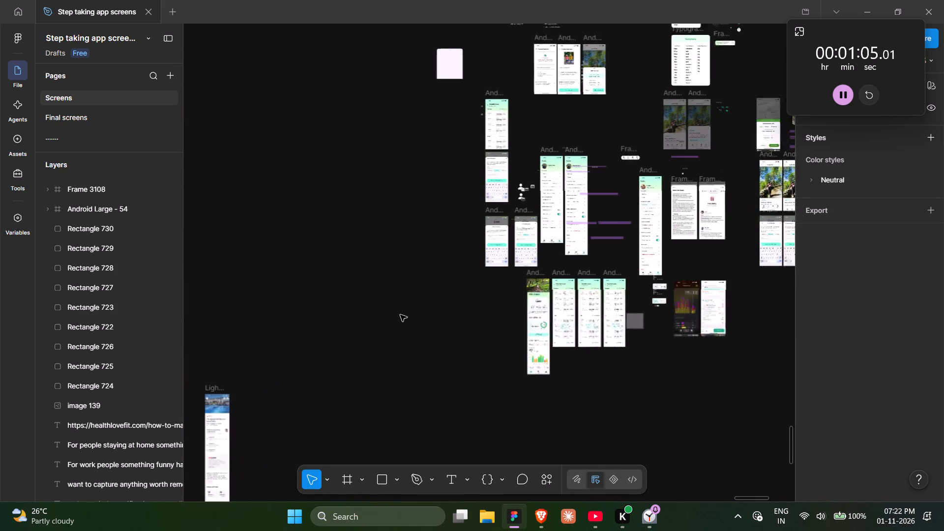
{"action": "left_click", "coordinate": [426, 312]}
{"action": "key", "text": "ctrl+v"}
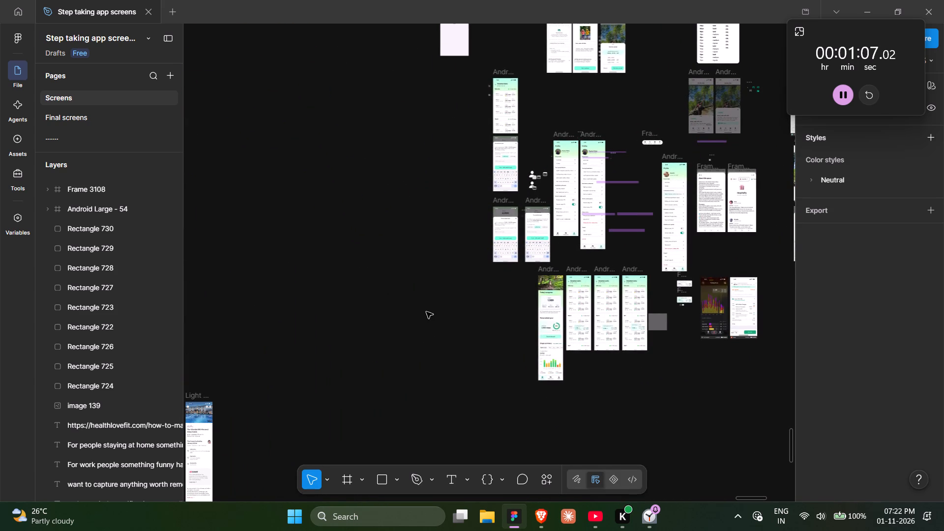
{"action": "left_click_drag", "start_coordinate": [498, 265], "coordinate": [498, 271]}
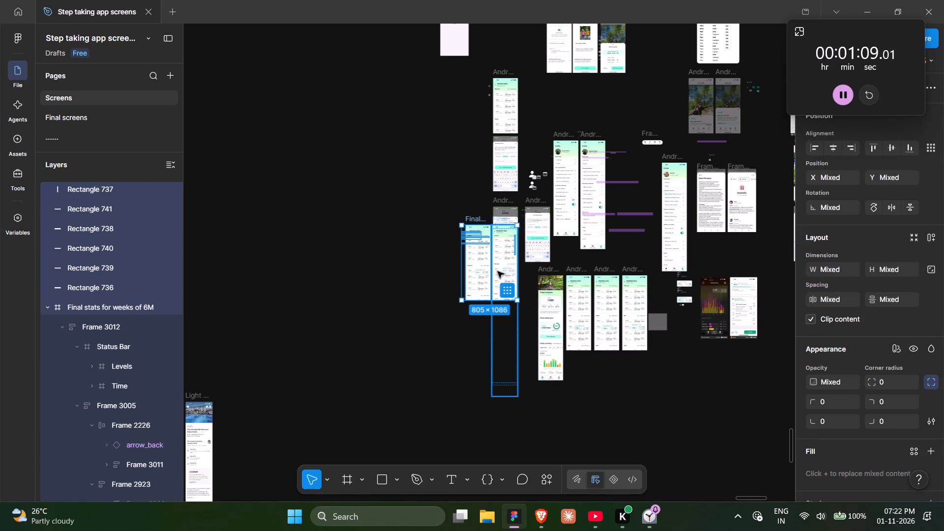
{"action": "left_click_drag", "start_coordinate": [498, 271], "coordinate": [456, 332]}
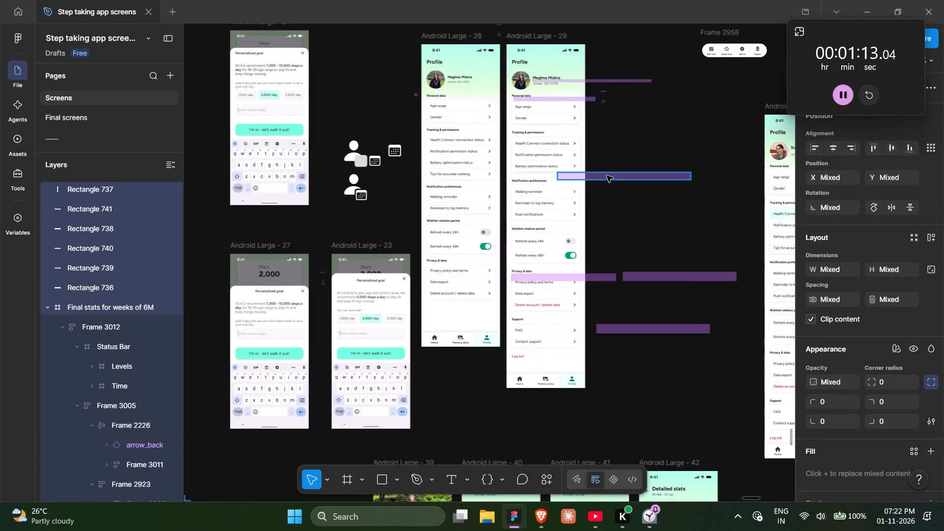
Duplicate the purple 611 × 34 bar beside the Android Large - 29 profile screen to the left of the pasted Final stats screens, at X 37129, Y 8238.
{"action": "left_click_drag", "start_coordinate": [607, 177], "coordinate": [457, 354], "text": "alt"}
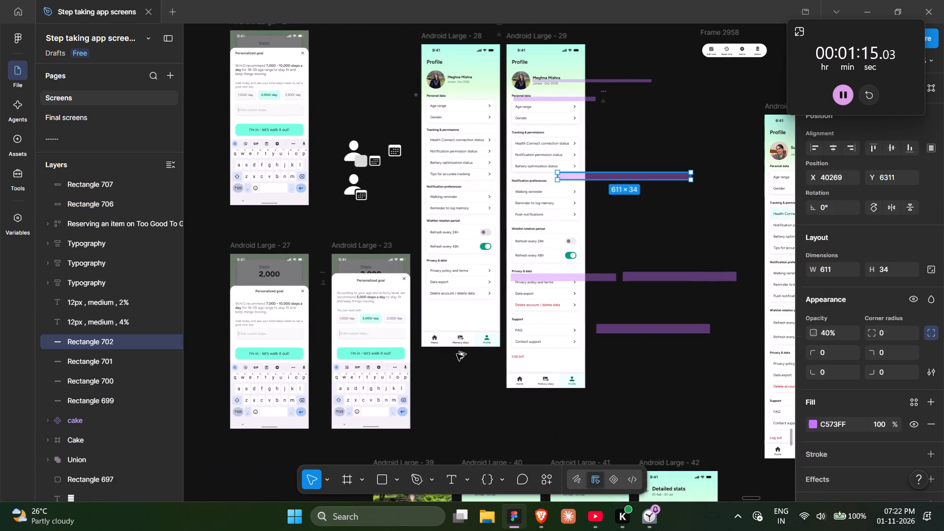
{"action": "left_click_drag", "start_coordinate": [457, 354], "coordinate": [286, 530], "text": "alt"}
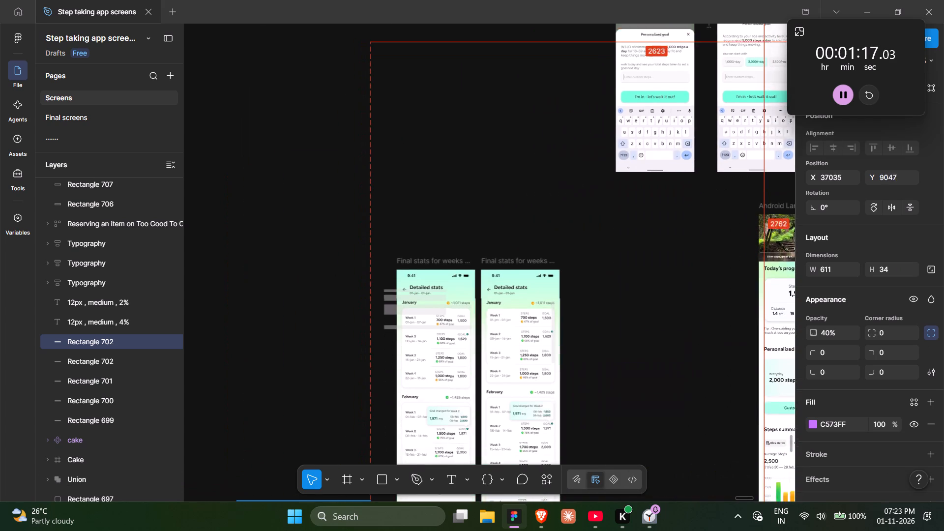
{"action": "left_click_drag", "start_coordinate": [286, 530], "coordinate": [309, 214], "text": "alt"}
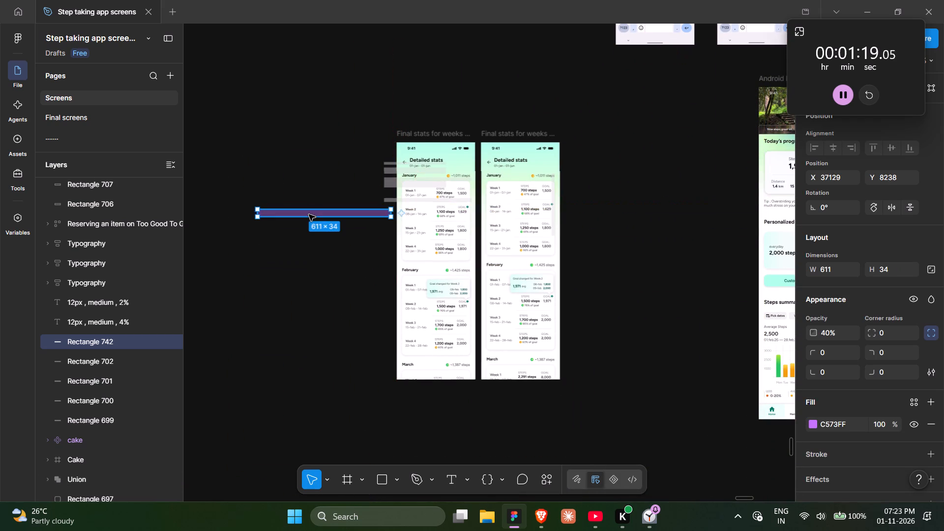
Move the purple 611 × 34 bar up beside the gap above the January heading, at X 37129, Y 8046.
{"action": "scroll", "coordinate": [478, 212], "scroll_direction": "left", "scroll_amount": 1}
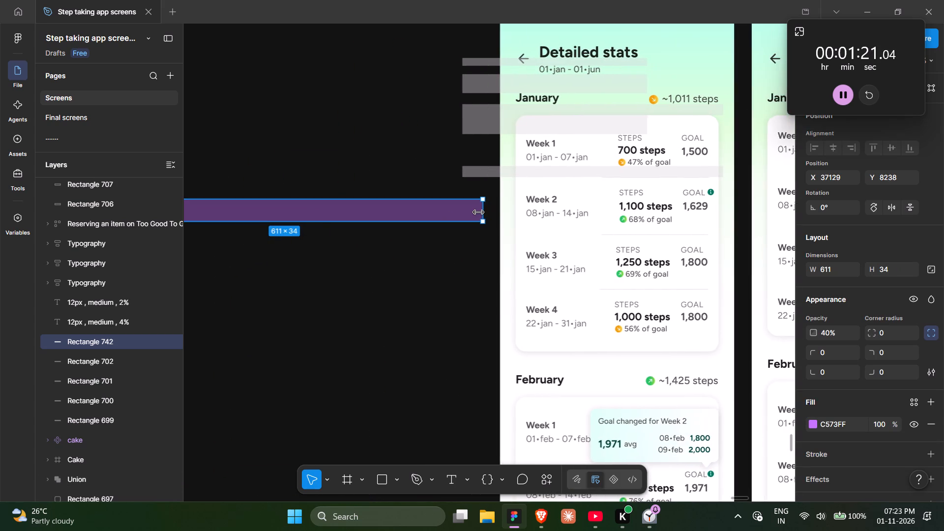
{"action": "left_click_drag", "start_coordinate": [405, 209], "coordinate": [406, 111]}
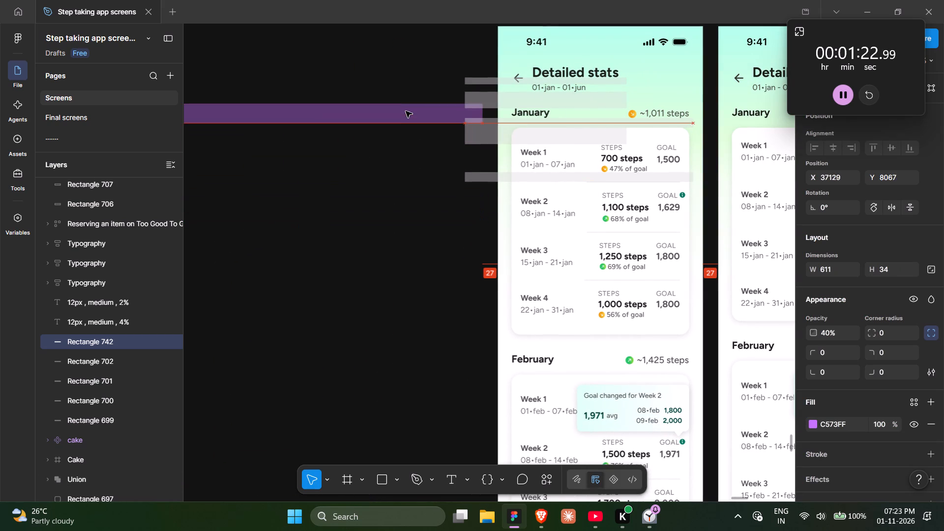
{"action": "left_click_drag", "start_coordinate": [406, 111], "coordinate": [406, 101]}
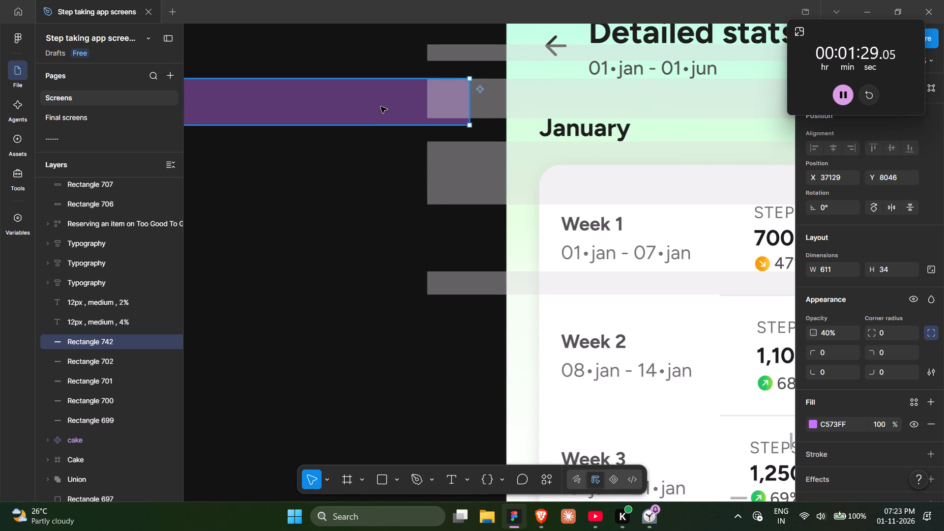
Move the purple bar into the gap between the January card and February heading, at X 37269, Y 8473, and bring it to the front.
{"action": "scroll", "coordinate": [381, 107], "scroll_direction": "up", "scroll_amount": 1}
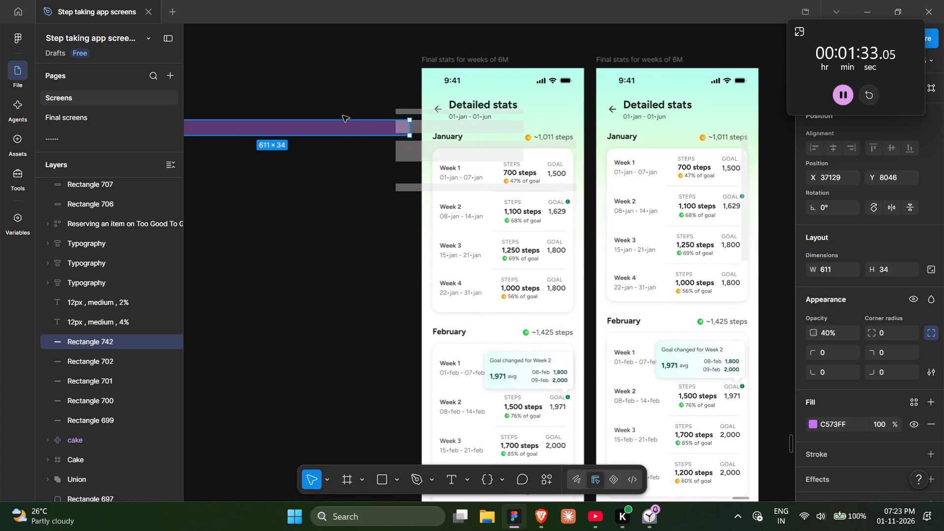
{"action": "left_click_drag", "start_coordinate": [348, 132], "coordinate": [396, 329]}
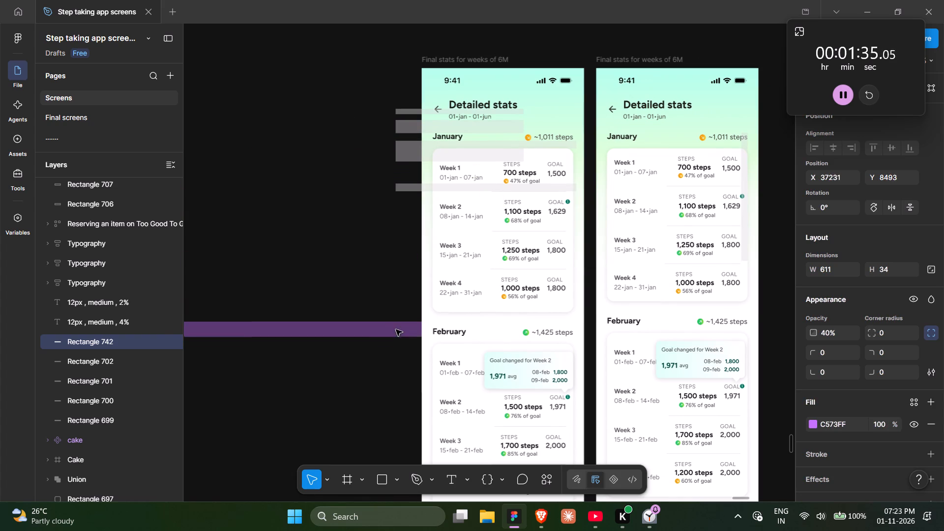
{"action": "left_click_drag", "start_coordinate": [396, 329], "coordinate": [411, 324]}
{"action": "key", "text": "bracketright"}
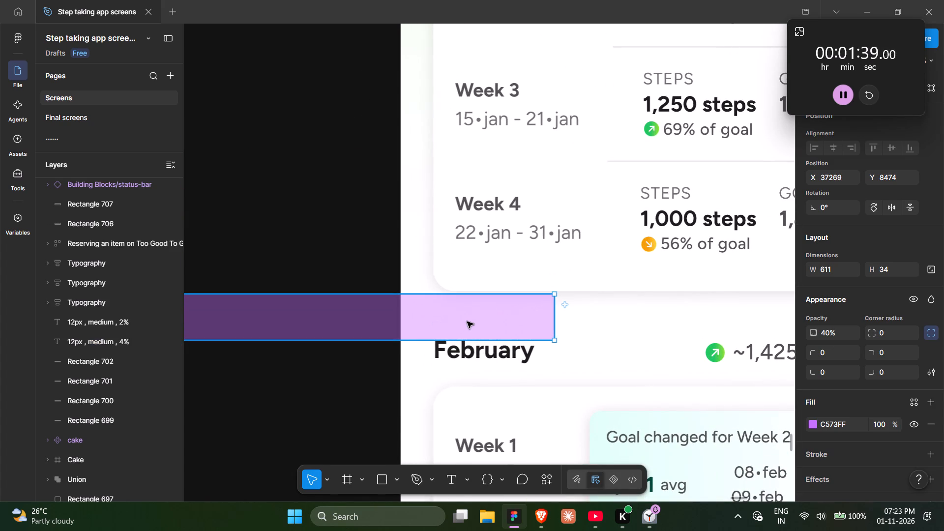
{"action": "key", "text": "Up"}
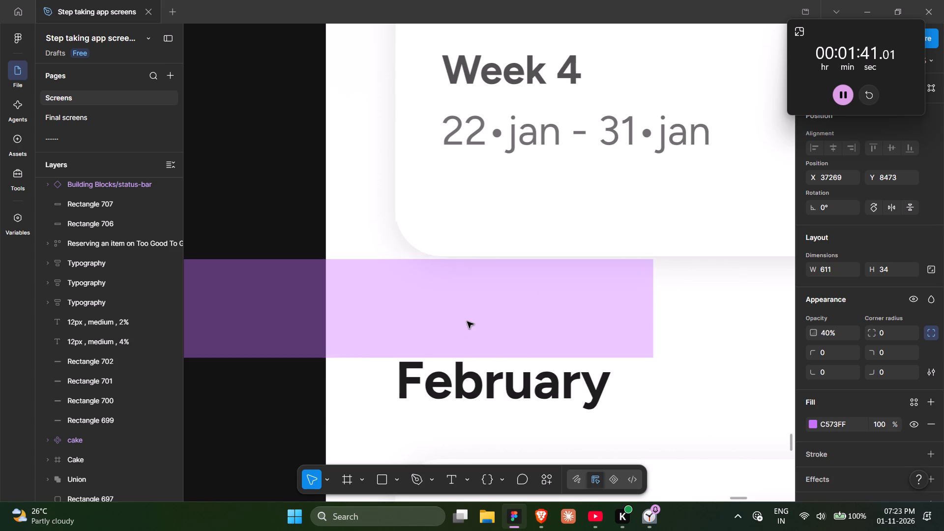
{"action": "left_click", "coordinate": [375, 193]}
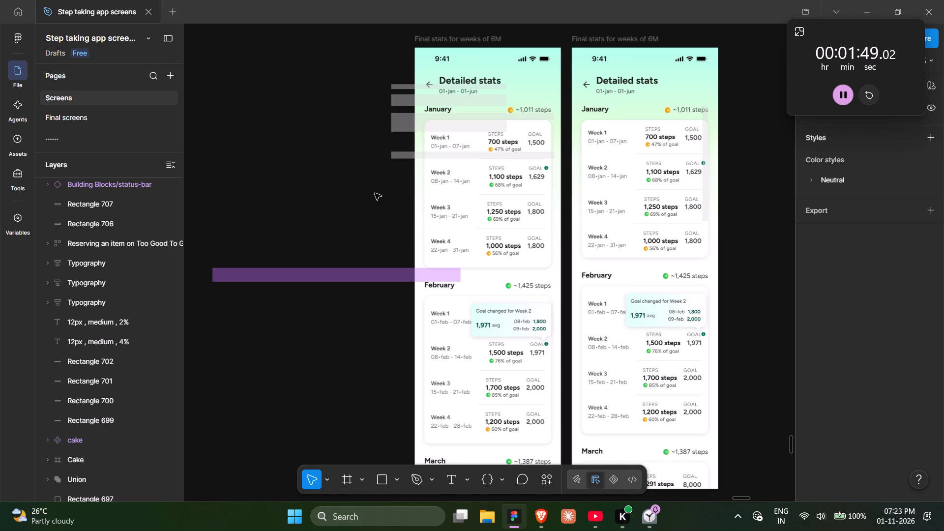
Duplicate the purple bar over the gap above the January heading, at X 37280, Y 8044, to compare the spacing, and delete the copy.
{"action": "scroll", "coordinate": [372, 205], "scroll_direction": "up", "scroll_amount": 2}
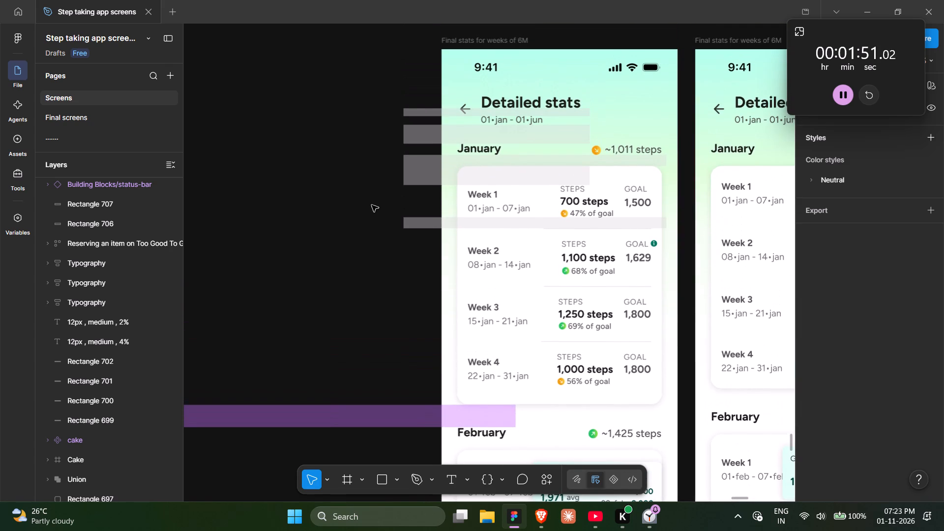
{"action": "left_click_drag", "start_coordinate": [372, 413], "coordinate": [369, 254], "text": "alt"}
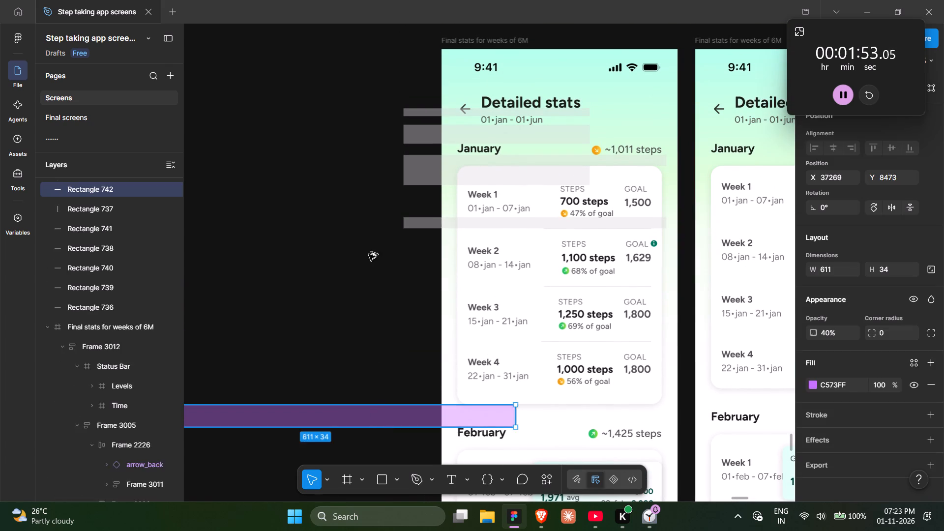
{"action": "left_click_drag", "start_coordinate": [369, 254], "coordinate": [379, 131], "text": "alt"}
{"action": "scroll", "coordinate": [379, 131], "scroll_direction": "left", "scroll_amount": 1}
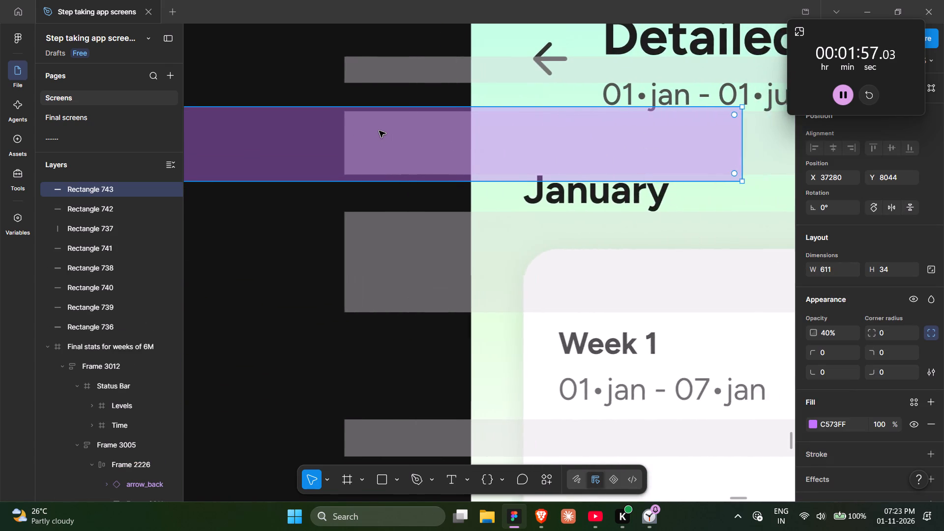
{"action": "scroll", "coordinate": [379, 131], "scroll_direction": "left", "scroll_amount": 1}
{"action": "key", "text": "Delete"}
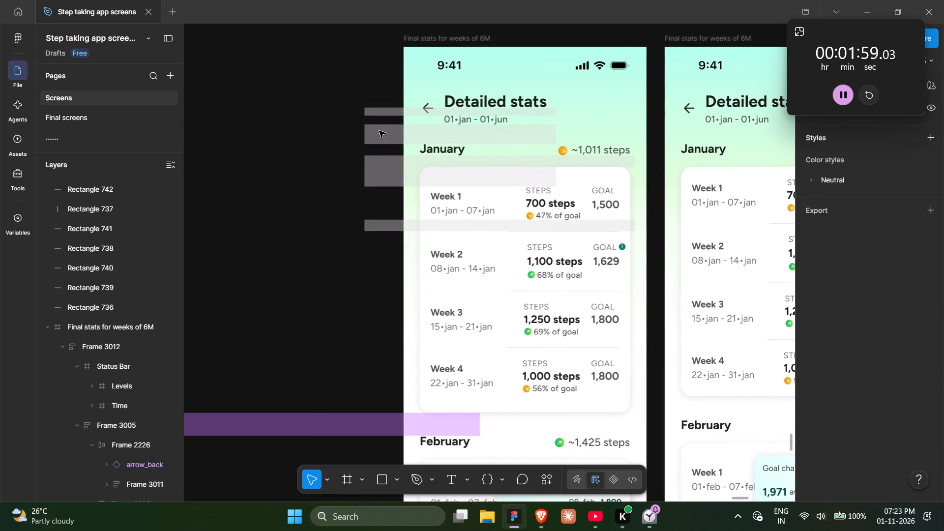
Examine the Final stats screens, the neighbouring app screens, and the Colors and Typography sheets on the Screens page.
{"action": "scroll", "coordinate": [379, 131], "scroll_direction": "down", "scroll_amount": 1}
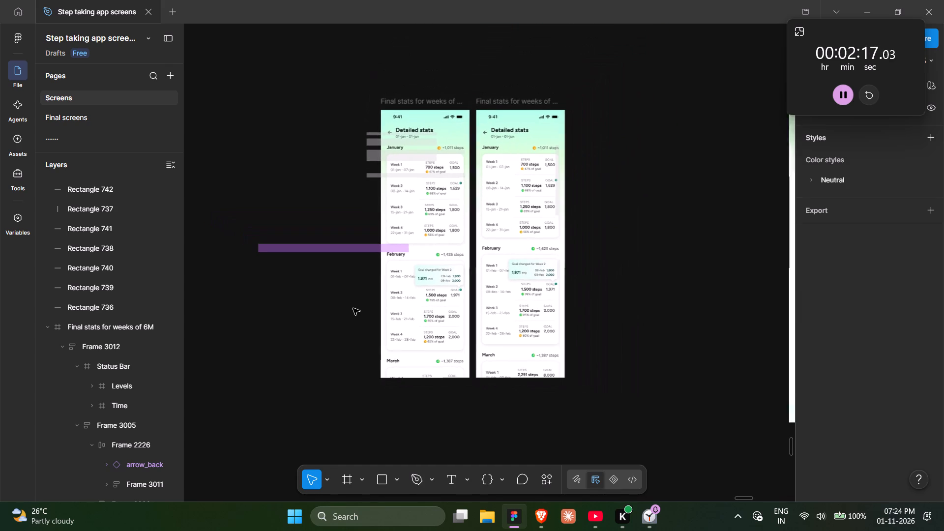
{"action": "scroll", "coordinate": [334, 191], "scroll_direction": "left", "scroll_amount": 1}
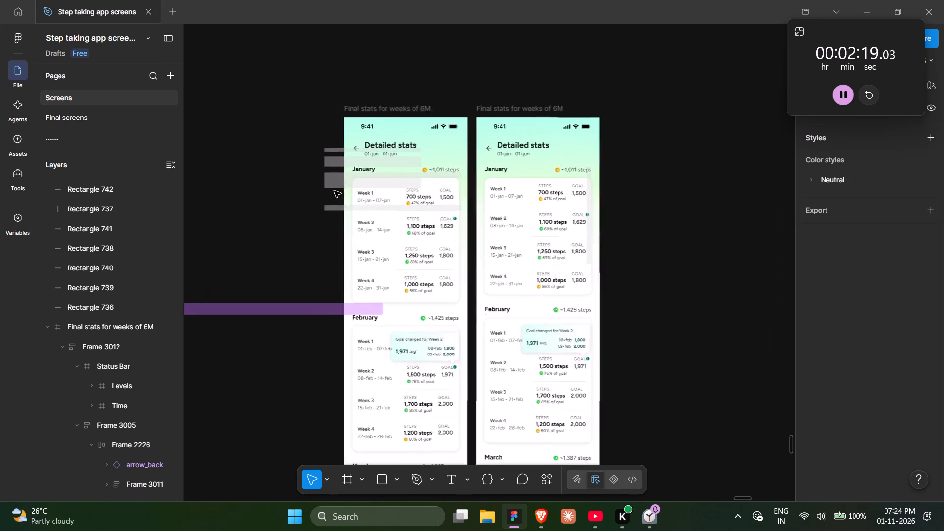
{"action": "scroll", "coordinate": [334, 191], "scroll_direction": "down", "scroll_amount": 1}
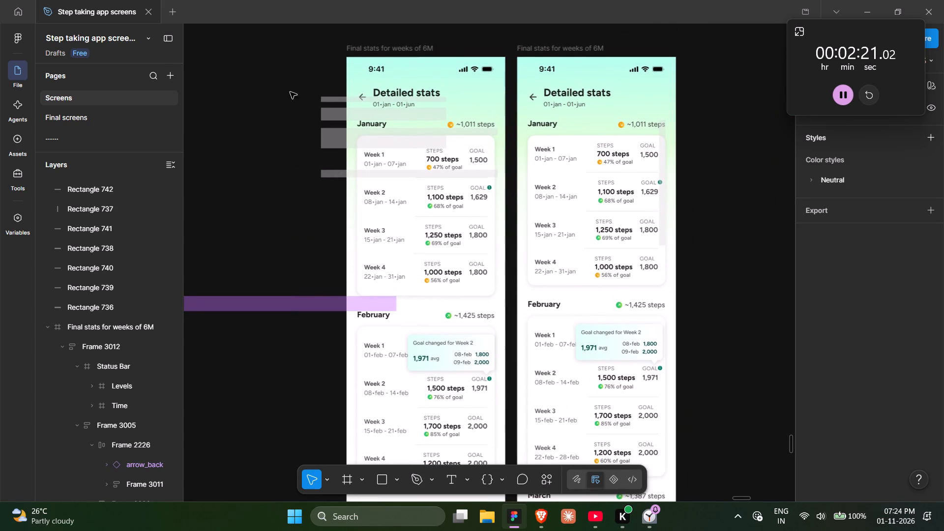
{"action": "left_click", "coordinate": [313, 52]}
{"action": "scroll", "coordinate": [692, 109], "scroll_direction": "left", "scroll_amount": 7}
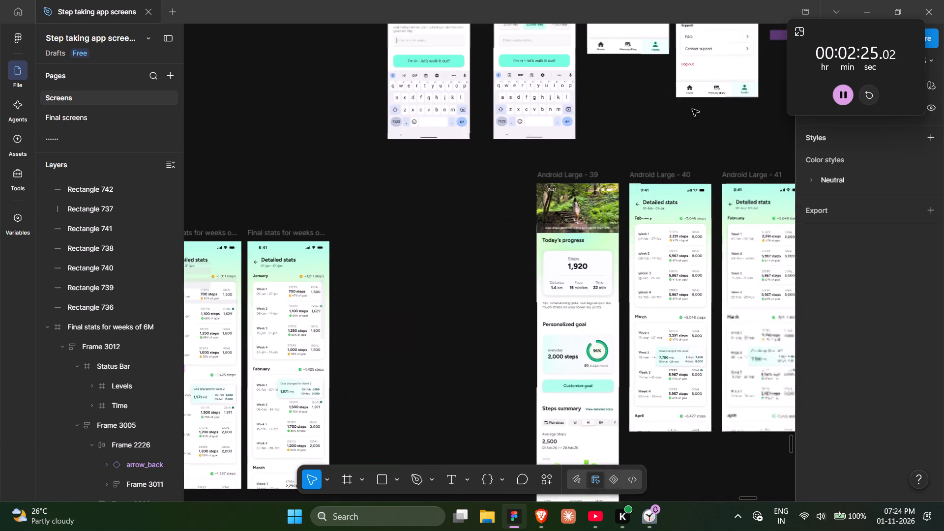
{"action": "scroll", "coordinate": [692, 109], "scroll_direction": "left", "scroll_amount": 2}
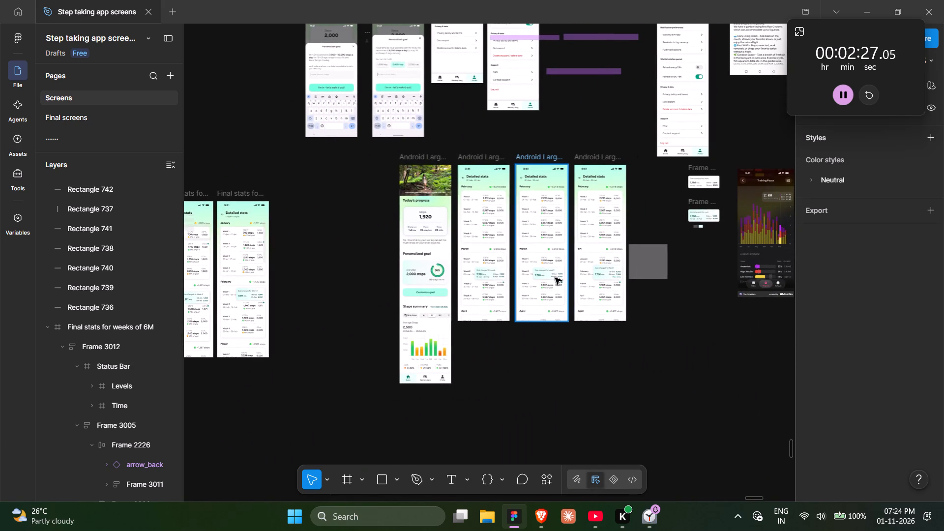
{"action": "scroll", "coordinate": [555, 278], "scroll_direction": "up", "scroll_amount": 2}
{"action": "scroll", "coordinate": [475, 151], "scroll_direction": "up", "scroll_amount": 4}
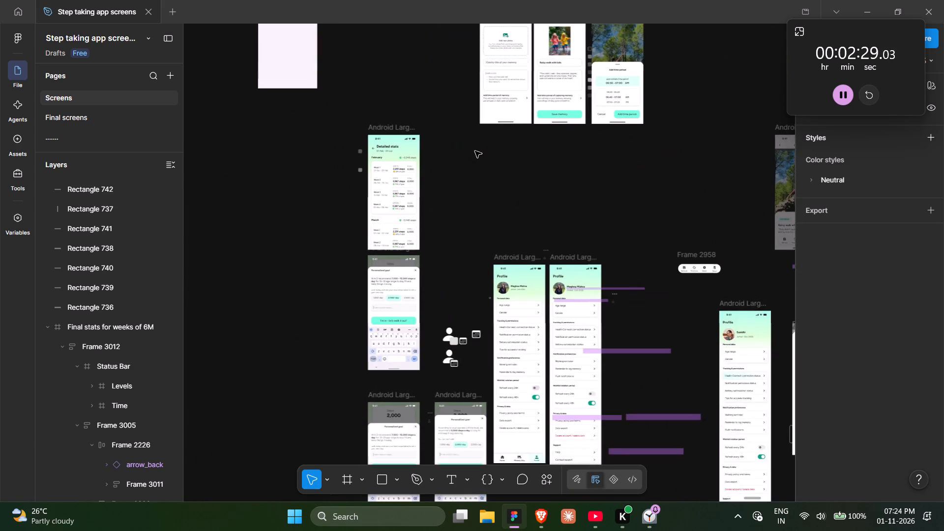
{"action": "scroll", "coordinate": [475, 151], "scroll_direction": "up", "scroll_amount": 4}
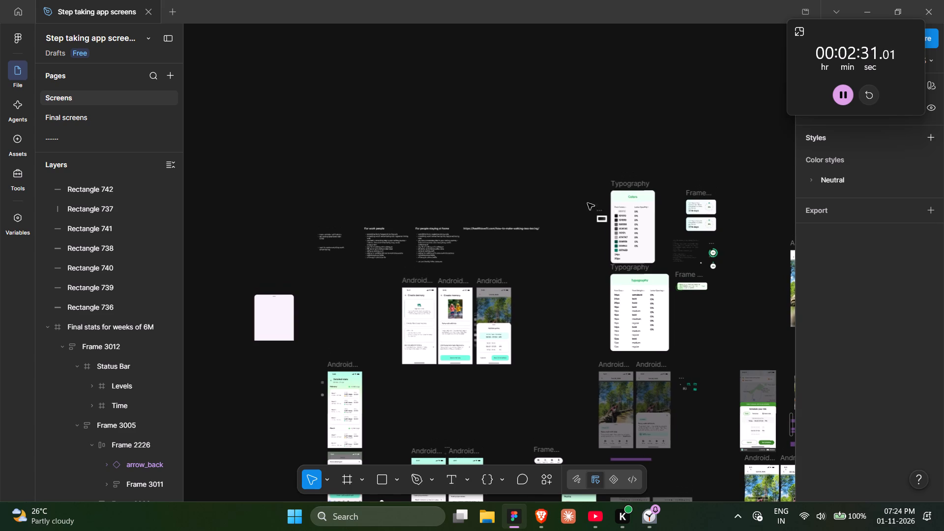
{"action": "scroll", "coordinate": [649, 231], "scroll_direction": "up", "scroll_amount": 1}
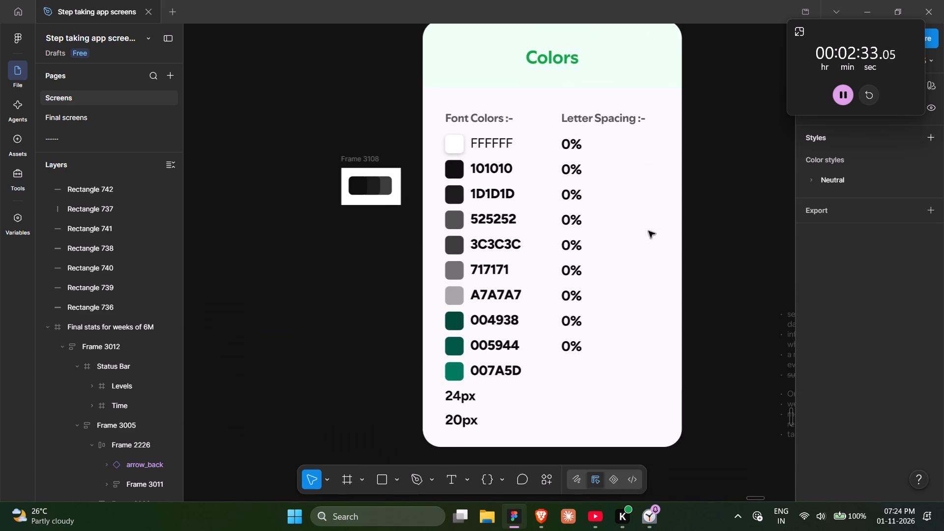
{"action": "scroll", "coordinate": [649, 231], "scroll_direction": "up", "scroll_amount": 2}
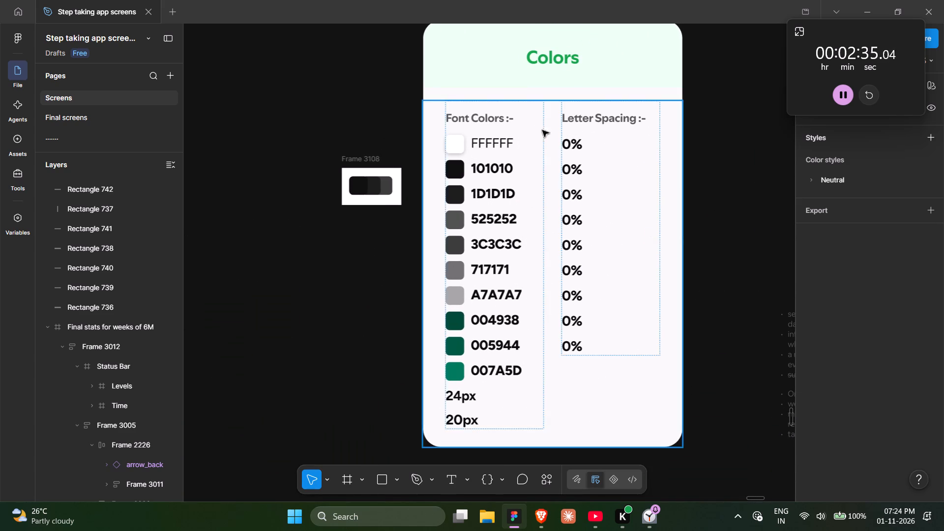
{"action": "scroll", "coordinate": [281, 257], "scroll_direction": "down", "scroll_amount": 1}
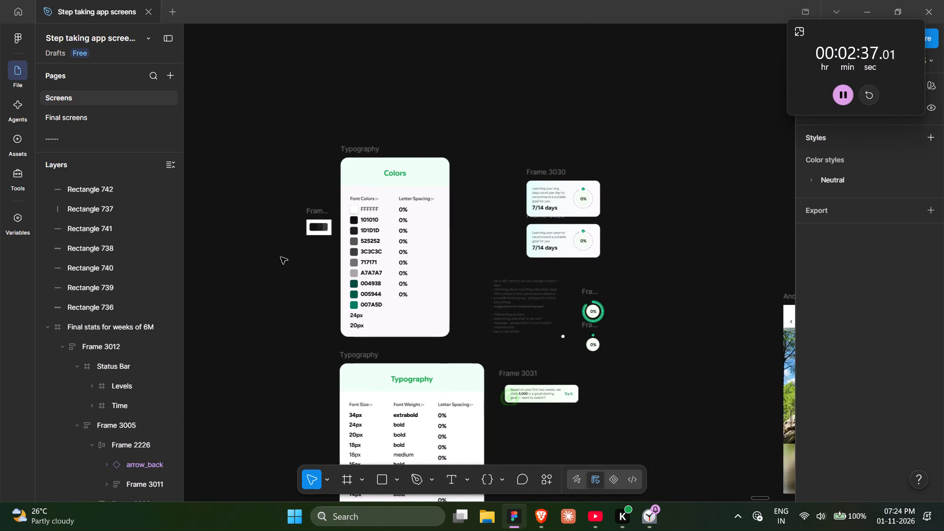
{"action": "scroll", "coordinate": [281, 257], "scroll_direction": "down", "scroll_amount": 1}
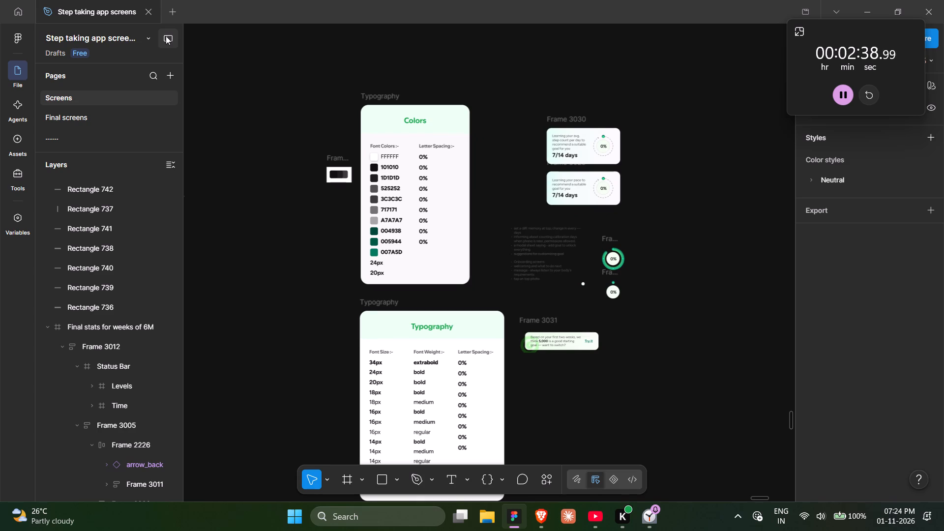
Hide the pages and layers sidebar.
{"action": "left_click", "coordinate": [166, 36]}
Look through the Screens page for the earlier Today's progress screens annotated with spacing measurements.
{"action": "scroll", "coordinate": [462, 318], "scroll_direction": "down", "scroll_amount": 2}
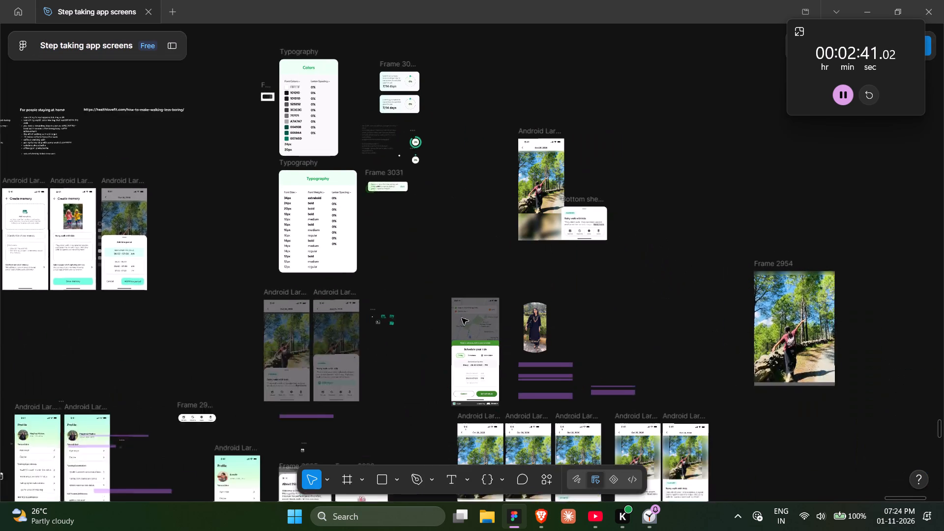
{"action": "scroll", "coordinate": [462, 318], "scroll_direction": "down", "scroll_amount": 2}
{"action": "scroll", "coordinate": [327, 201], "scroll_direction": "down", "scroll_amount": 3}
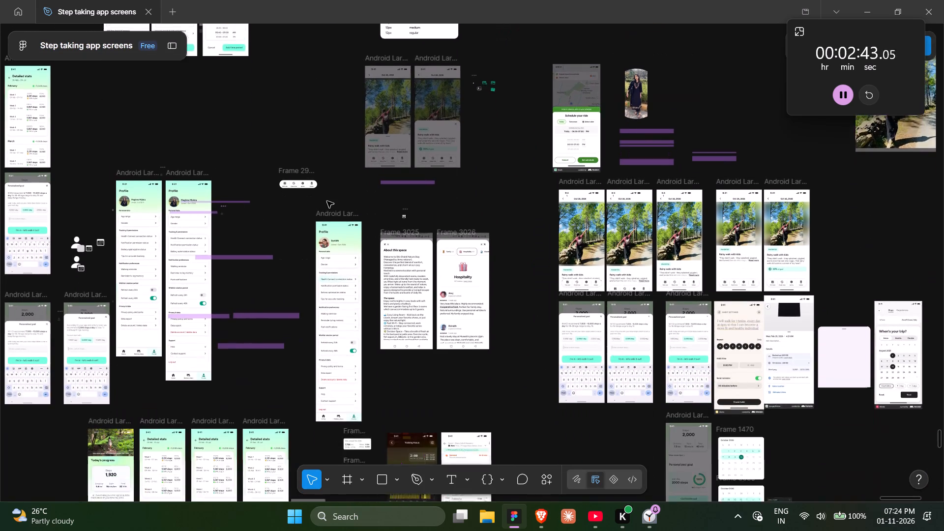
{"action": "scroll", "coordinate": [327, 201], "scroll_direction": "down", "scroll_amount": 1}
{"action": "scroll", "coordinate": [327, 201], "scroll_direction": "left", "scroll_amount": 8}
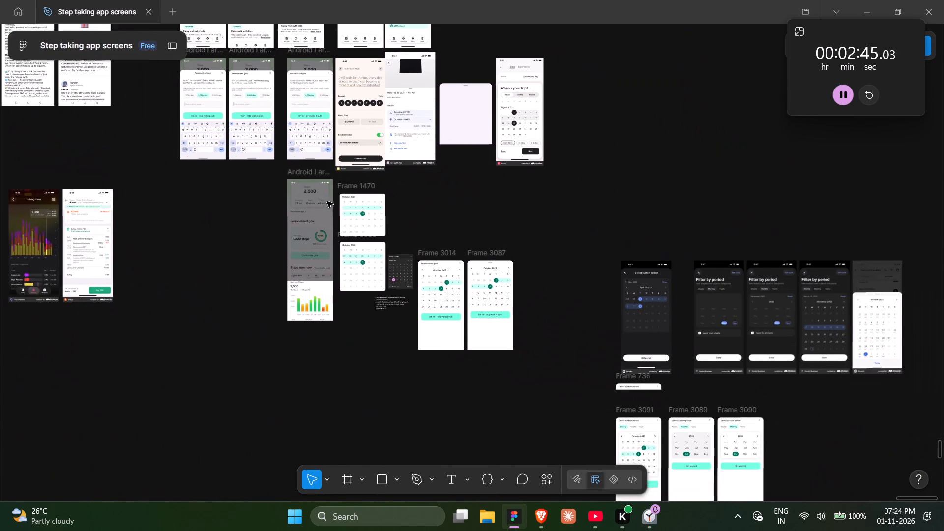
{"action": "scroll", "coordinate": [327, 201], "scroll_direction": "right", "scroll_amount": 7}
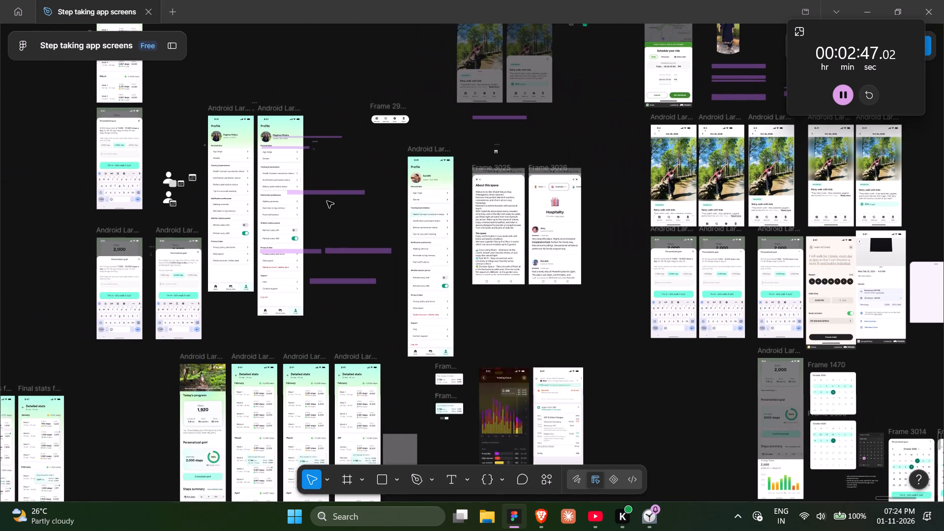
{"action": "scroll", "coordinate": [327, 201], "scroll_direction": "right", "scroll_amount": 11}
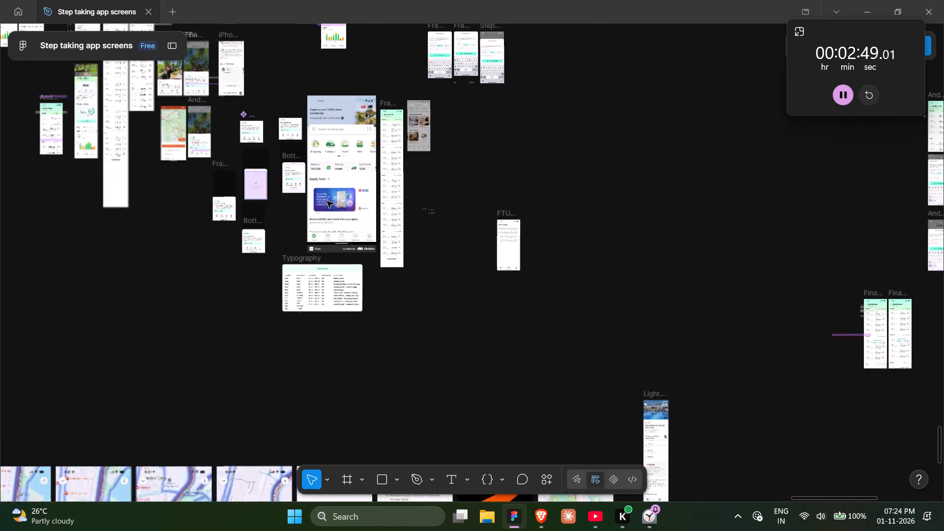
{"action": "scroll", "coordinate": [327, 201], "scroll_direction": "right", "scroll_amount": 1}
{"action": "scroll", "coordinate": [327, 201], "scroll_direction": "up", "scroll_amount": 2}
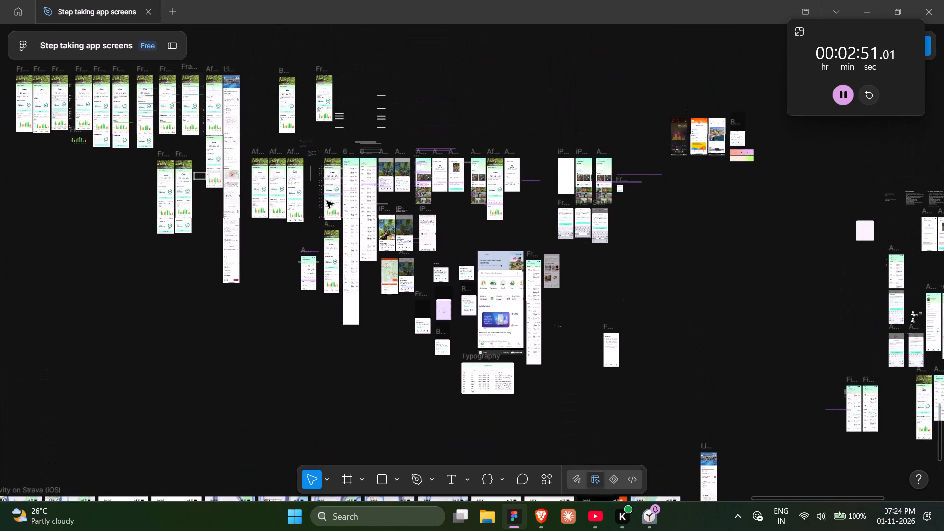
{"action": "scroll", "coordinate": [489, 197], "scroll_direction": "down", "scroll_amount": 1}
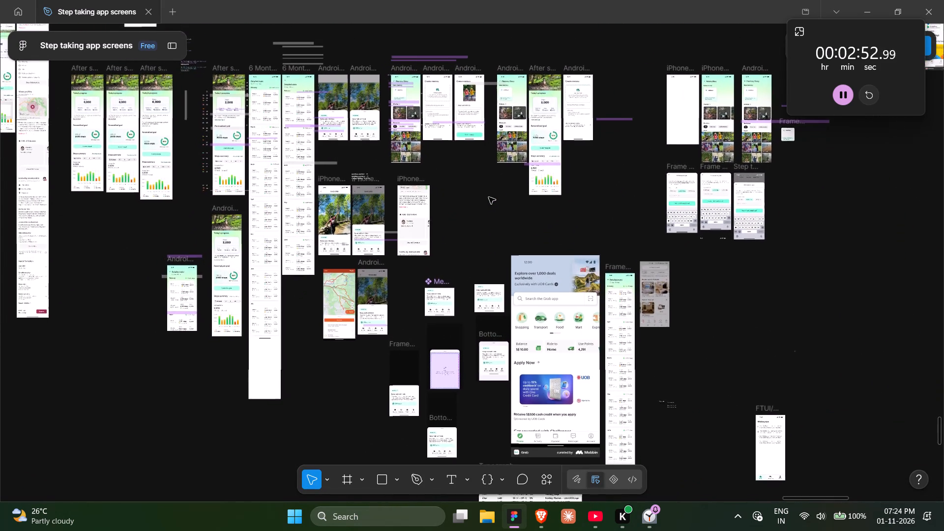
{"action": "scroll", "coordinate": [489, 197], "scroll_direction": "down", "scroll_amount": 1}
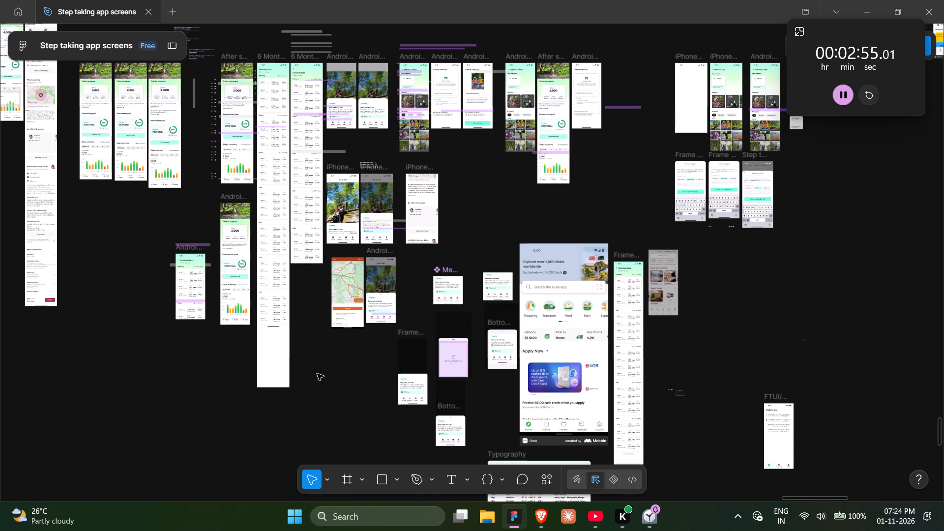
{"action": "scroll", "coordinate": [241, 404], "scroll_direction": "right", "scroll_amount": 4}
{"action": "scroll", "coordinate": [241, 404], "scroll_direction": "up", "scroll_amount": 1}
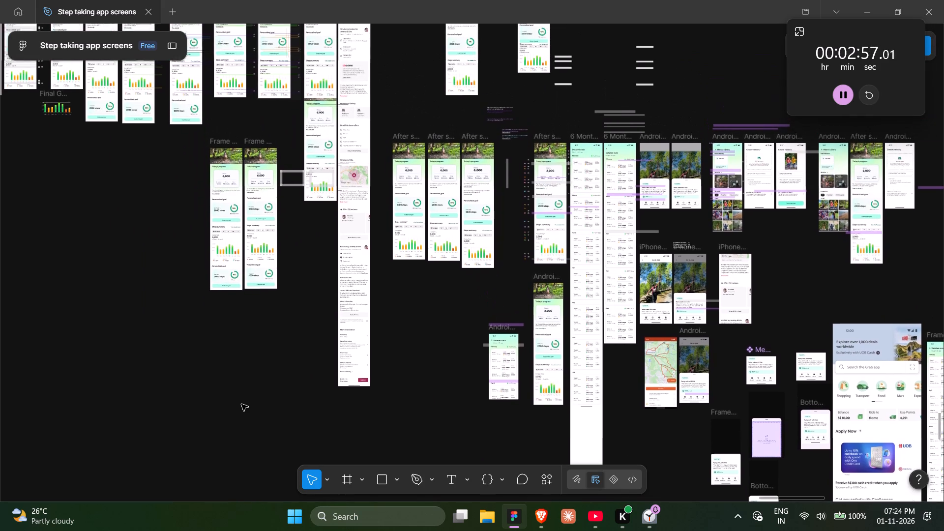
{"action": "scroll", "coordinate": [241, 404], "scroll_direction": "up", "scroll_amount": 2}
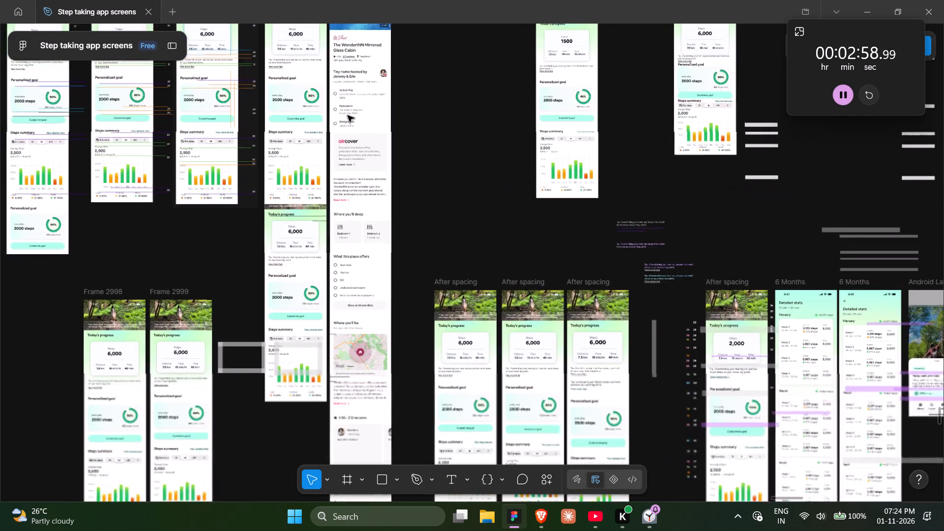
{"action": "scroll", "coordinate": [348, 116], "scroll_direction": "right", "scroll_amount": 6}
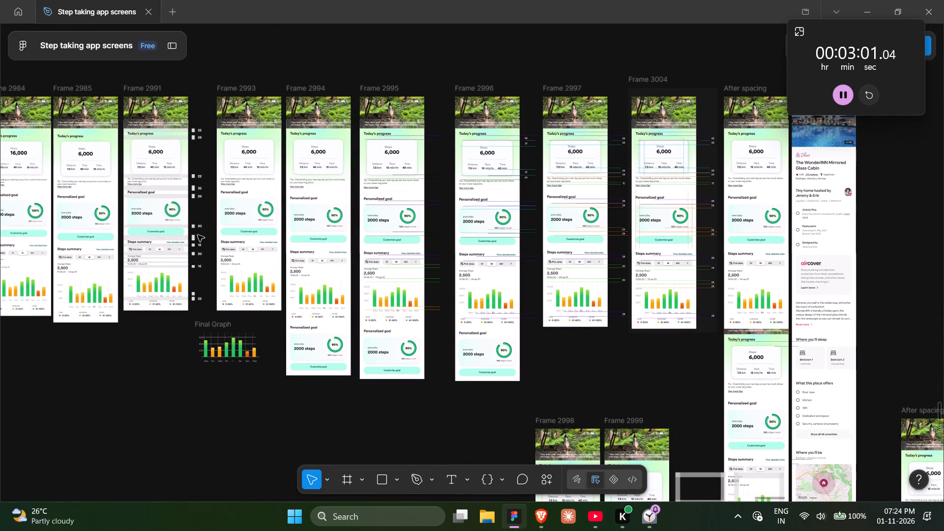
Examine the spacing bars and their labels on Frame 2991 from Today's progress to the chart legend, inspecting the date range text's properties.
{"action": "scroll", "coordinate": [132, 181], "scroll_direction": "up", "scroll_amount": 2}
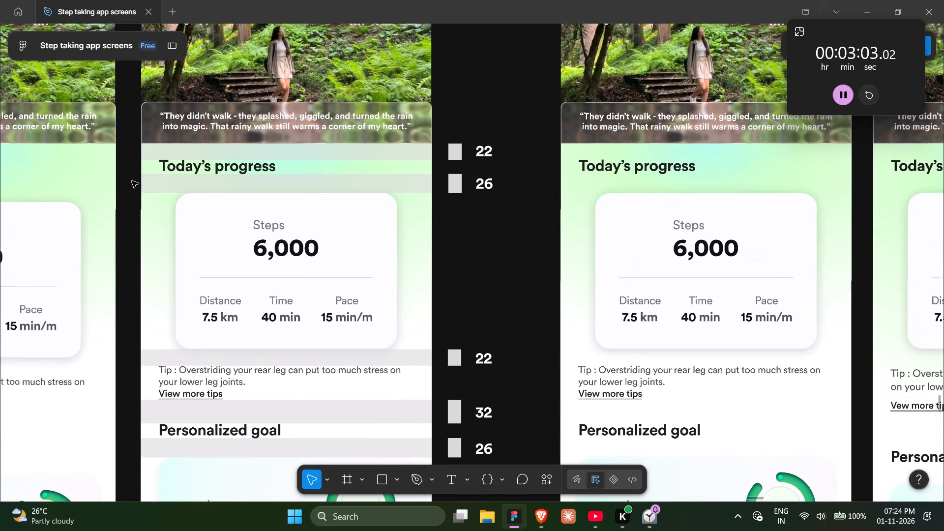
{"action": "scroll", "coordinate": [132, 181], "scroll_direction": "up", "scroll_amount": 1}
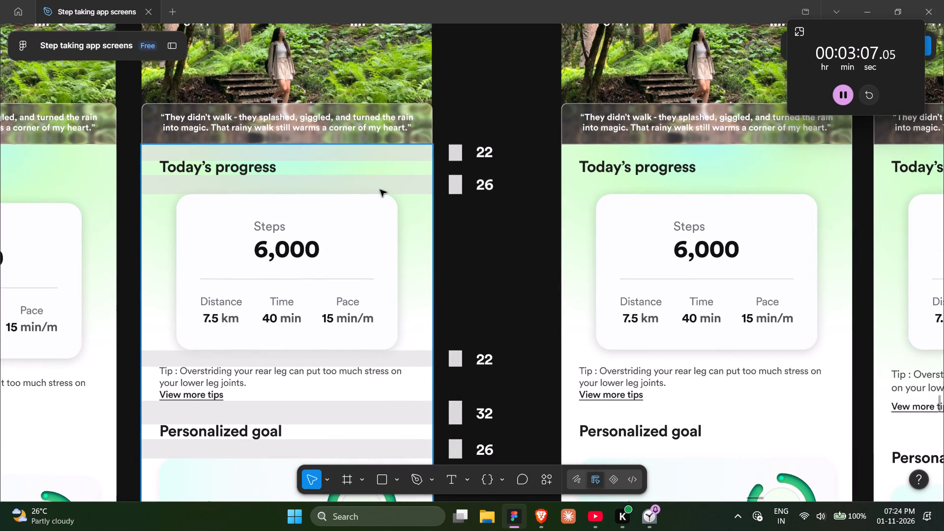
{"action": "scroll", "coordinate": [451, 298], "scroll_direction": "down", "scroll_amount": 4}
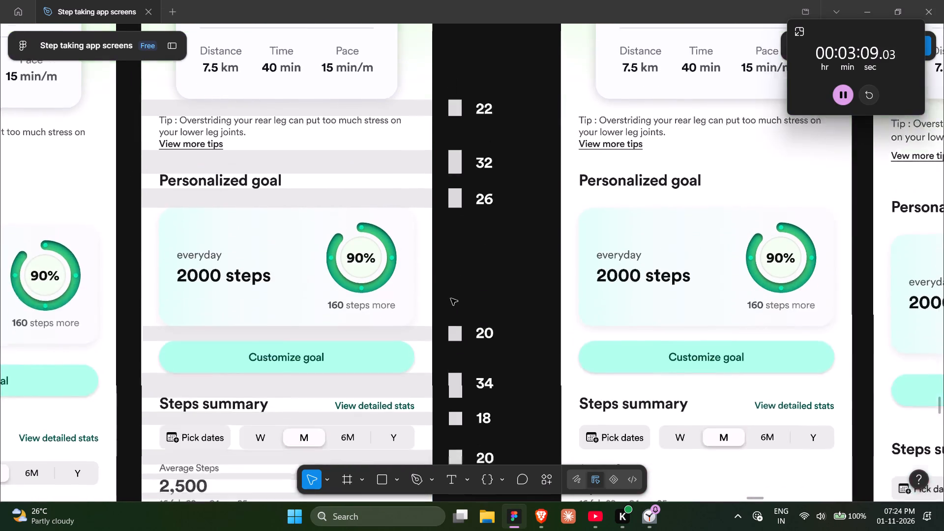
{"action": "scroll", "coordinate": [451, 298], "scroll_direction": "down", "scroll_amount": 3}
{"action": "scroll", "coordinate": [451, 298], "scroll_direction": "up", "scroll_amount": 1}
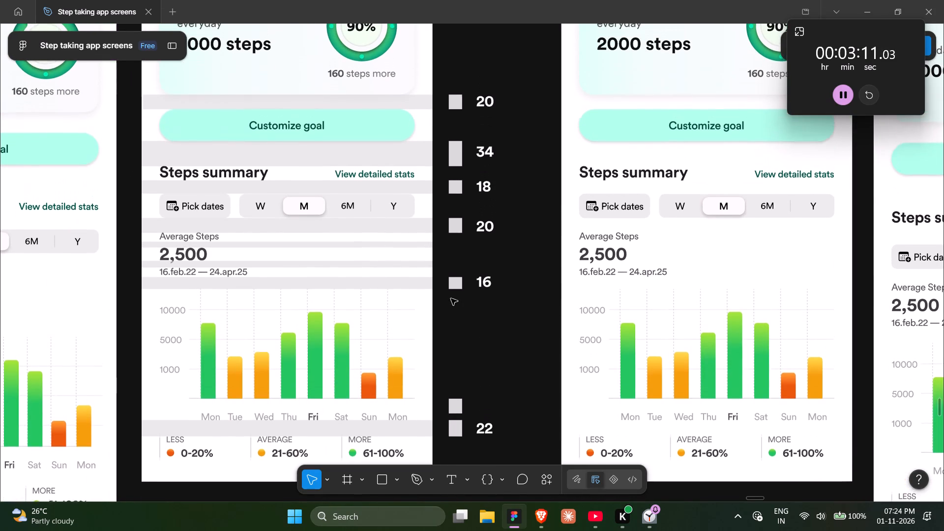
{"action": "scroll", "coordinate": [451, 298], "scroll_direction": "up", "scroll_amount": 2}
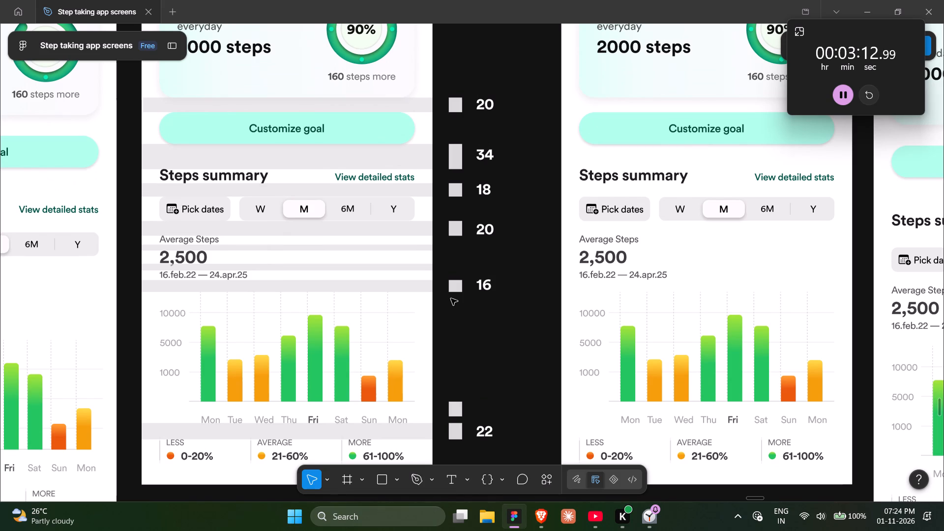
{"action": "left_click", "coordinate": [231, 274], "text": "ctrl"}
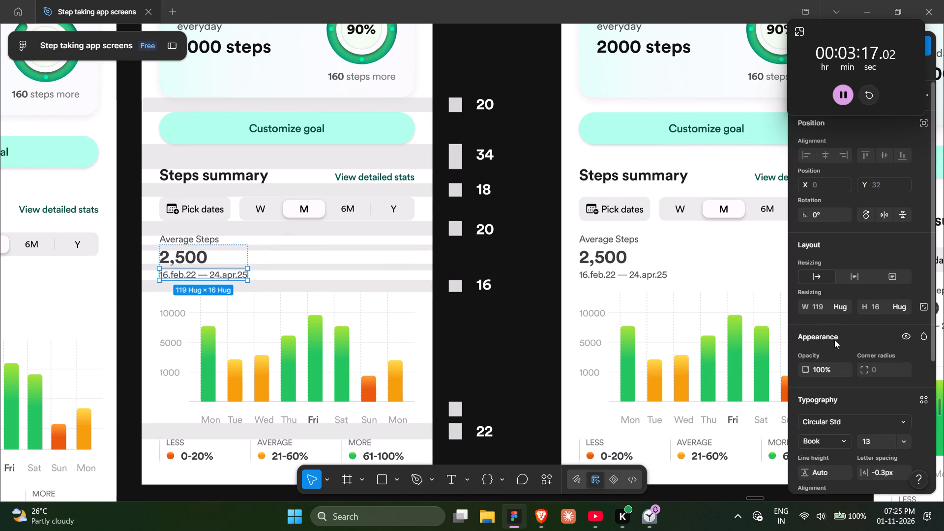
{"action": "left_click", "coordinate": [533, 320]}
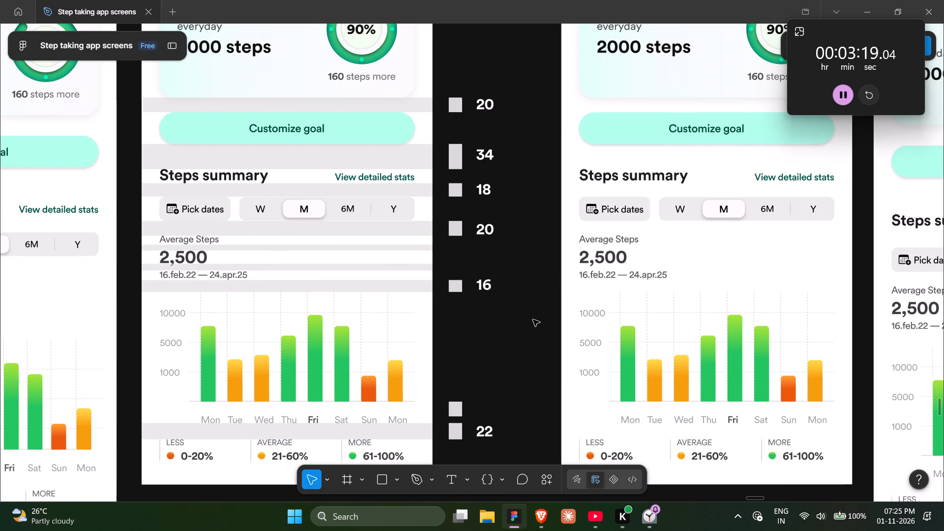
{"action": "scroll", "coordinate": [533, 320], "scroll_direction": "up", "scroll_amount": 6}
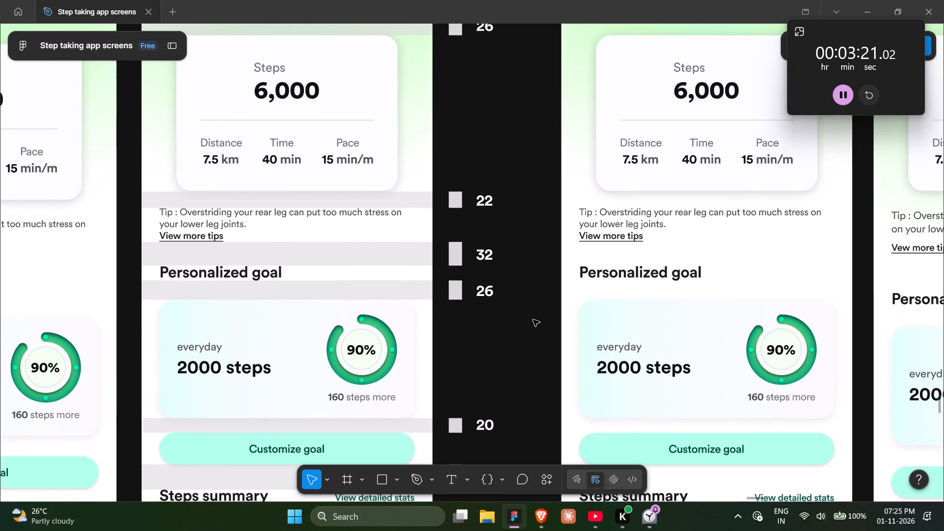
Examine the coloured spacing lines and labels on Frames 2997 and 3004, from Today's progress down to Steps summary, alongside the neighbouring screens.
{"action": "scroll", "coordinate": [533, 320], "scroll_direction": "up", "scroll_amount": 1}
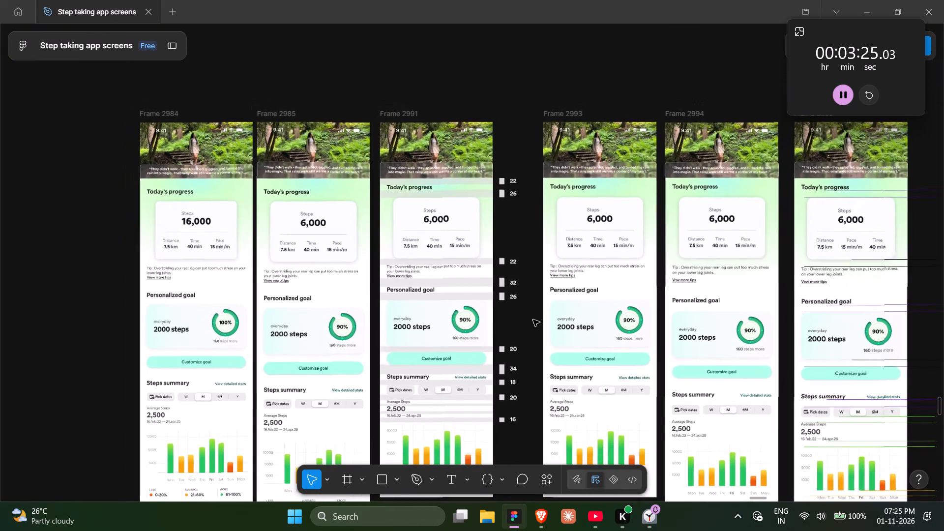
{"action": "scroll", "coordinate": [533, 320], "scroll_direction": "left", "scroll_amount": 6}
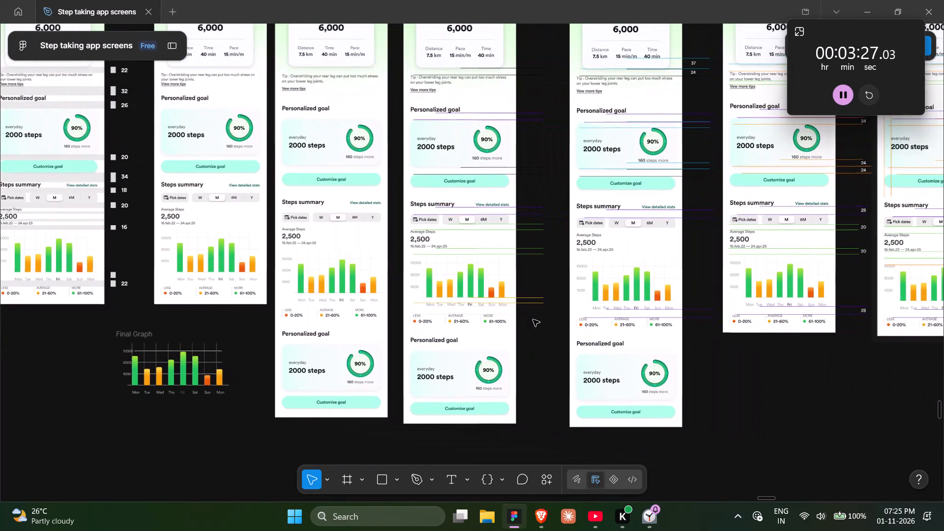
{"action": "scroll", "coordinate": [551, 359], "scroll_direction": "left", "scroll_amount": 2}
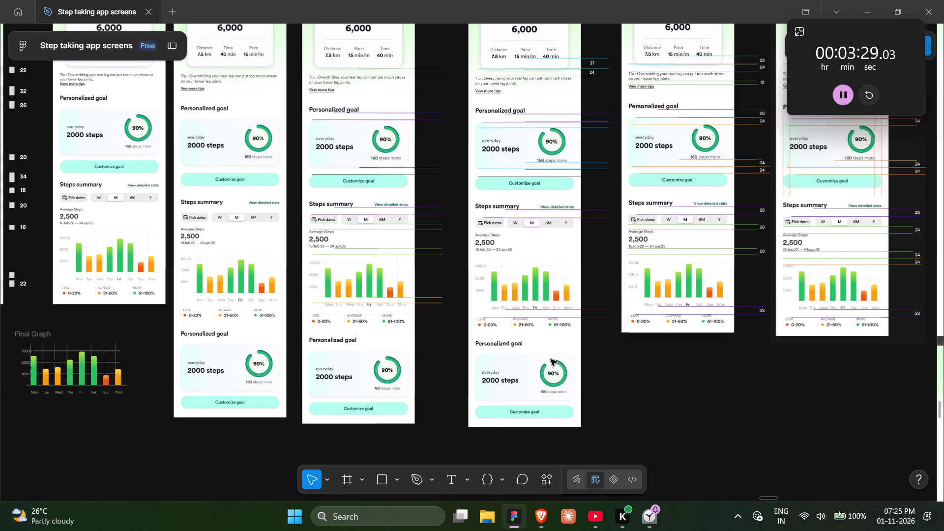
{"action": "scroll", "coordinate": [551, 359], "scroll_direction": "left", "scroll_amount": 1}
{"action": "scroll", "coordinate": [616, 164], "scroll_direction": "up", "scroll_amount": 2}
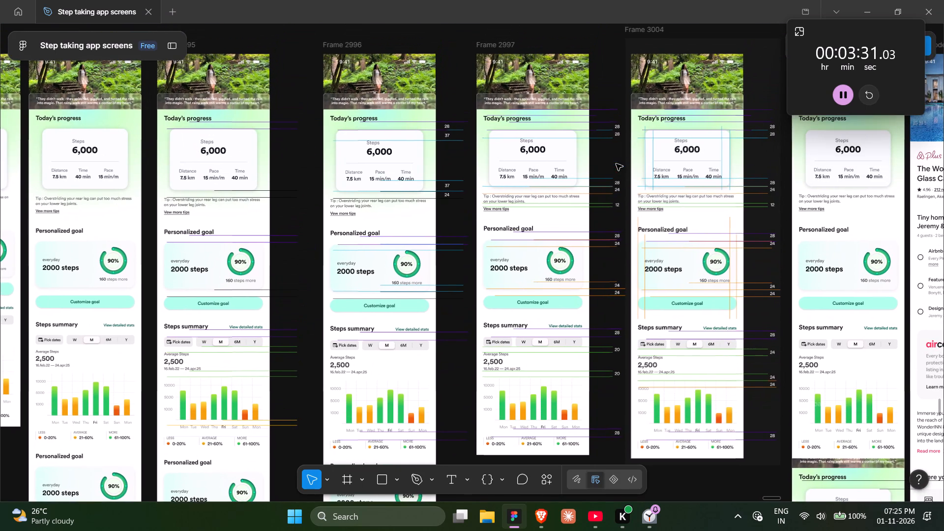
{"action": "scroll", "coordinate": [631, 430], "scroll_direction": "left", "scroll_amount": 3}
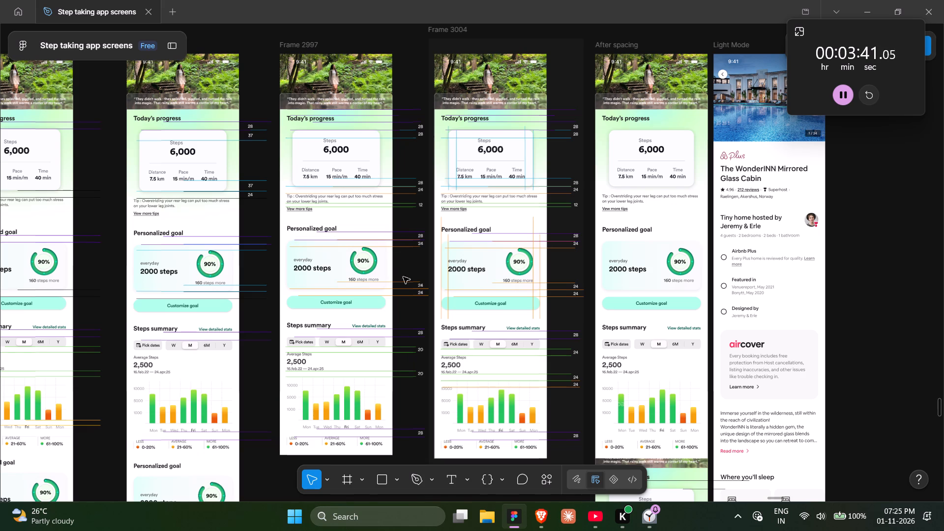
{"action": "scroll", "coordinate": [407, 295], "scroll_direction": "down", "scroll_amount": 1}
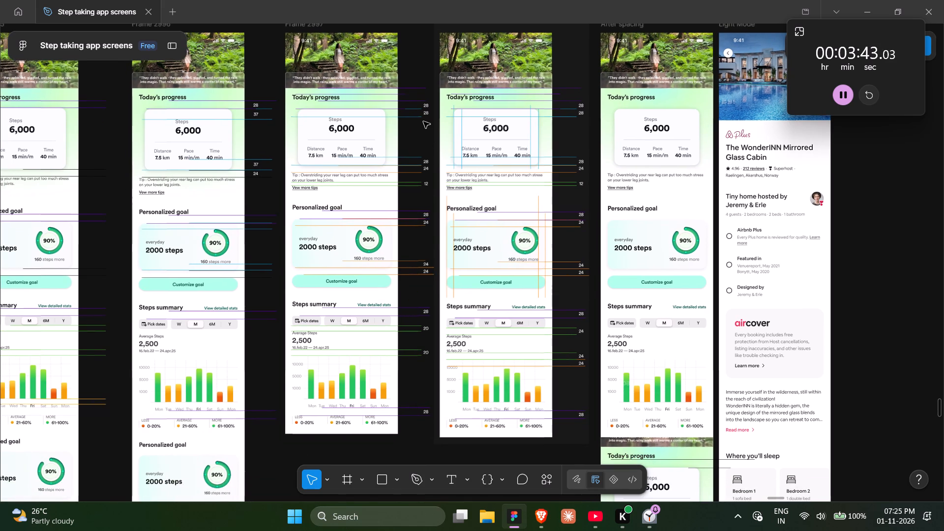
{"action": "scroll", "coordinate": [423, 121], "scroll_direction": "up", "scroll_amount": 1}
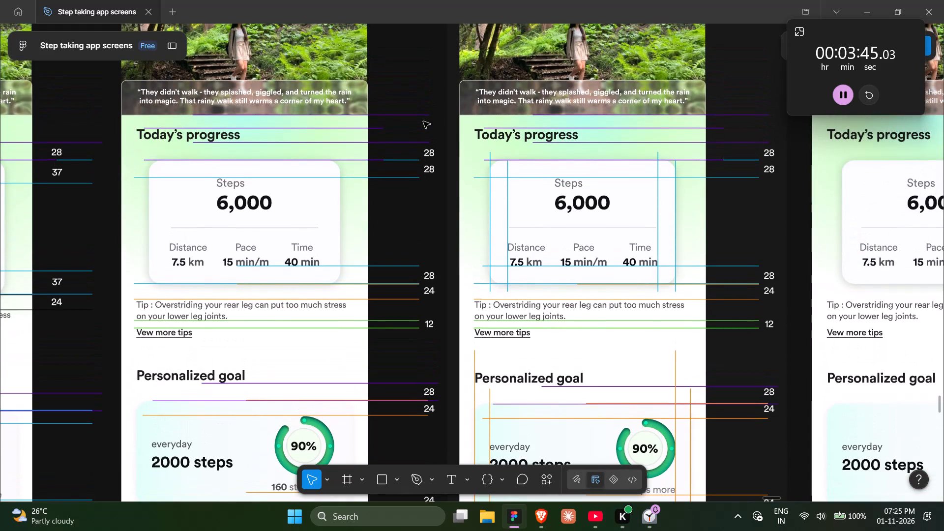
{"action": "scroll", "coordinate": [428, 230], "scroll_direction": "down", "scroll_amount": 1}
{"action": "scroll", "coordinate": [436, 317], "scroll_direction": "down", "scroll_amount": 1}
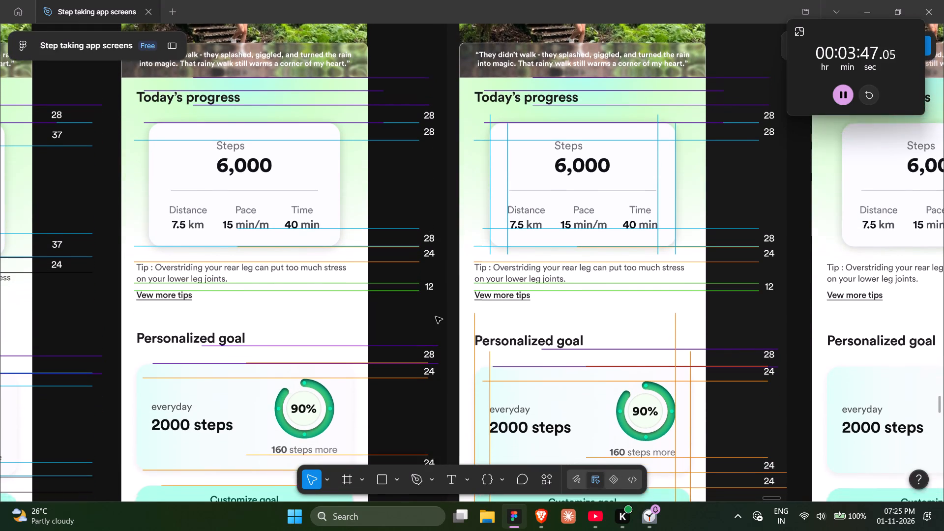
{"action": "scroll", "coordinate": [436, 317], "scroll_direction": "down", "scroll_amount": 1}
{"action": "scroll", "coordinate": [445, 375], "scroll_direction": "down", "scroll_amount": 1}
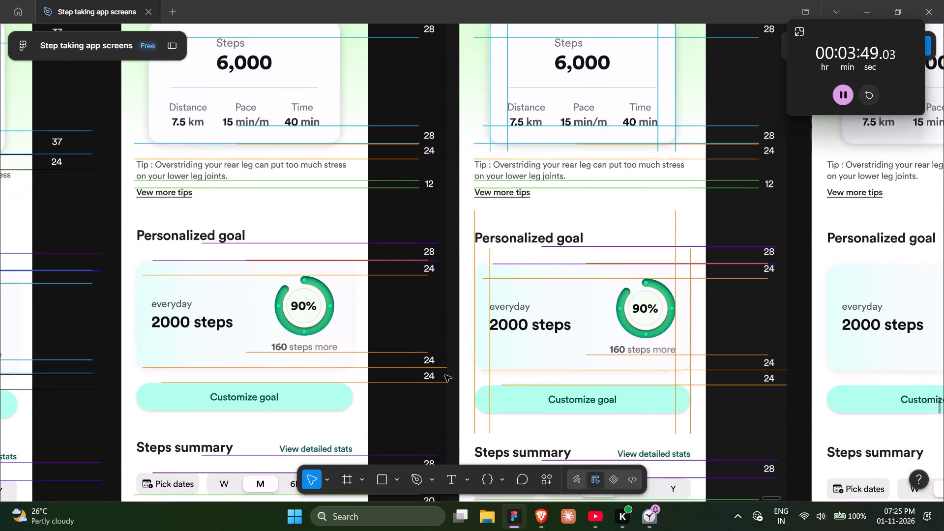
{"action": "scroll", "coordinate": [445, 375], "scroll_direction": "down", "scroll_amount": 2}
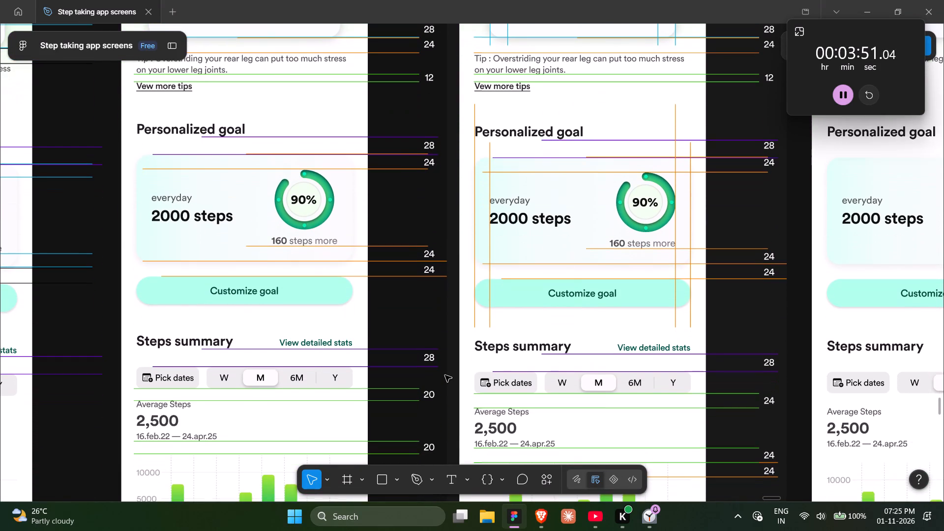
Look over the Before spacing and After spacing screens and return to the two Final stats screens.
{"action": "scroll", "coordinate": [445, 375], "scroll_direction": "left", "scroll_amount": 6}
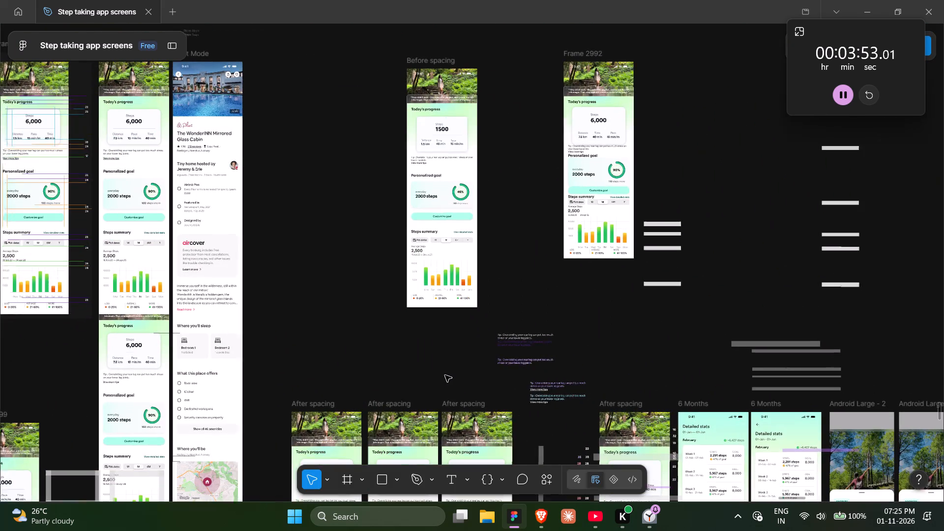
{"action": "scroll", "coordinate": [445, 375], "scroll_direction": "right", "scroll_amount": 1}
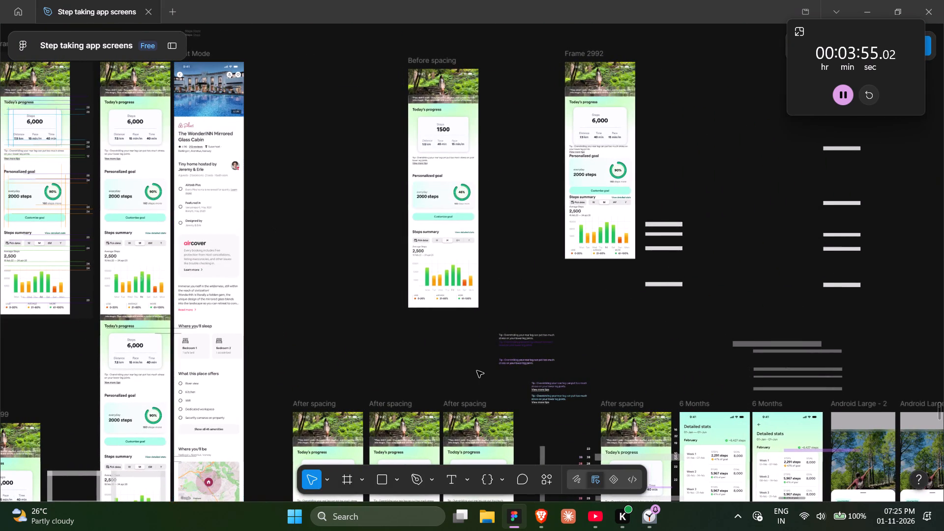
{"action": "scroll", "coordinate": [477, 371], "scroll_direction": "left", "scroll_amount": 6}
{"action": "scroll", "coordinate": [477, 371], "scroll_direction": "down", "scroll_amount": 2}
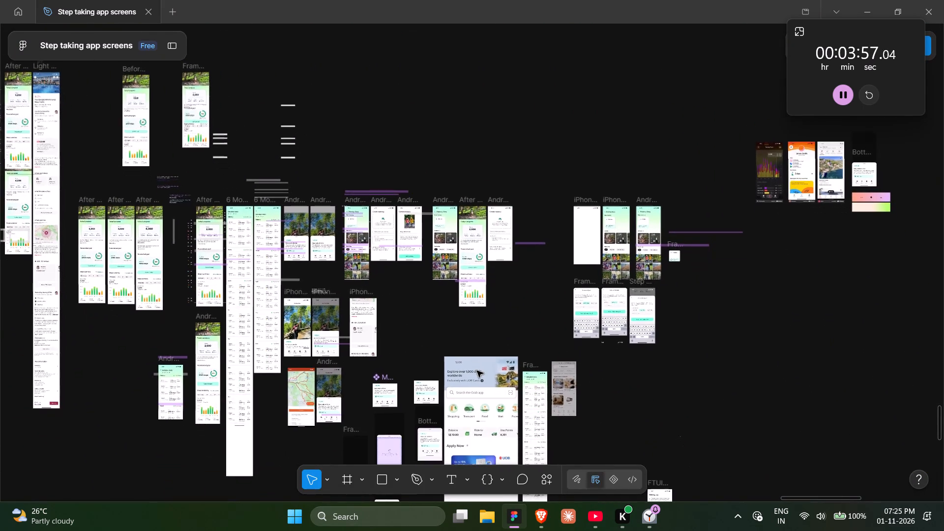
{"action": "scroll", "coordinate": [477, 371], "scroll_direction": "down", "scroll_amount": 1}
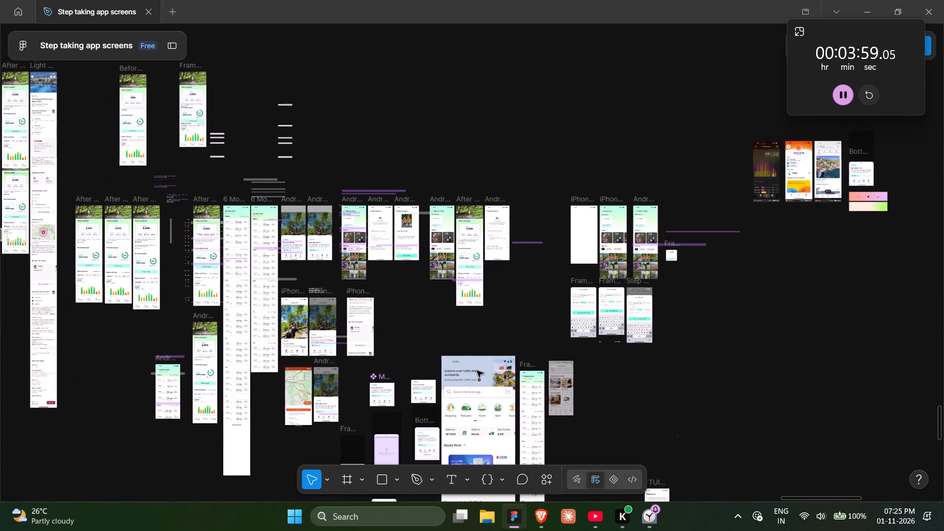
{"action": "scroll", "coordinate": [477, 371], "scroll_direction": "left", "scroll_amount": 7}
{"action": "scroll", "coordinate": [477, 371], "scroll_direction": "down", "scroll_amount": 2}
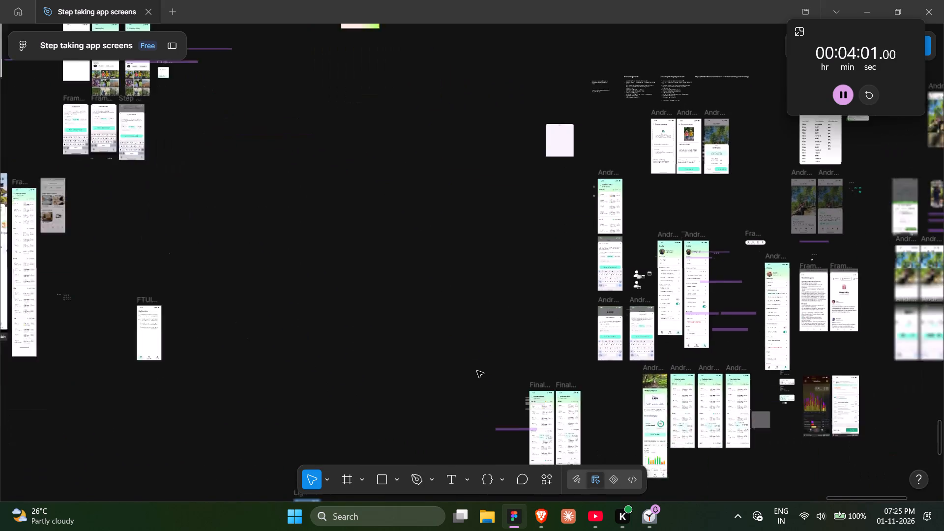
{"action": "scroll", "coordinate": [477, 371], "scroll_direction": "down", "scroll_amount": 2}
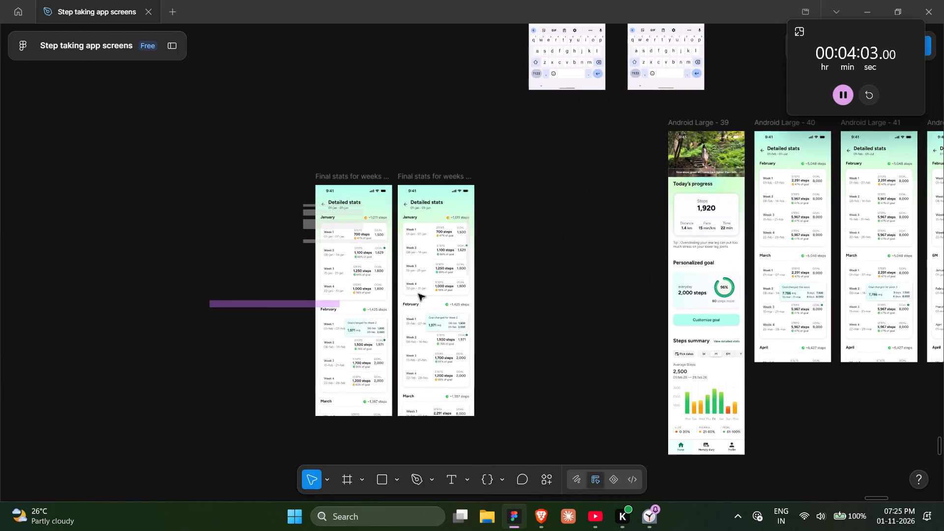
Examine the sizes of the purple and grey measuring bars over the first Final stats for weeks of 6M screen.
{"action": "scroll", "coordinate": [393, 316], "scroll_direction": "right", "scroll_amount": 1}
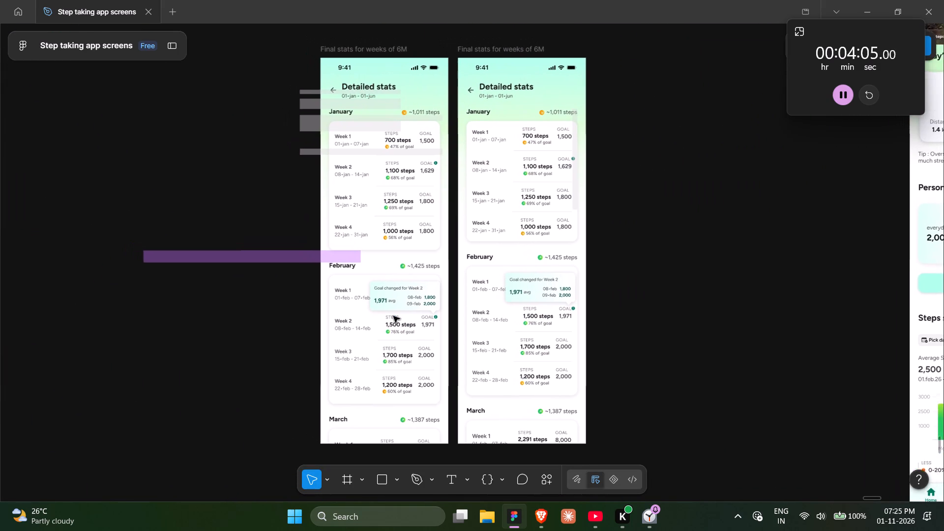
{"action": "scroll", "coordinate": [393, 316], "scroll_direction": "right", "scroll_amount": 1}
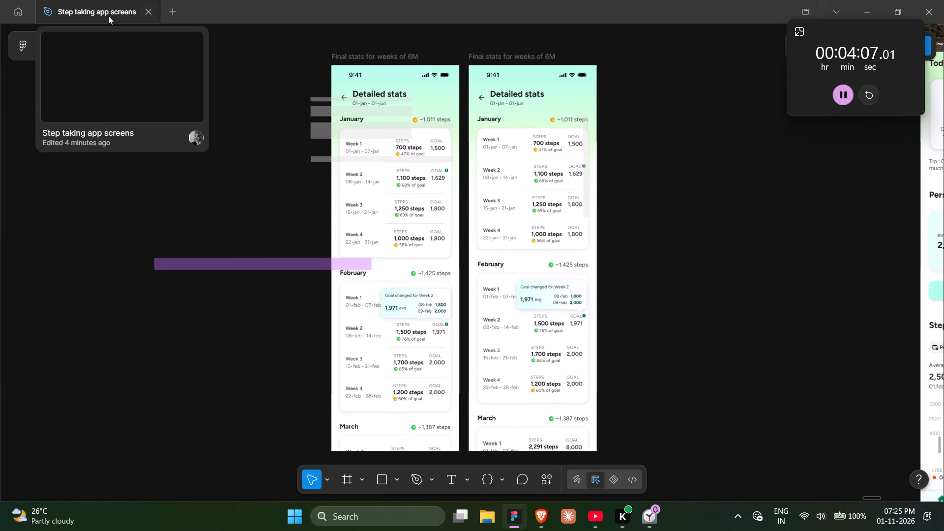
{"action": "left_click", "coordinate": [177, 46]}
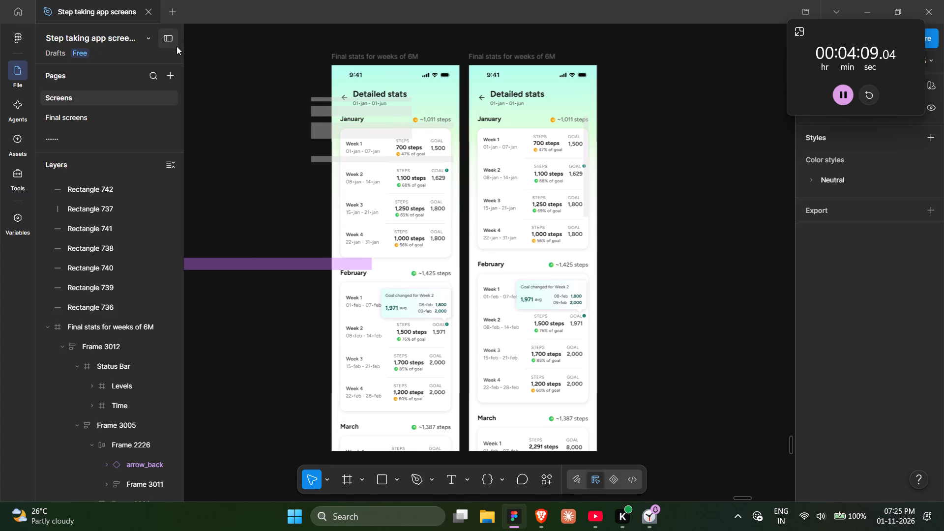
{"action": "left_click", "coordinate": [278, 257]}
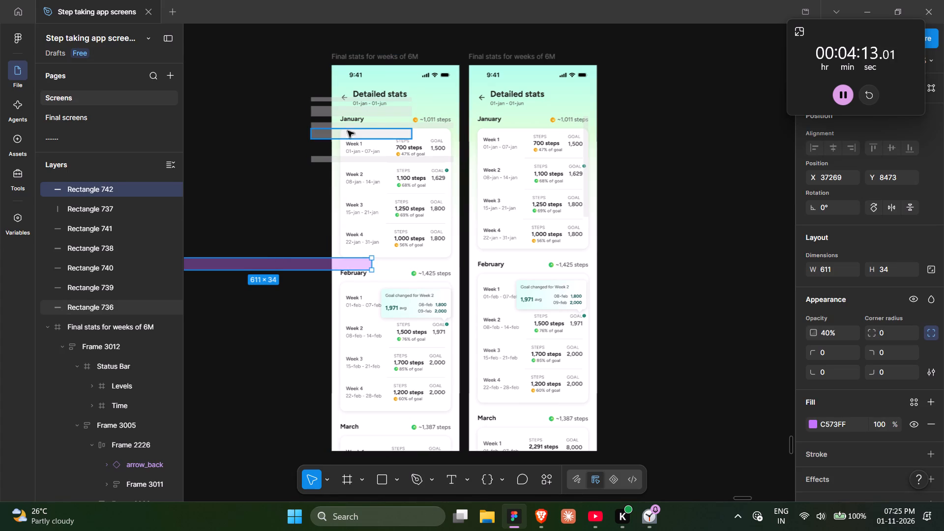
{"action": "left_click", "coordinate": [324, 135]}
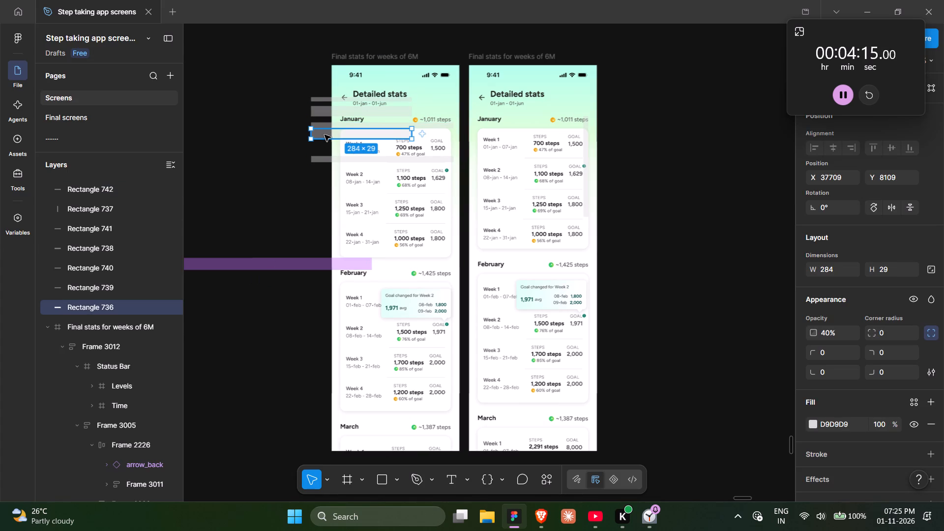
{"action": "scroll", "coordinate": [266, 199], "scroll_direction": "right", "scroll_amount": 1}
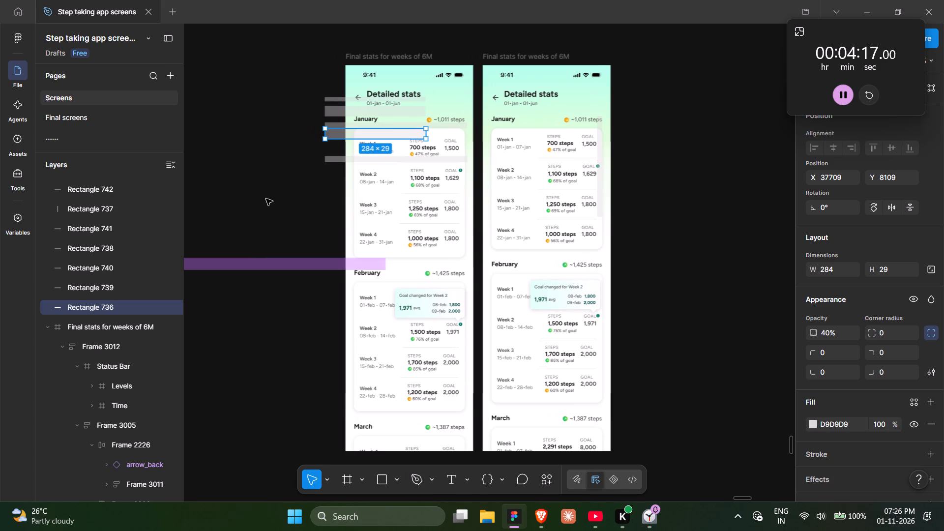
{"action": "scroll", "coordinate": [266, 199], "scroll_direction": "right", "scroll_amount": 1}
{"action": "left_click", "coordinate": [344, 158]}
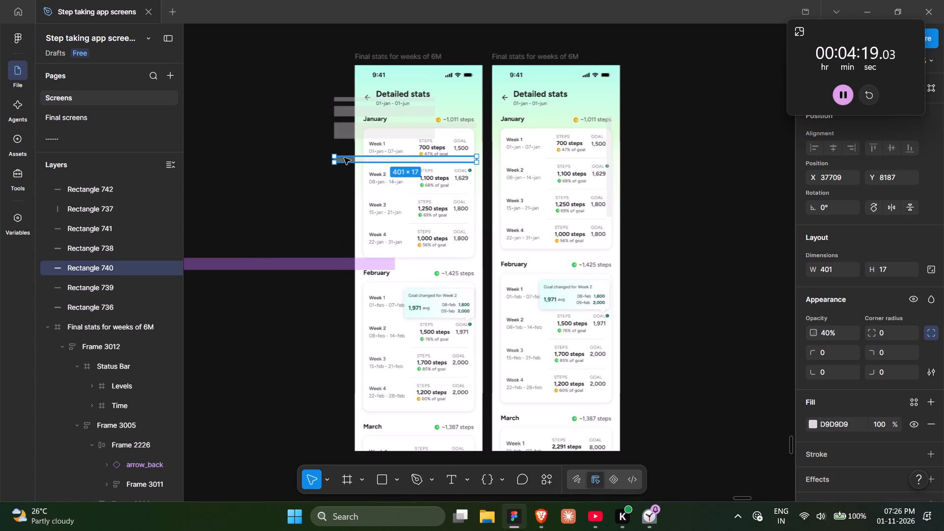
{"action": "scroll", "coordinate": [277, 198], "scroll_direction": "right", "scroll_amount": 1}
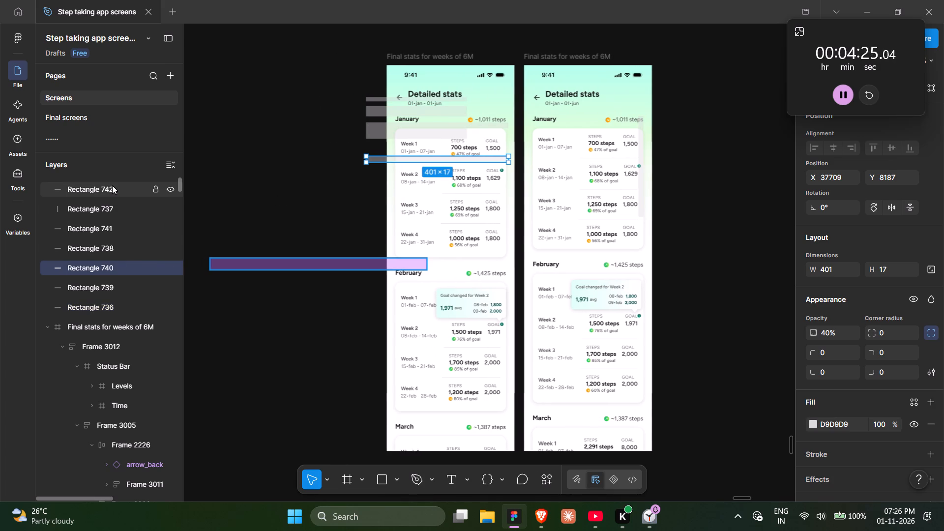
Copy Android Large - 25 and Android Large - 12 from the Final screens page into an empty area of the Screens page.
{"action": "left_click", "coordinate": [68, 110]}
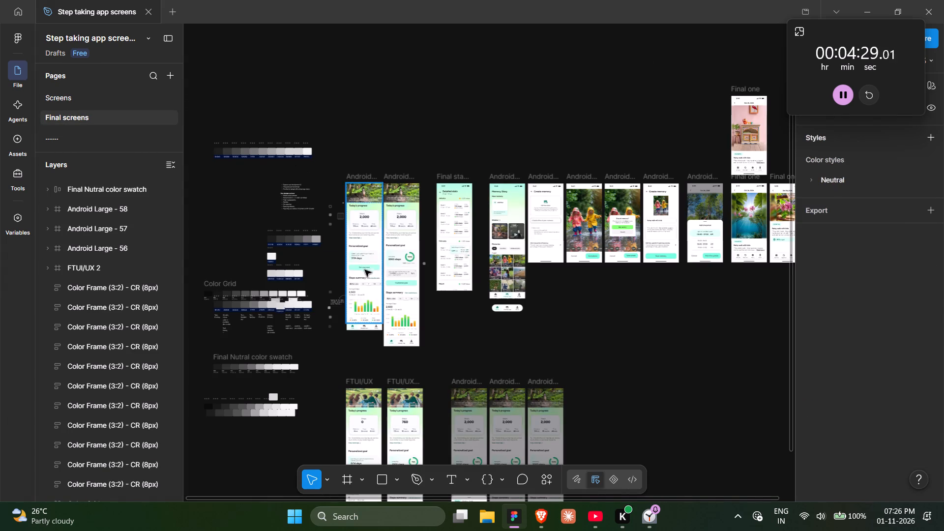
{"action": "scroll", "coordinate": [500, 314], "scroll_direction": "down", "scroll_amount": 2}
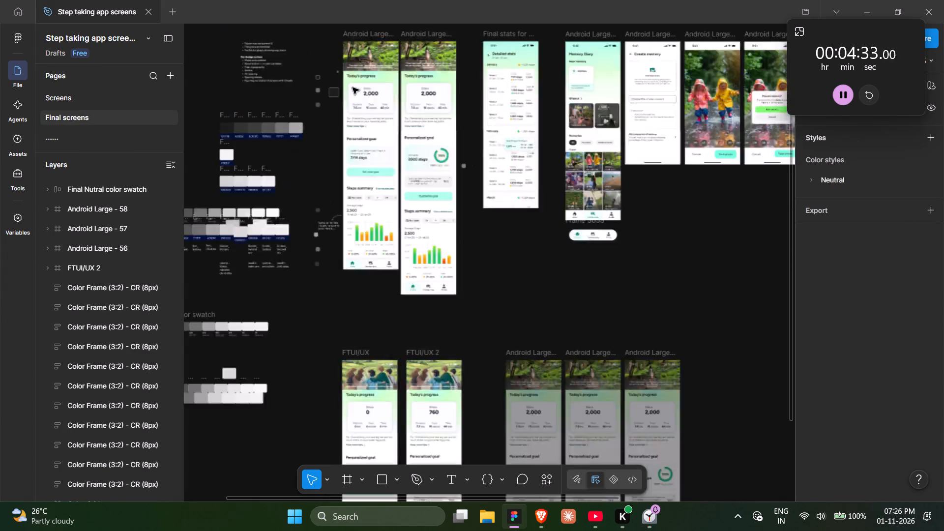
{"action": "scroll", "coordinate": [353, 88], "scroll_direction": "up", "scroll_amount": 1}
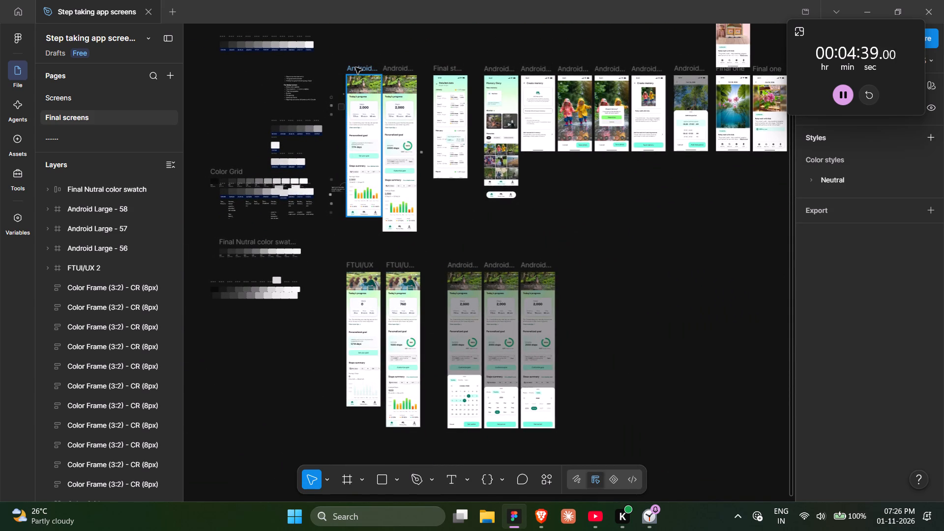
{"action": "left_click_drag", "start_coordinate": [345, 59], "coordinate": [347, 98]}
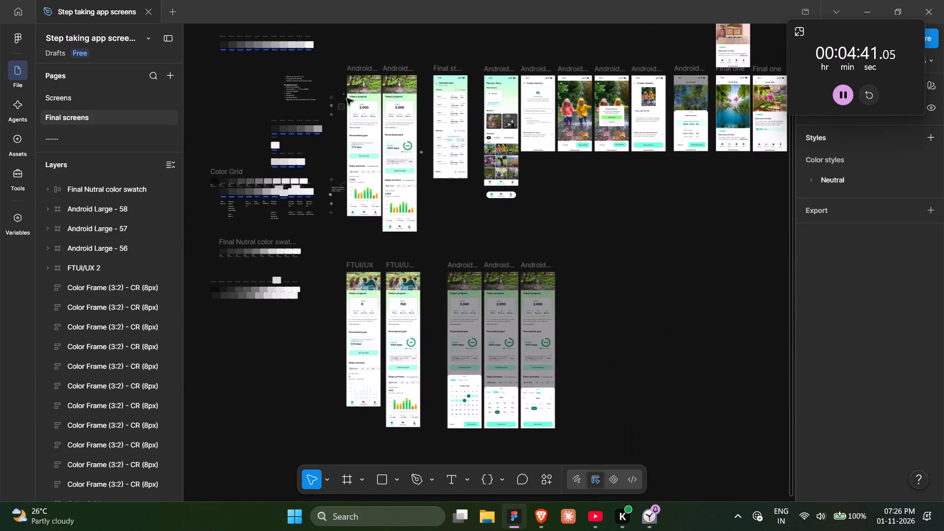
{"action": "left_click_drag", "start_coordinate": [347, 98], "coordinate": [424, 242]}
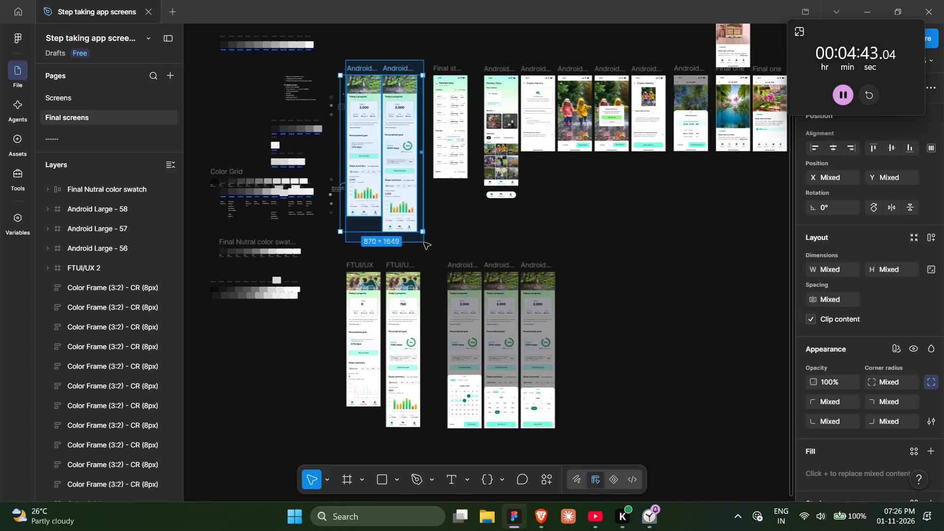
{"action": "left_click_drag", "start_coordinate": [424, 242], "coordinate": [419, 242]}
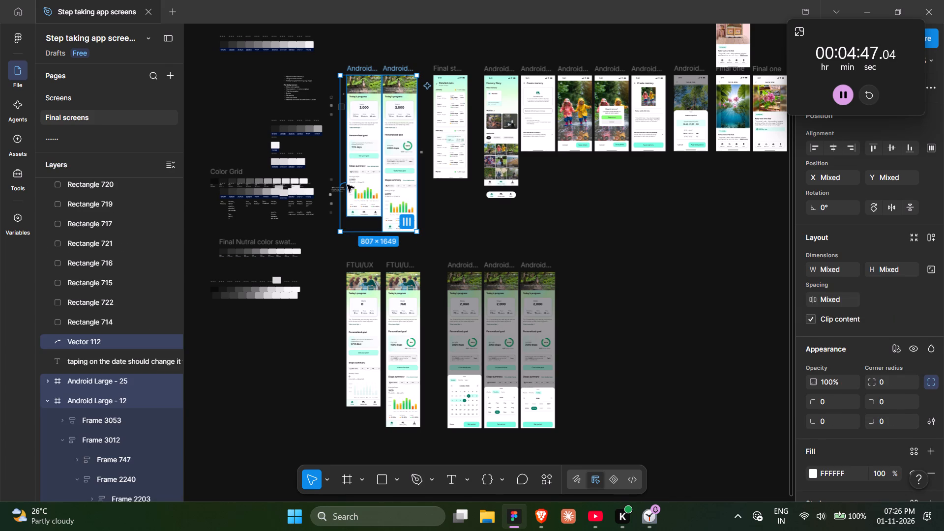
{"action": "key", "text": "ctrl+c"}
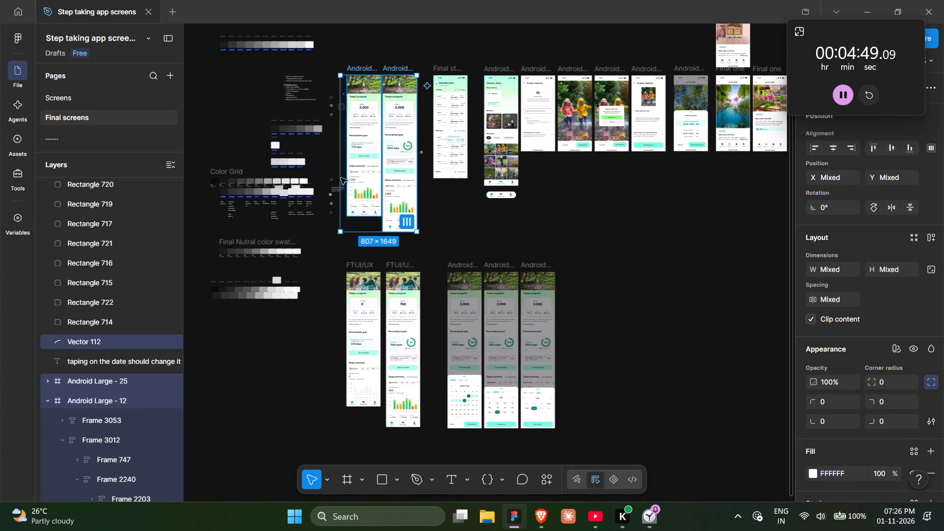
{"action": "left_click", "coordinate": [66, 102]}
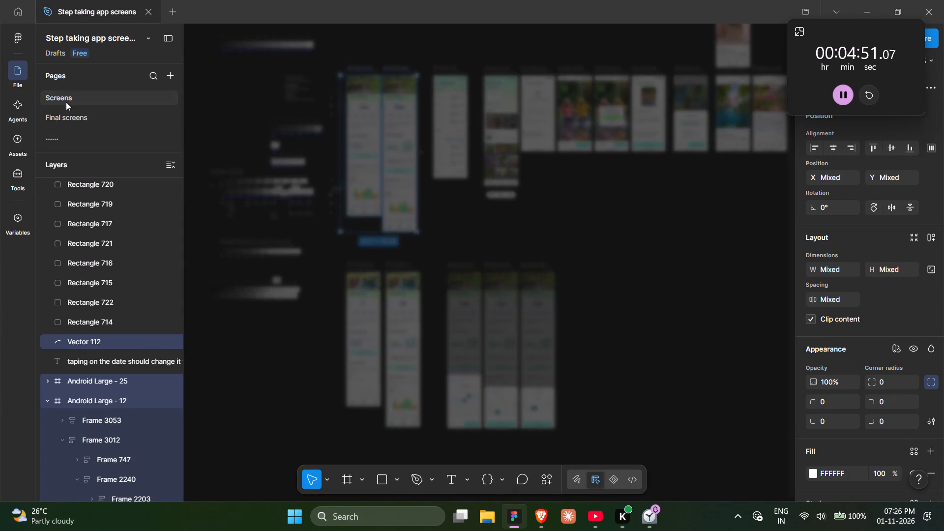
{"action": "scroll", "coordinate": [511, 227], "scroll_direction": "left", "scroll_amount": 3}
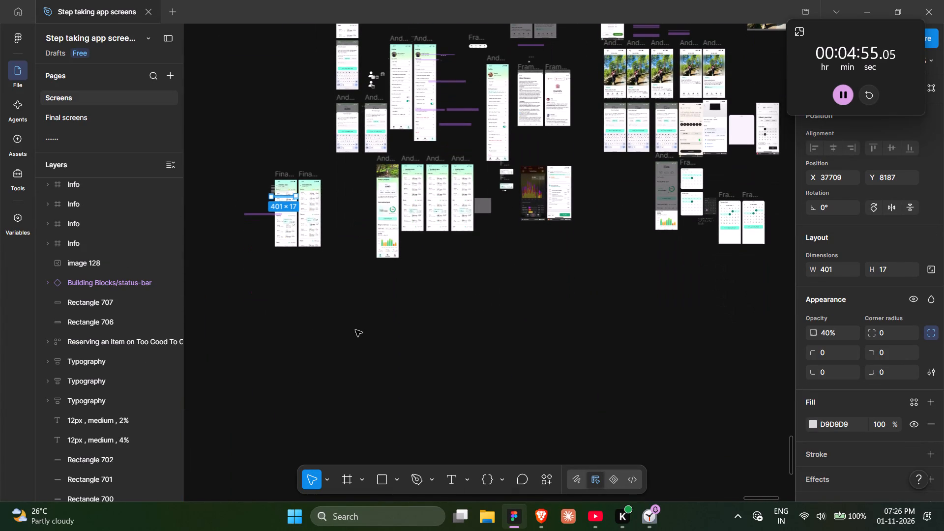
{"action": "left_click", "coordinate": [352, 352]}
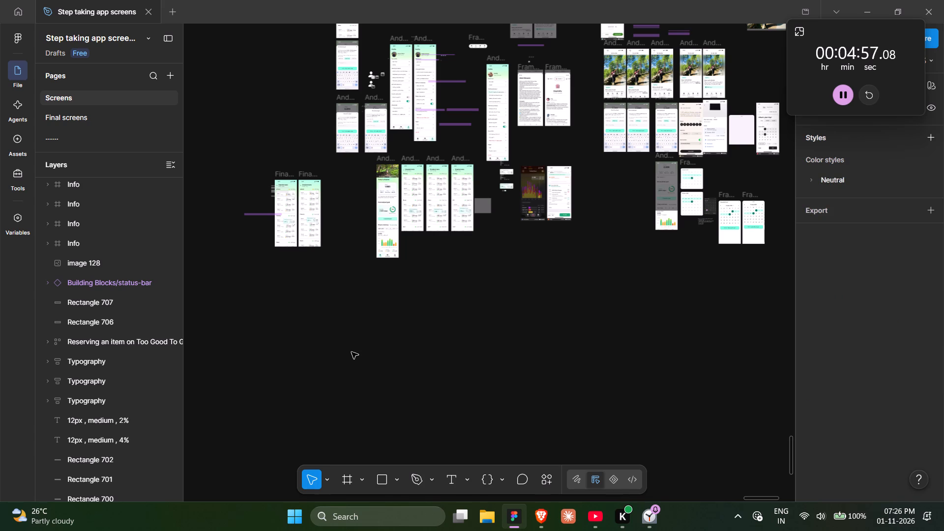
{"action": "key", "text": "ctrl+v"}
{"action": "left_click_drag", "start_coordinate": [486, 257], "coordinate": [354, 341]}
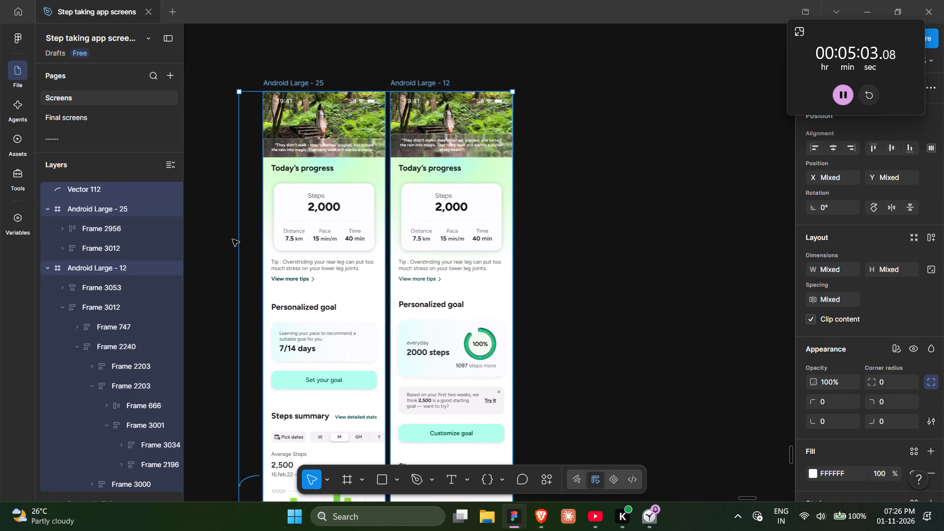
Delete the stray curved vector pasted beside the Android Large - 25 screen.
{"action": "left_click", "coordinate": [233, 239]}
{"action": "scroll", "coordinate": [233, 239], "scroll_direction": "down", "scroll_amount": 1}
{"action": "left_click_drag", "start_coordinate": [236, 260], "coordinate": [242, 465]}
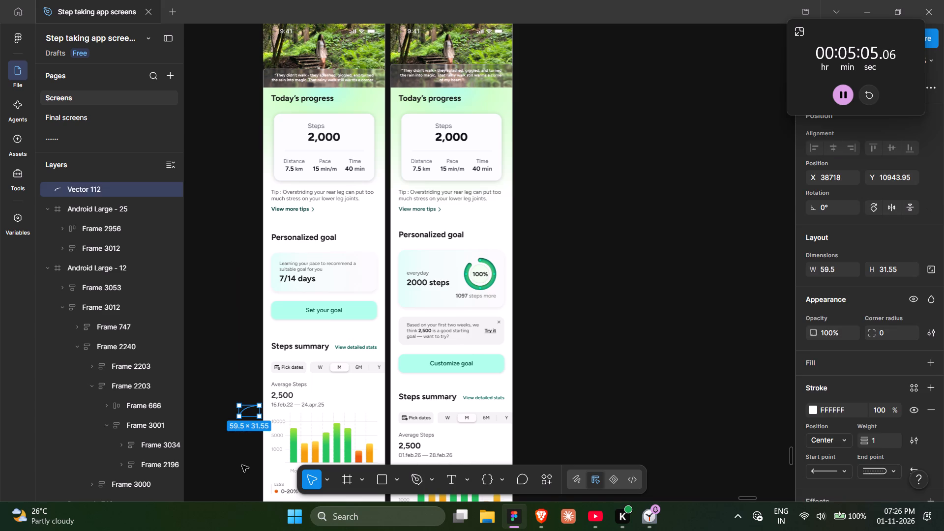
{"action": "key", "text": "Delete"}
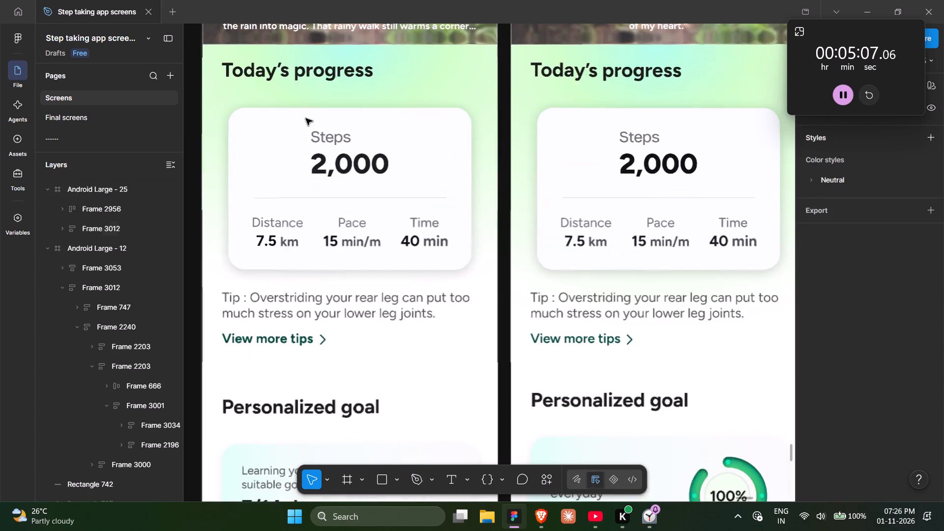
Draw a horizontal line about 478 px long from outside Android Large - 25 across its quote banner.
{"action": "scroll", "coordinate": [306, 118], "scroll_direction": "up", "scroll_amount": 3}
{"action": "left_click_drag", "start_coordinate": [222, 204], "coordinate": [164, 39]}
{"action": "left_click", "coordinate": [164, 39]}
{"action": "left_click", "coordinate": [248, 206]}
{"action": "scroll", "coordinate": [248, 206], "scroll_direction": "left", "scroll_amount": 1}
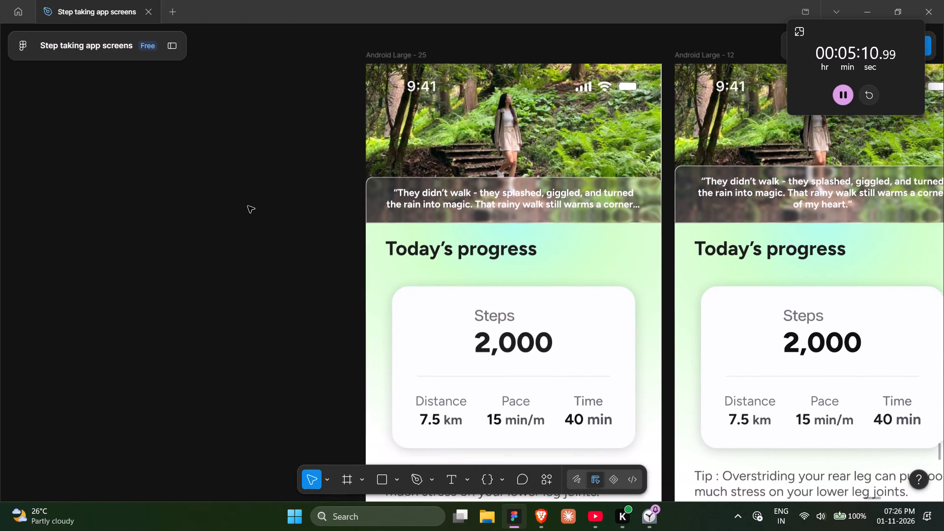
{"action": "scroll", "coordinate": [248, 206], "scroll_direction": "left", "scroll_amount": 1}
{"action": "left_click", "coordinate": [392, 478]}
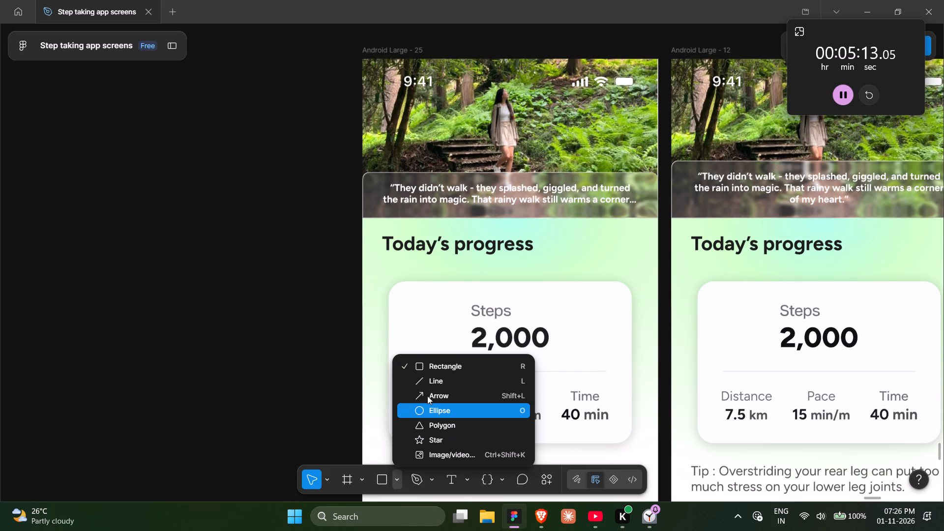
{"action": "left_click", "coordinate": [443, 378]}
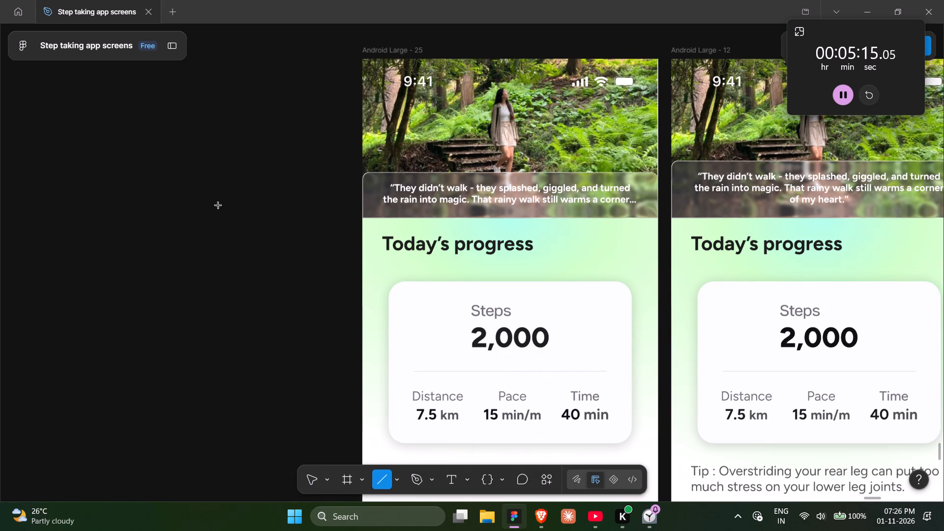
{"action": "left_click_drag", "start_coordinate": [198, 182], "coordinate": [335, 182]}
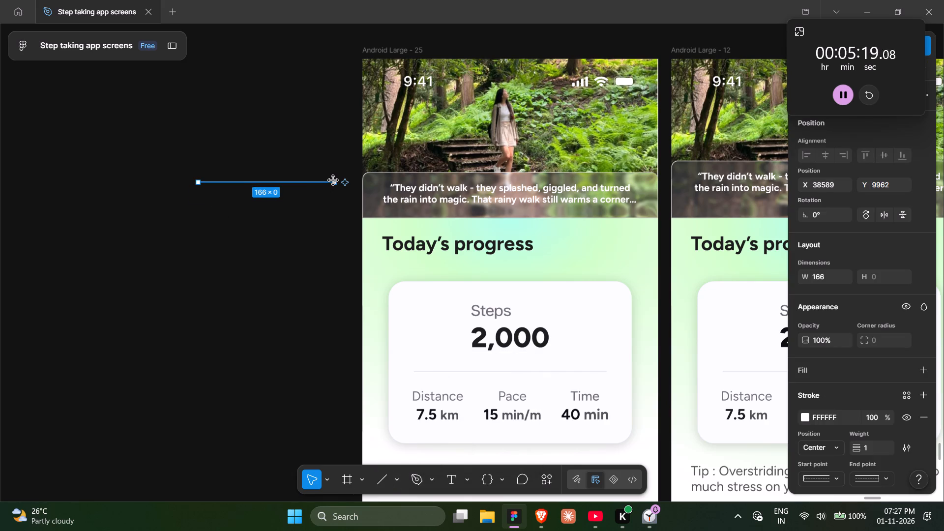
{"action": "left_click_drag", "start_coordinate": [334, 181], "coordinate": [552, 183]}
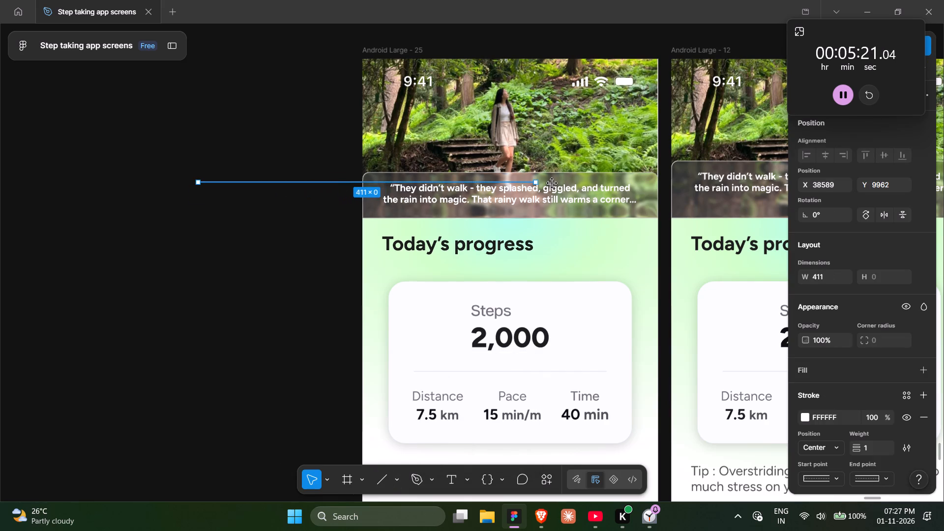
{"action": "left_click_drag", "start_coordinate": [552, 183], "coordinate": [591, 180]}
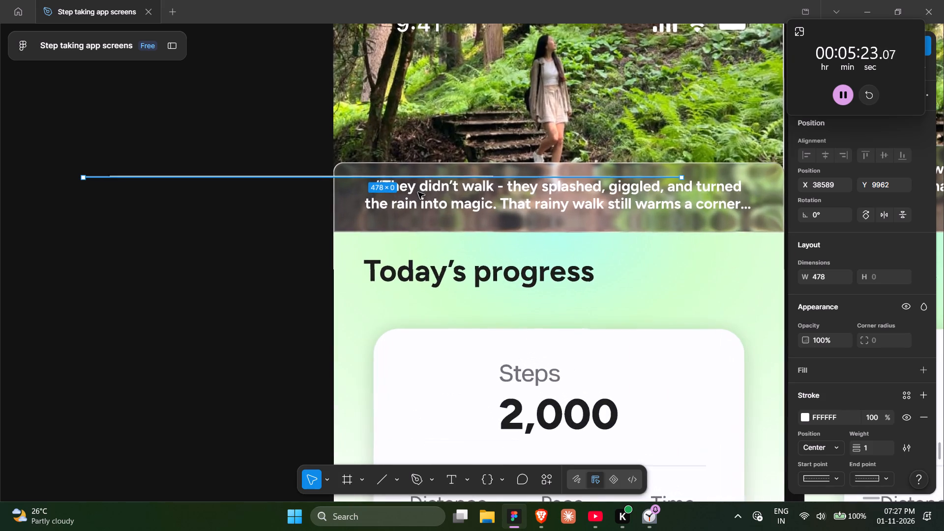
Move the line up to the top edge of the quote banner, at Y 9951.
{"action": "key", "text": "Up"}
{"action": "key", "text": "Up"}
{"action": "key", "text": "Up"}
{"action": "key", "text": "Up"}
{"action": "key", "text": "Up"}
{"action": "key", "text": "Up"}
{"action": "key", "text": "Up"}
{"action": "key", "text": "Up"}
{"action": "key", "text": "Up"}
{"action": "key", "text": "Up"}
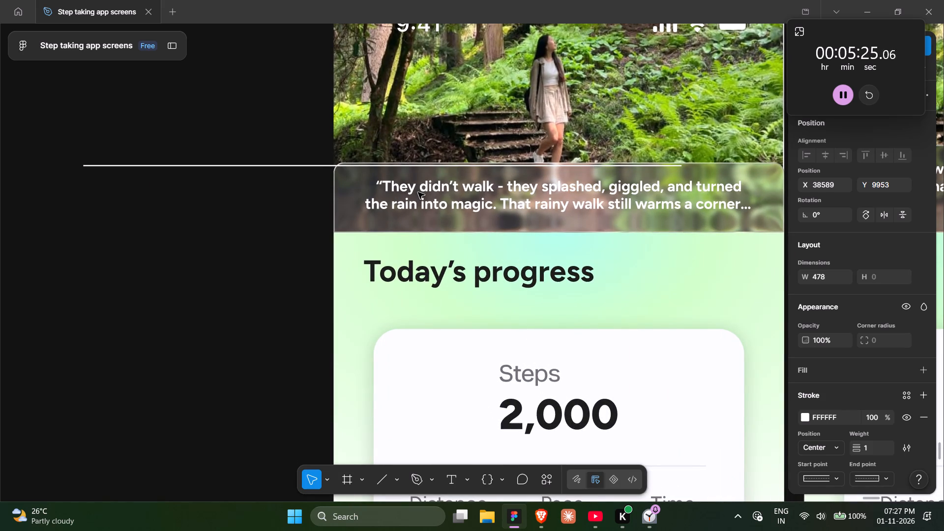
{"action": "key", "text": "Up"}
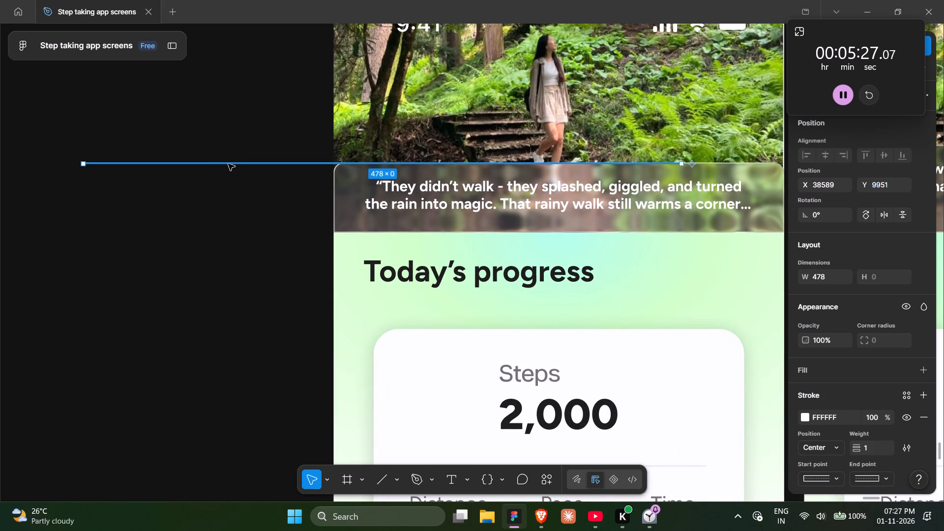
Duplicate the line 14 px below the first, near the top of the quote text, at Y 9965.
{"action": "left_click_drag", "start_coordinate": [228, 164], "coordinate": [229, 184], "text": "alt"}
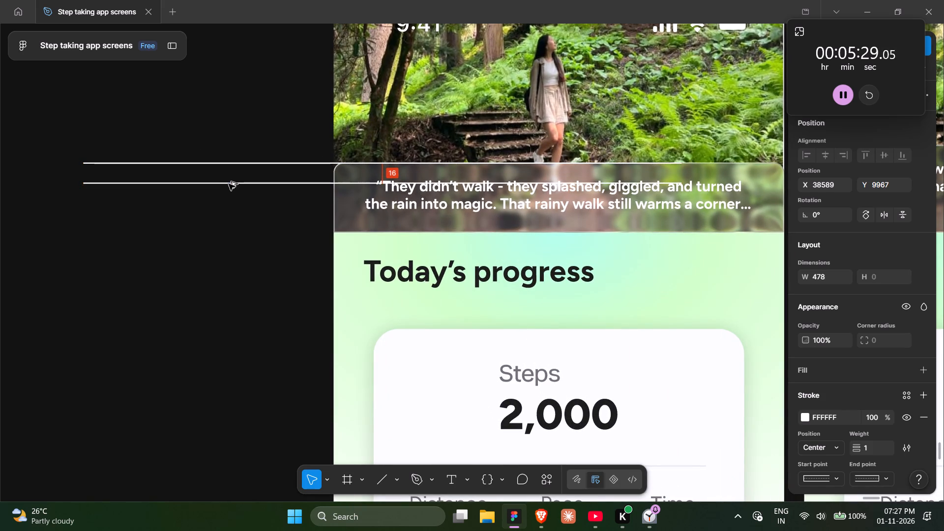
{"action": "left_click_drag", "start_coordinate": [229, 184], "coordinate": [230, 180], "text": "alt"}
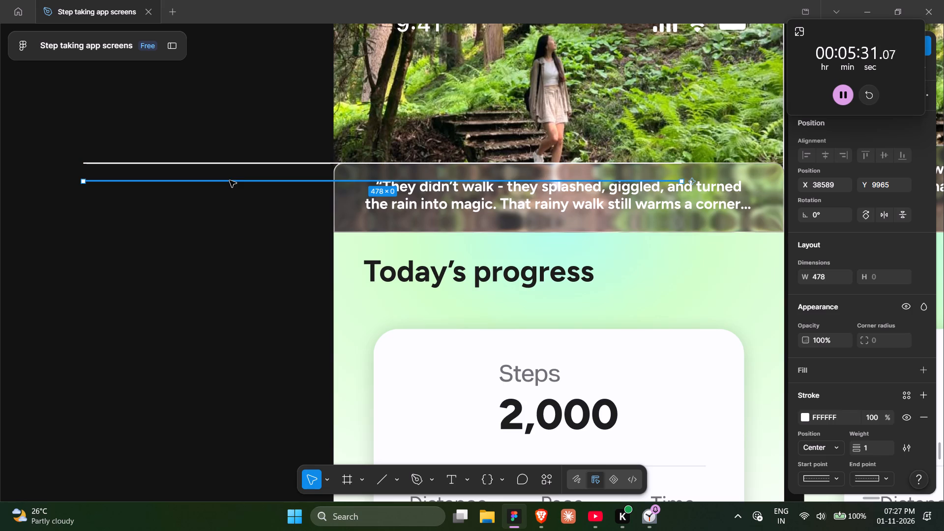
{"action": "key", "text": "Up"}
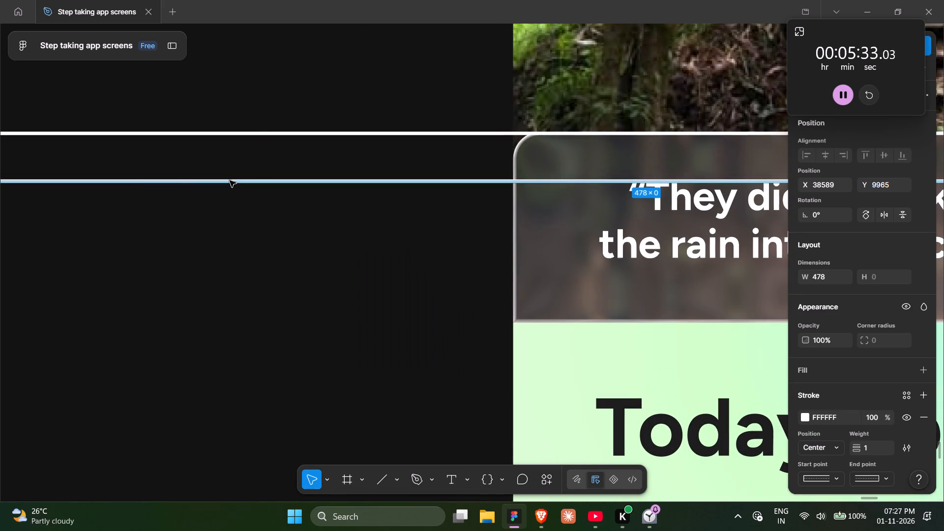
{"action": "key", "text": "Down"}
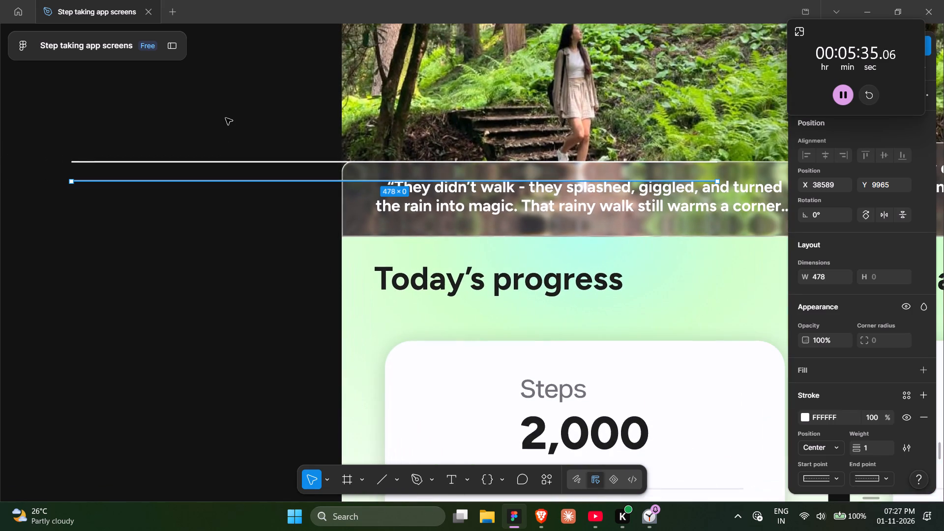
Duplicate the pair of lines spaced 14 px down to the bottom edge of the Android Large - 25 quote banner.
{"action": "left_click_drag", "start_coordinate": [226, 118], "coordinate": [226, 268]}
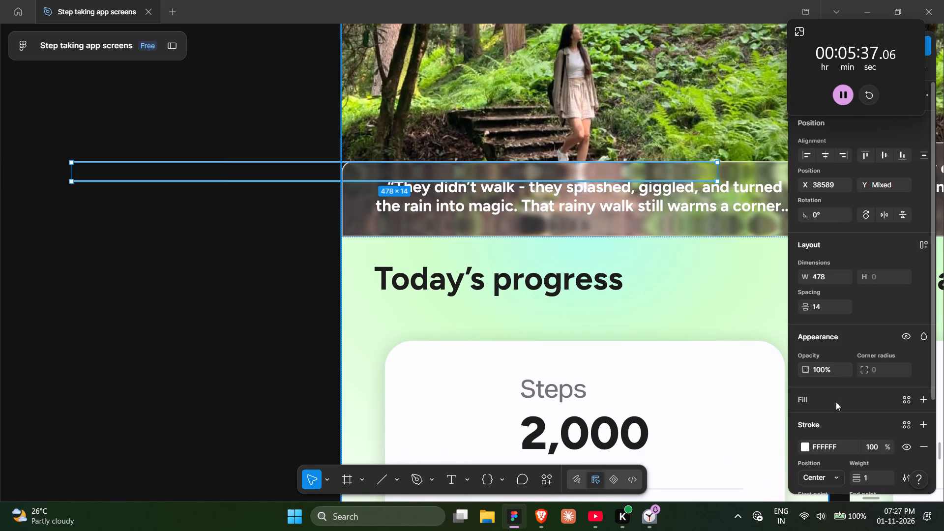
{"action": "scroll", "coordinate": [853, 408], "scroll_direction": "down", "scroll_amount": 6}
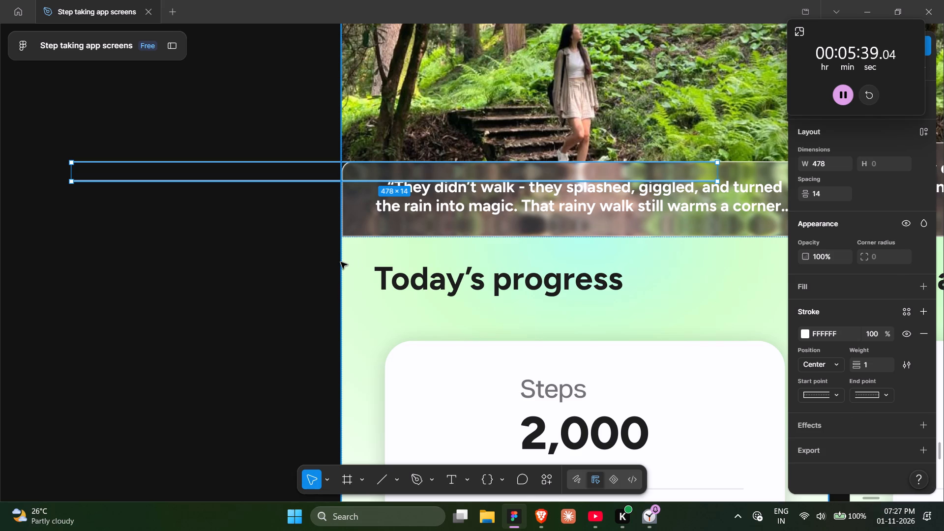
{"action": "left_click", "coordinate": [291, 244]}
{"action": "scroll", "coordinate": [291, 244], "scroll_direction": "down", "scroll_amount": 1}
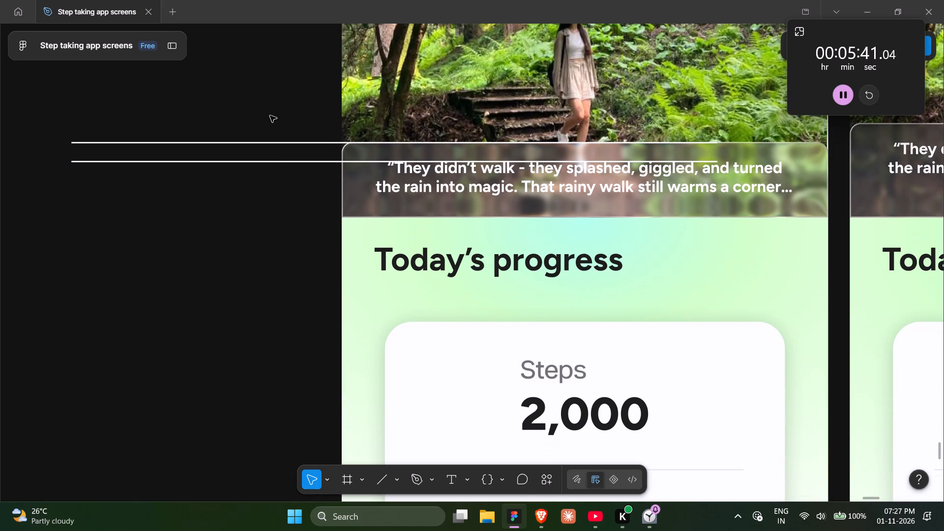
{"action": "left_click_drag", "start_coordinate": [272, 98], "coordinate": [263, 217]}
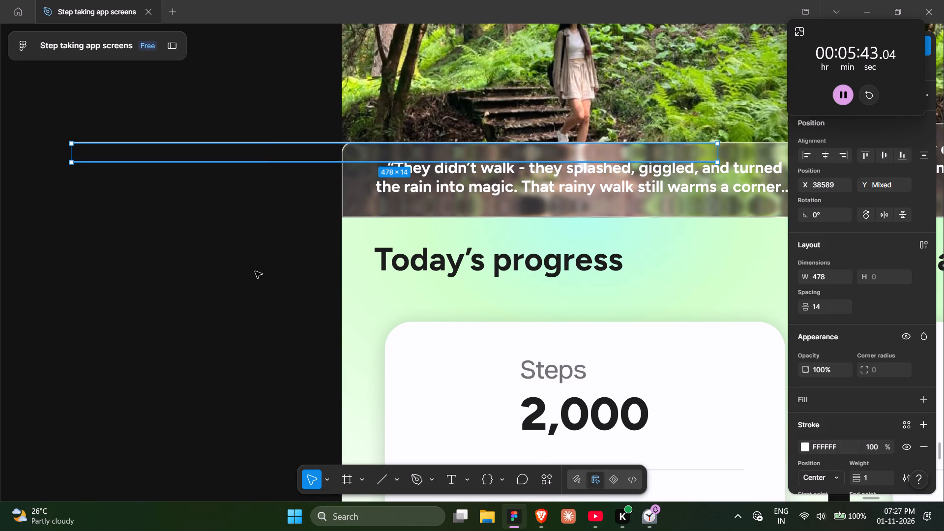
{"action": "left_click", "coordinate": [255, 271]}
{"action": "scroll", "coordinate": [255, 271], "scroll_direction": "left", "scroll_amount": 1}
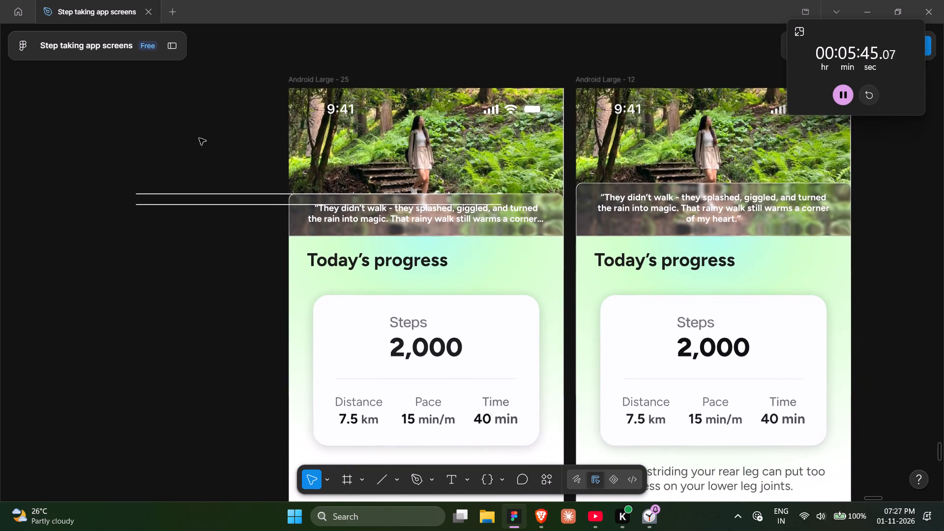
{"action": "left_click_drag", "start_coordinate": [199, 138], "coordinate": [189, 279]}
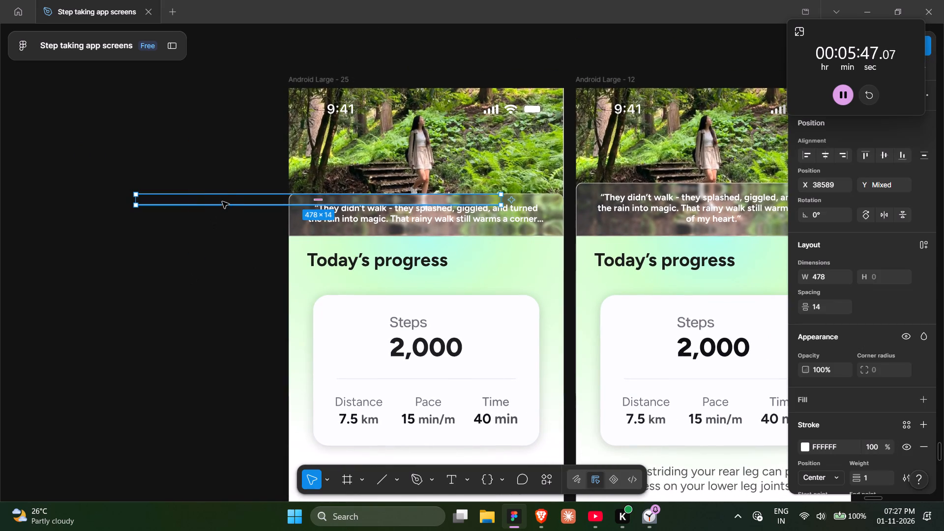
{"action": "left_click_drag", "start_coordinate": [223, 199], "coordinate": [296, 242], "text": "alt"}
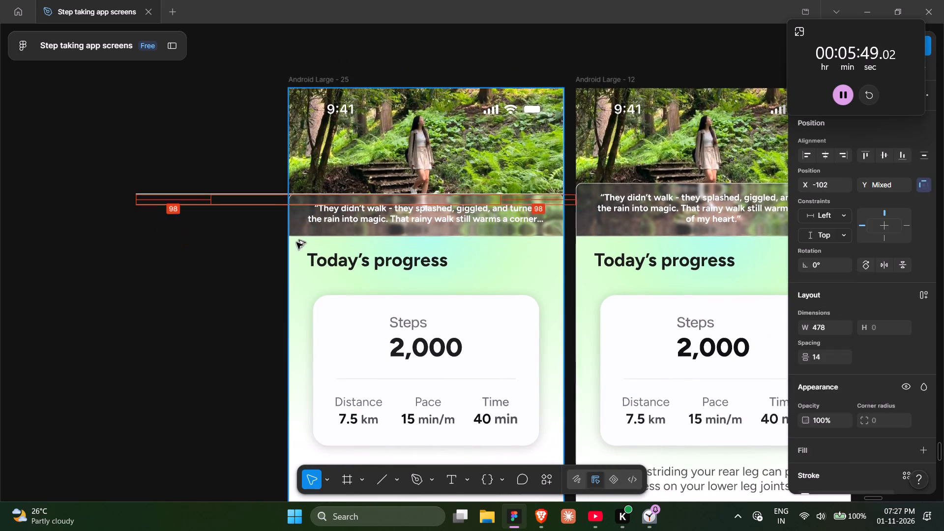
{"action": "left_click_drag", "start_coordinate": [296, 242], "coordinate": [246, 229], "text": "alt"}
{"action": "key", "text": "Down"}
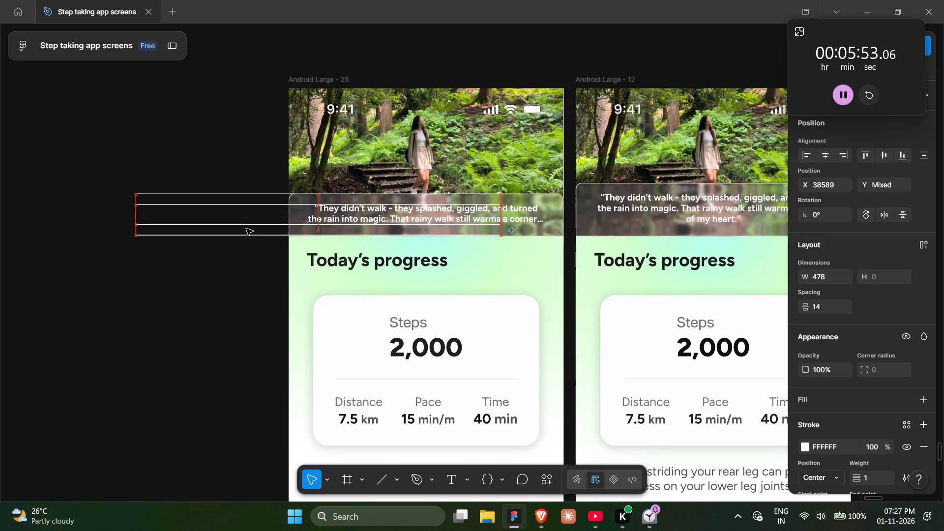
Shift the duplicated line pair horizontally by 18 px to X 38607.
{"action": "key", "text": "Right"}
{"action": "key", "text": "Right"}
{"action": "key", "text": "Right"}
{"action": "key", "text": "Right"}
{"action": "key", "text": "Right"}
{"action": "key", "text": "Right"}
{"action": "key", "text": "Right"}
{"action": "key", "text": "Right"}
{"action": "key", "text": "Right"}
{"action": "key", "text": "Right"}
{"action": "key", "text": "Right"}
{"action": "key", "text": "Right"}
{"action": "key", "text": "Right"}
{"action": "key", "text": "Right"}
{"action": "key", "text": "Right"}
{"action": "key", "text": "Right"}
{"action": "key", "text": "Right"}
{"action": "key", "text": "Right"}
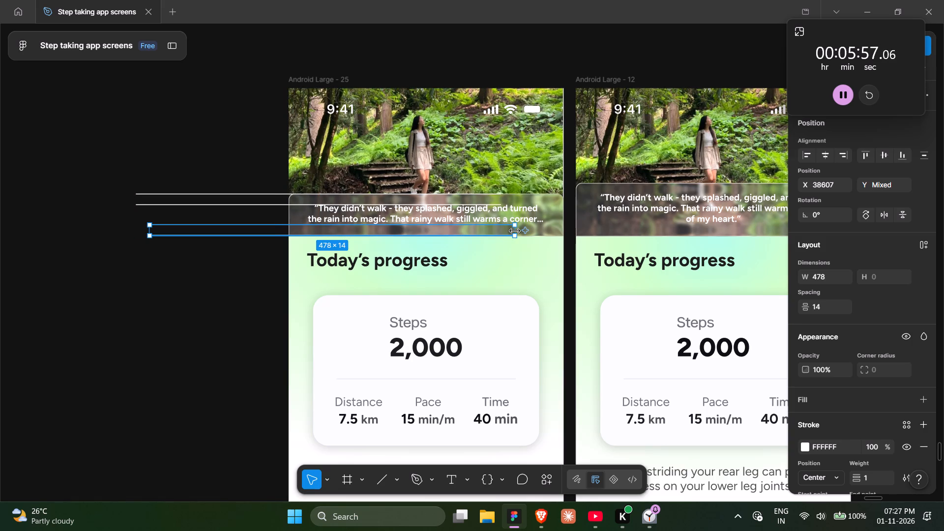
Stretch the lower line pair to 926 px wide so it spans both quote banners and ends just past Android Large - 12.
{"action": "left_click_drag", "start_coordinate": [515, 231], "coordinate": [790, 225]}
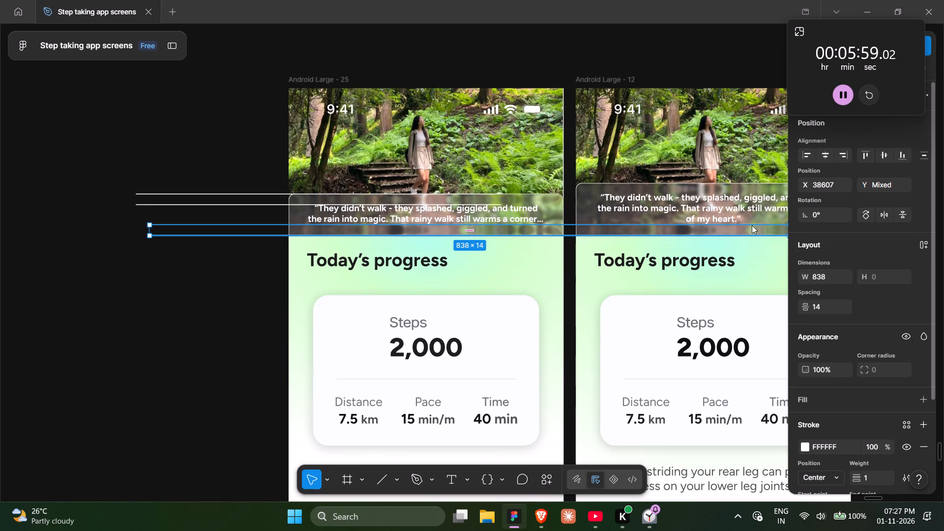
{"action": "scroll", "coordinate": [670, 225], "scroll_direction": "left", "scroll_amount": 3}
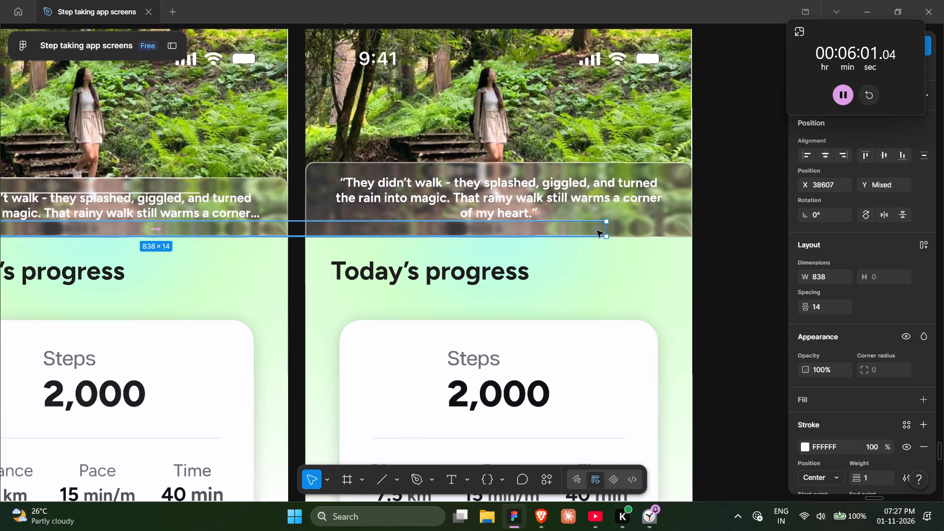
{"action": "left_click_drag", "start_coordinate": [607, 230], "coordinate": [692, 228]}
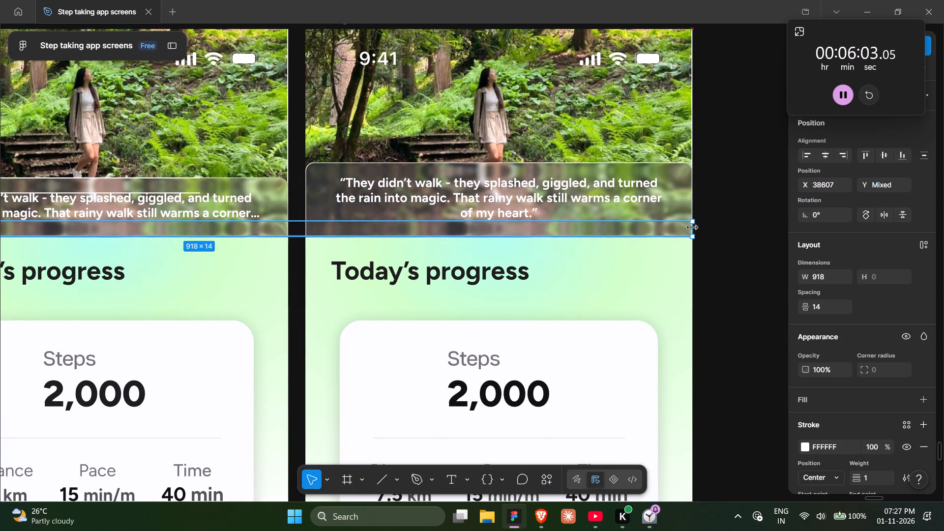
{"action": "left_click_drag", "start_coordinate": [692, 228], "coordinate": [701, 228]}
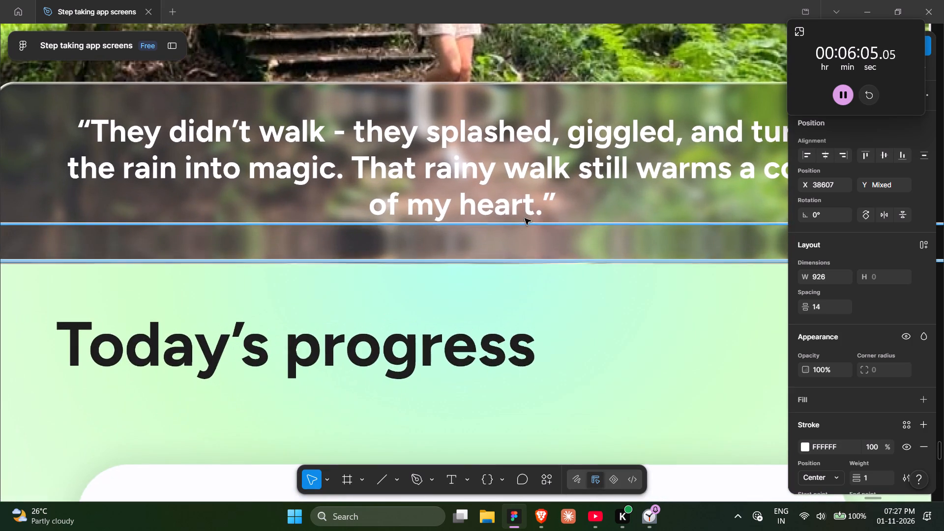
Nudge the lower line pair up 1 px toward the last quote line and set its spacing to 16.
{"action": "key", "text": "Up"}
{"action": "key", "text": "Down"}
{"action": "key", "text": "Down"}
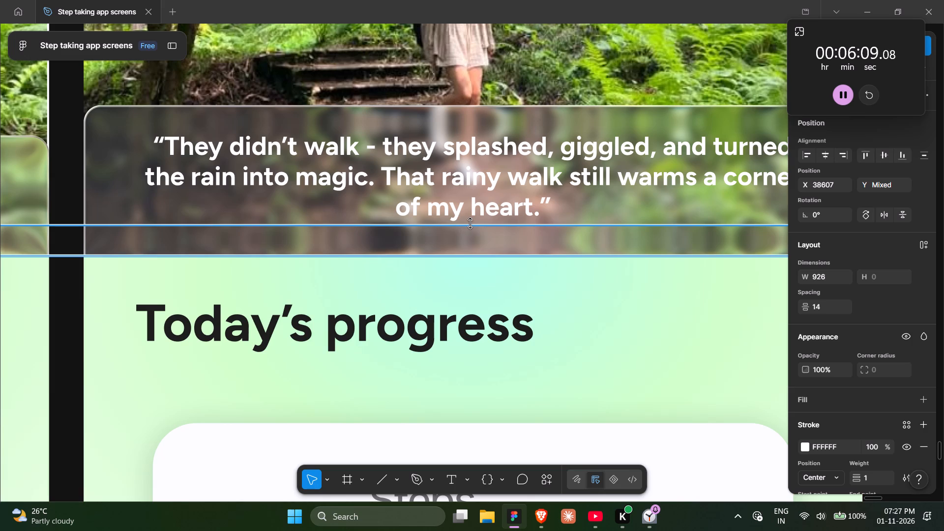
{"action": "key", "text": "Up"}
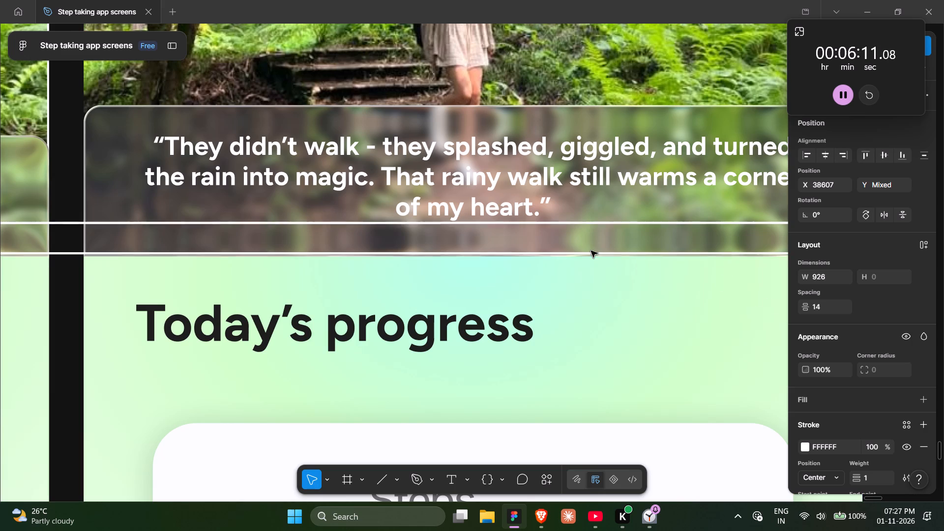
{"action": "key", "text": "Up"}
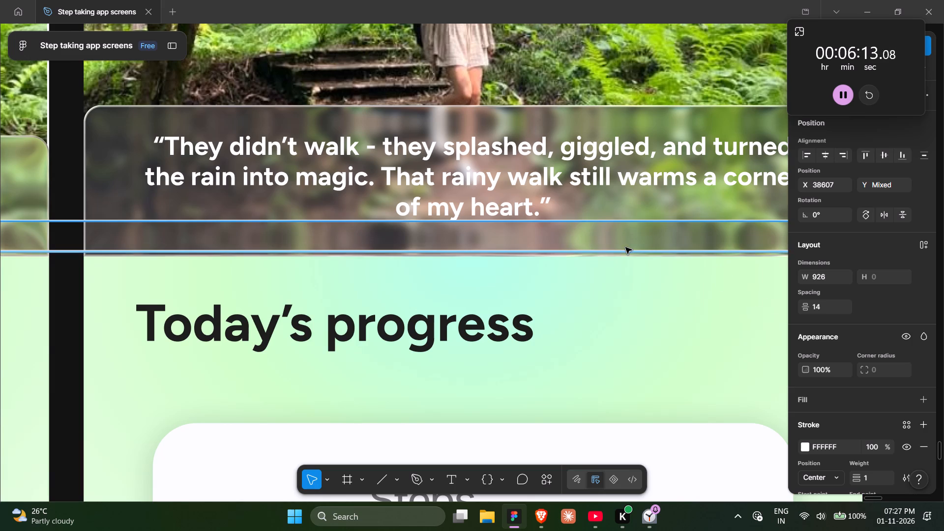
{"action": "left_click", "coordinate": [820, 307]}
{"action": "key", "text": "Up"}
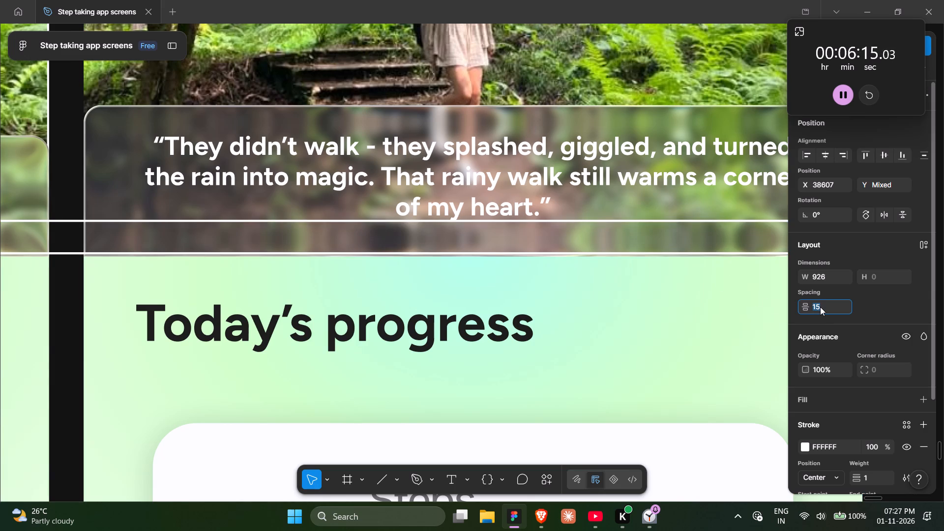
{"action": "key", "text": "Up"}
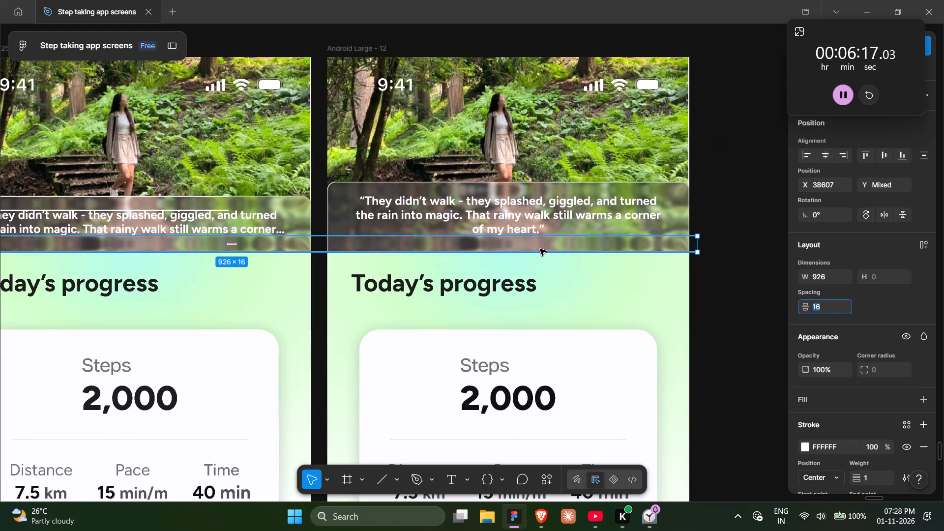
Turn off text truncation for the quote text in Android Large - 25.
{"action": "scroll", "coordinate": [526, 245], "scroll_direction": "right", "scroll_amount": 4}
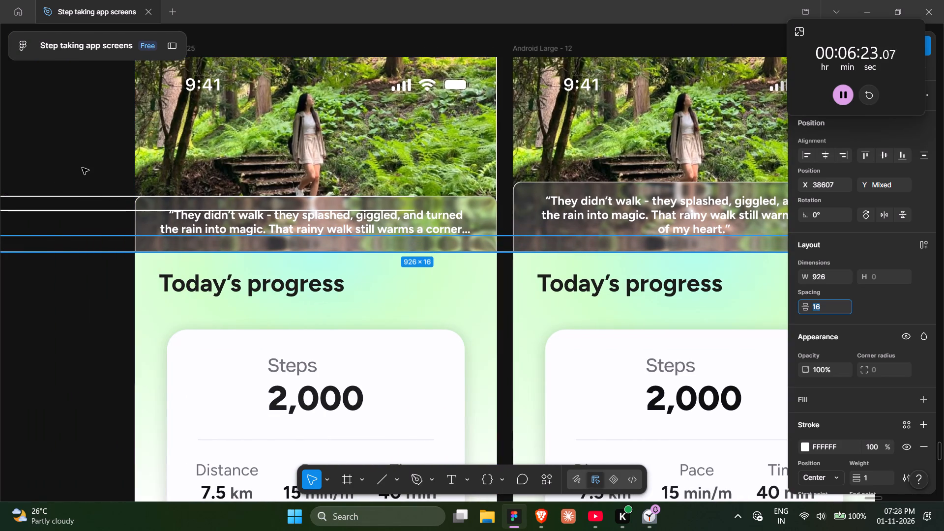
{"action": "left_click_drag", "start_coordinate": [82, 168], "coordinate": [85, 220]}
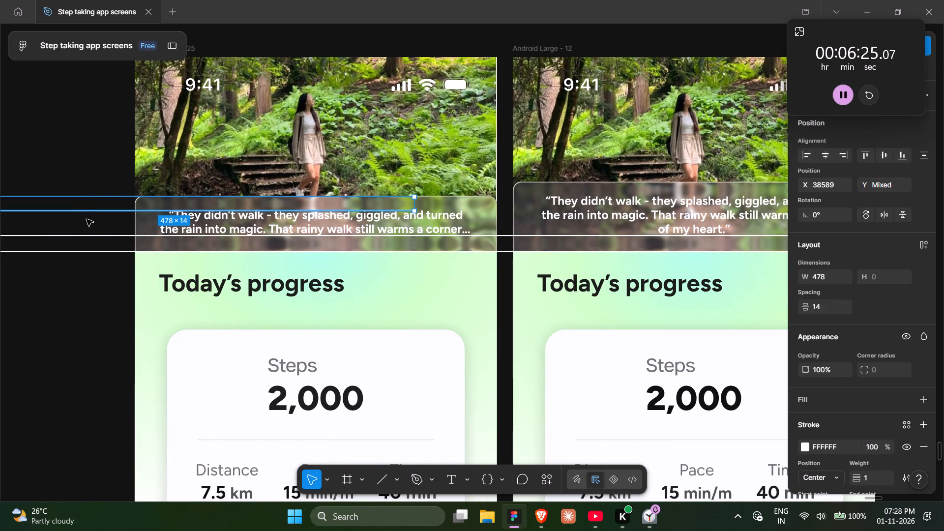
{"action": "left_click", "coordinate": [347, 225], "text": "ctrl"}
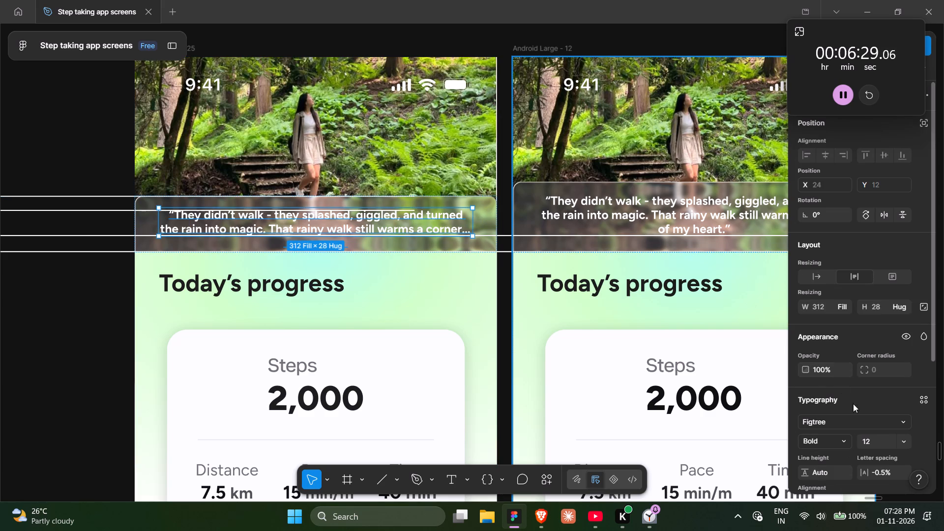
{"action": "scroll", "coordinate": [857, 411], "scroll_direction": "down", "scroll_amount": 8}
{"action": "left_click", "coordinate": [926, 317]}
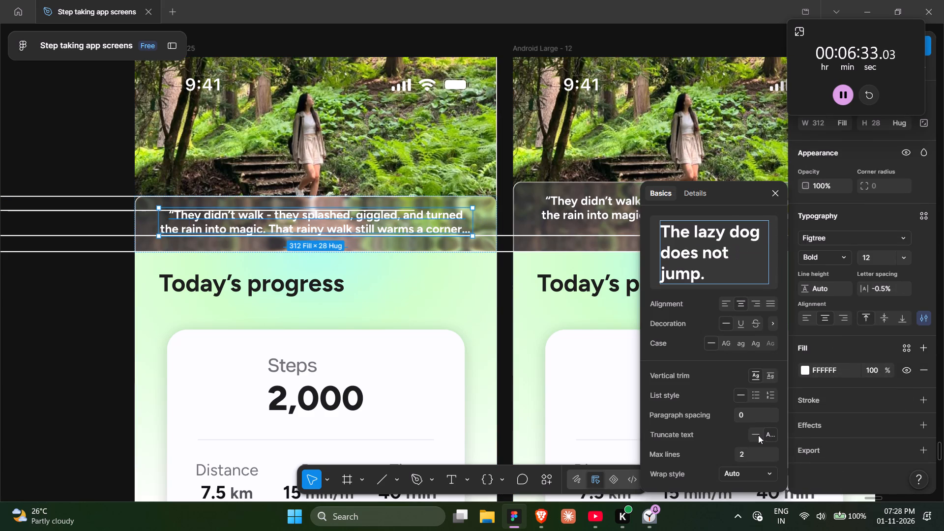
{"action": "left_click", "coordinate": [756, 435]}
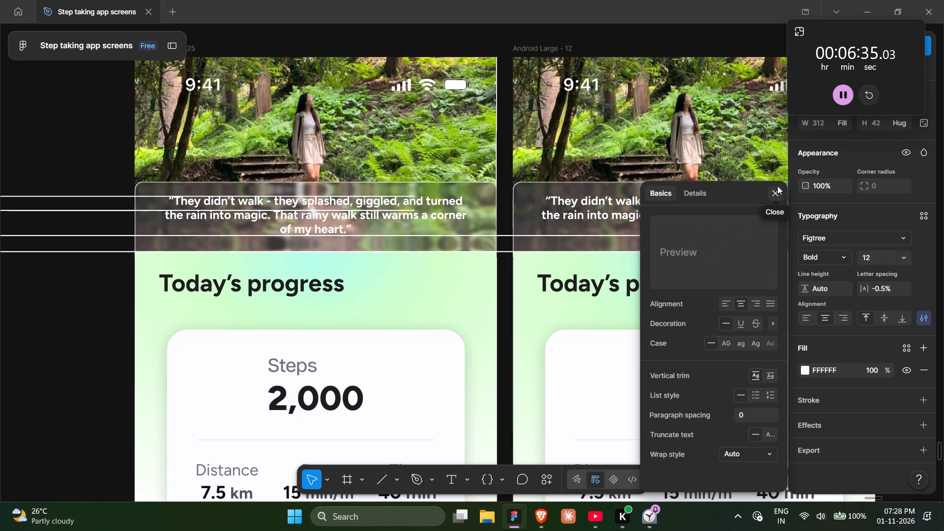
{"action": "left_click", "coordinate": [777, 186]}
Move the upper line pair up 14 px to the top edge of the Android Large - 25 quote banner.
{"action": "left_click_drag", "start_coordinate": [71, 173], "coordinate": [78, 213]}
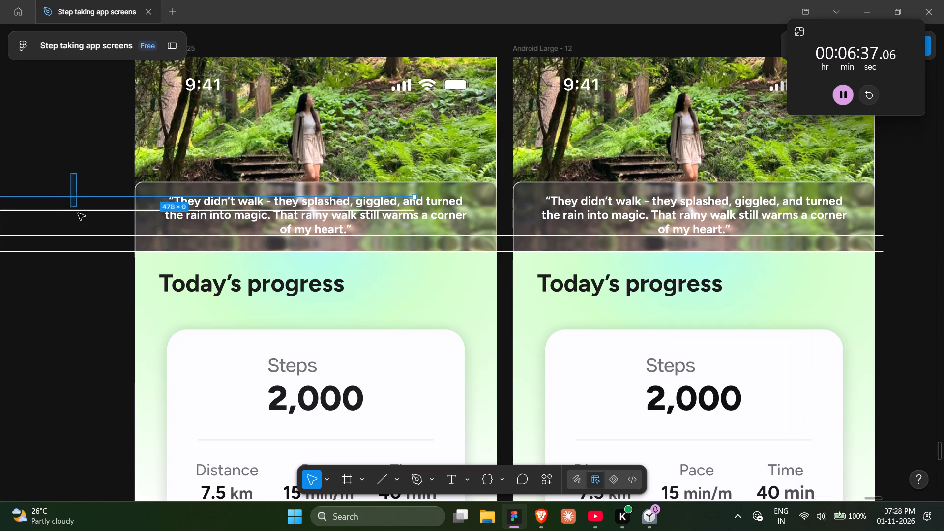
{"action": "left_click_drag", "start_coordinate": [78, 213], "coordinate": [79, 218]}
{"action": "key", "text": "Up"}
{"action": "key", "text": "Up"}
{"action": "key", "text": "Up"}
{"action": "key", "text": "Up"}
{"action": "key", "text": "Up"}
{"action": "key", "text": "Up"}
{"action": "key", "text": "Up"}
{"action": "key", "text": "Up"}
{"action": "key", "text": "Up"}
{"action": "key", "text": "Up"}
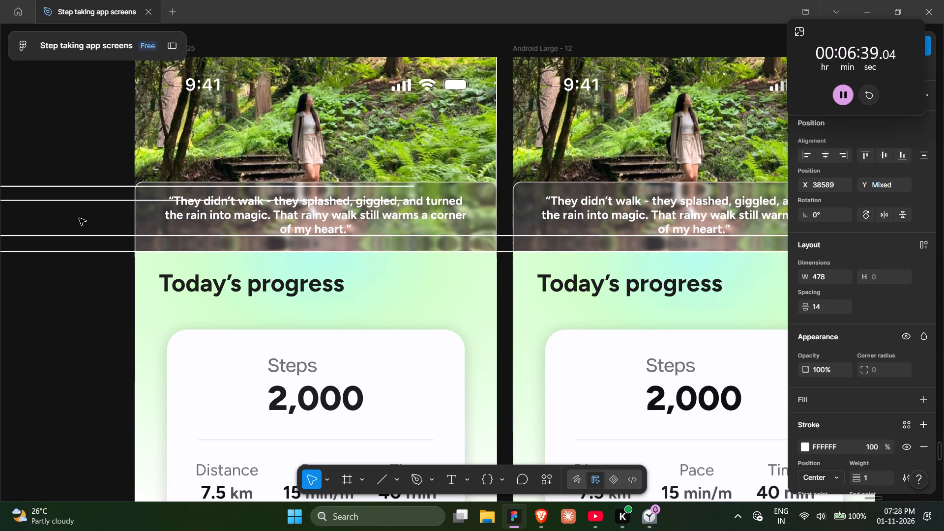
{"action": "key", "text": "Up"}
{"action": "key", "text": "Up"}
{"action": "key", "text": "Up"}
{"action": "key", "text": "Up"}
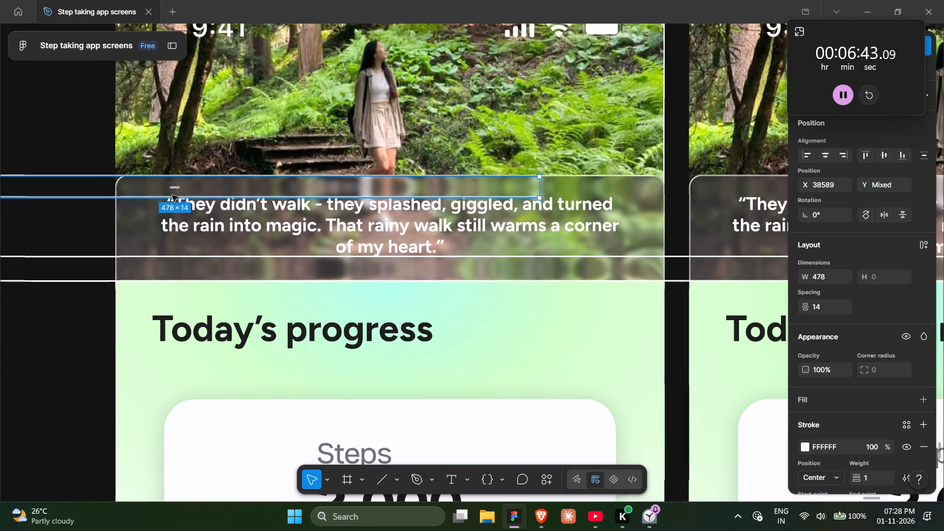
Compare the Android Large - 25 quote banner's top and bottom padding with the spacing of the upper and lower line pairs.
{"action": "left_click", "coordinate": [633, 216], "text": "ctrl"}
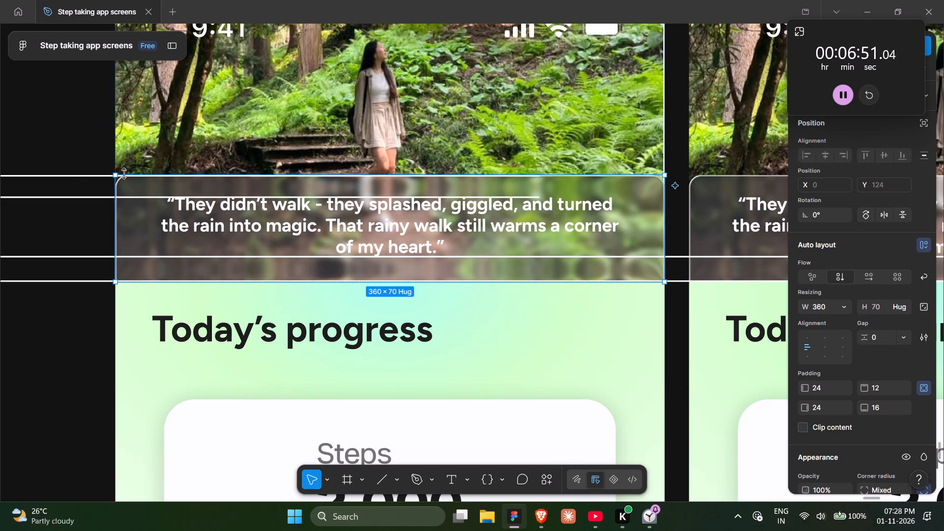
{"action": "scroll", "coordinate": [60, 177], "scroll_direction": "right", "scroll_amount": 1}
{"action": "left_click", "coordinate": [96, 130]}
{"action": "left_click_drag", "start_coordinate": [96, 130], "coordinate": [99, 204]}
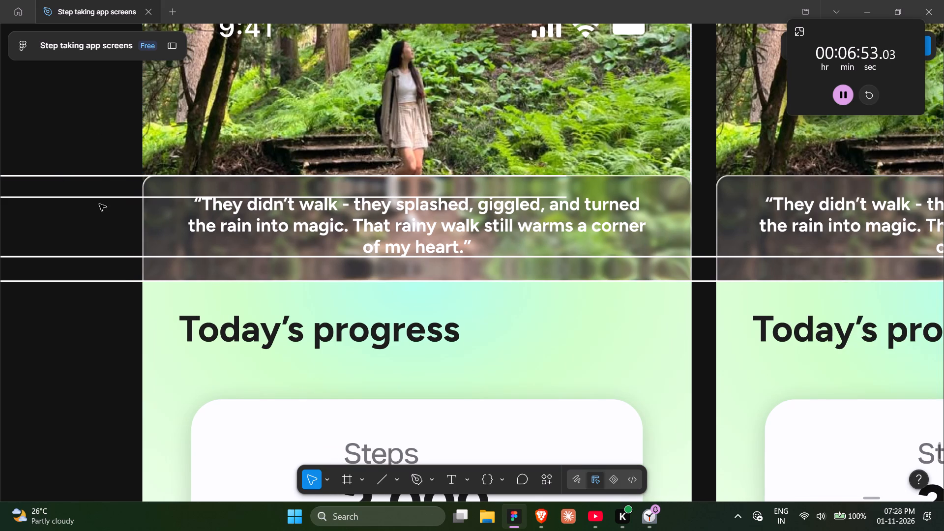
{"action": "left_click_drag", "start_coordinate": [99, 204], "coordinate": [100, 216]}
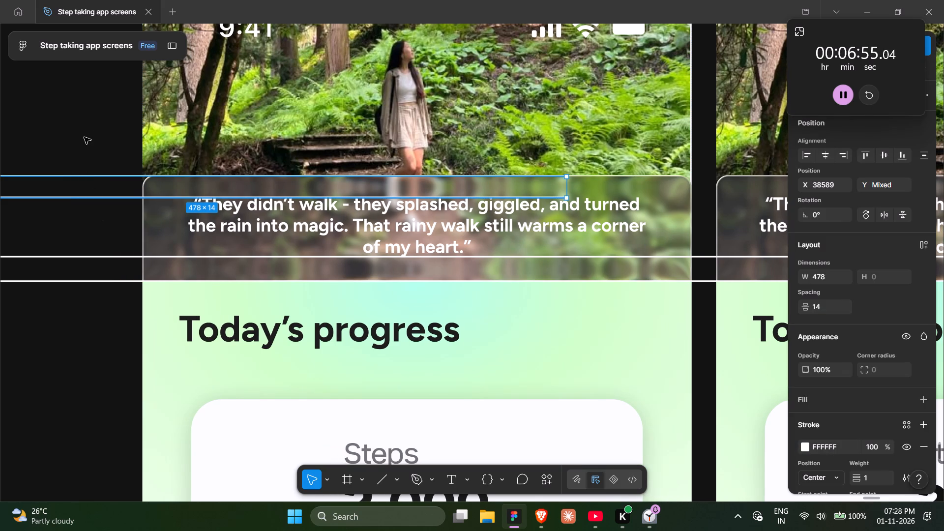
{"action": "left_click", "coordinate": [84, 134]}
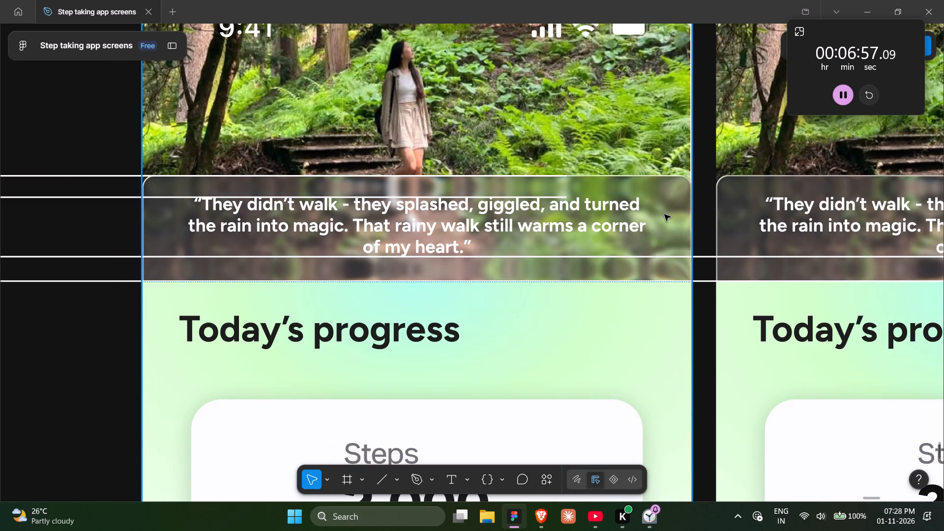
{"action": "left_click", "coordinate": [664, 214], "text": "ctrl"}
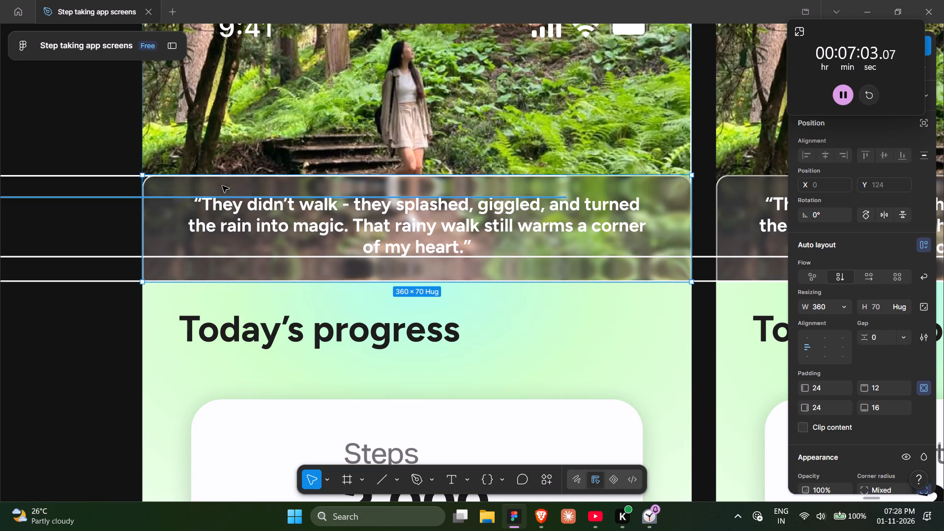
{"action": "left_click_drag", "start_coordinate": [80, 117], "coordinate": [88, 210]}
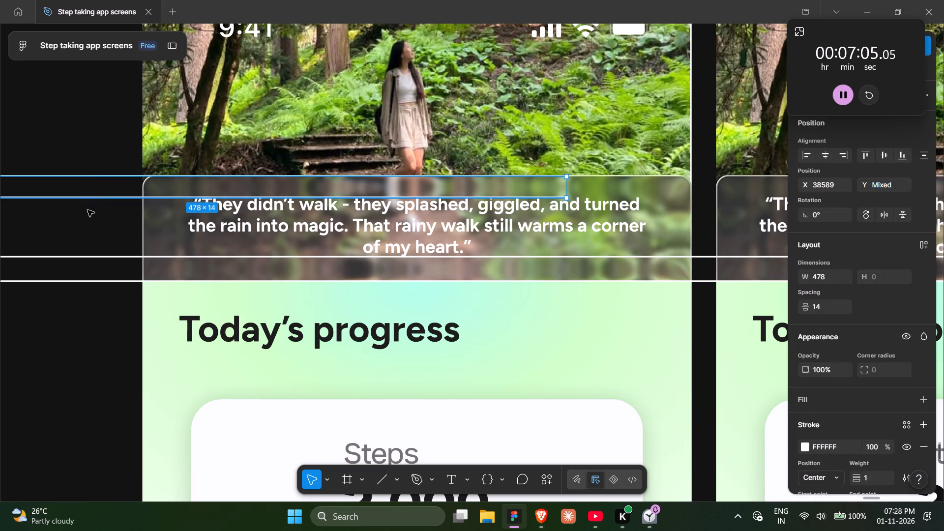
{"action": "left_click_drag", "start_coordinate": [79, 215], "coordinate": [90, 376]}
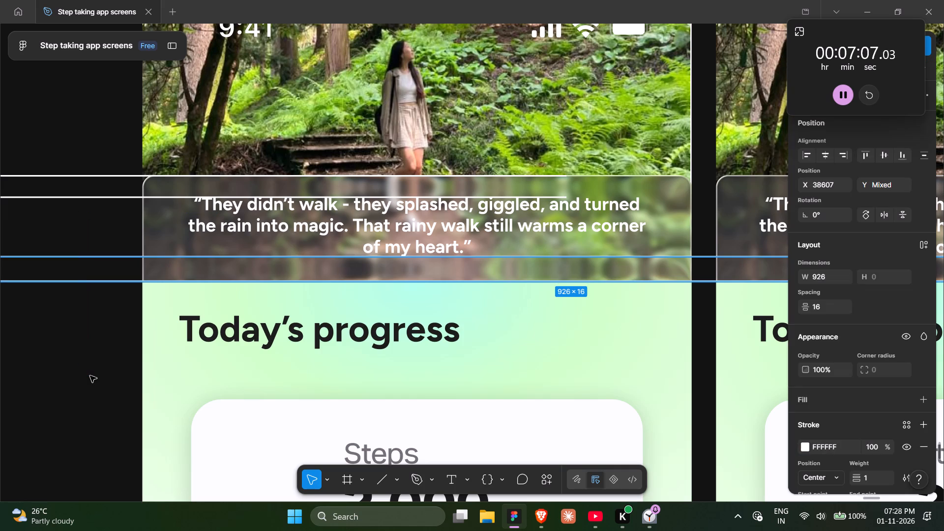
{"action": "left_click", "coordinate": [90, 376]}
{"action": "scroll", "coordinate": [90, 376], "scroll_direction": "right", "scroll_amount": 3}
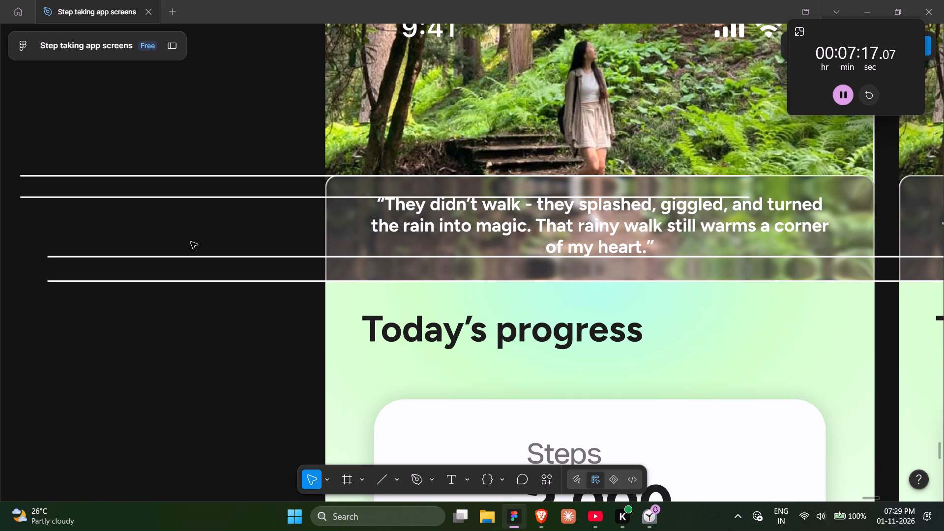
{"action": "left_click_drag", "start_coordinate": [191, 242], "coordinate": [190, 306]}
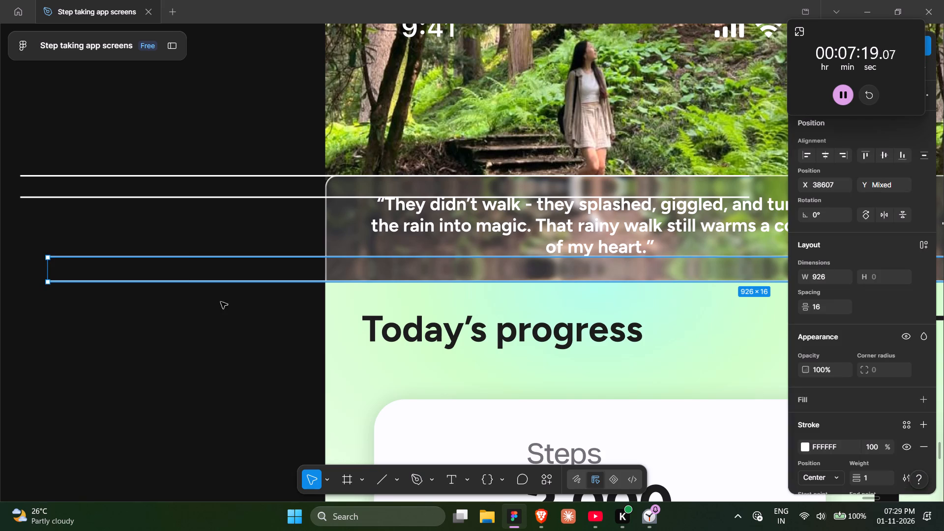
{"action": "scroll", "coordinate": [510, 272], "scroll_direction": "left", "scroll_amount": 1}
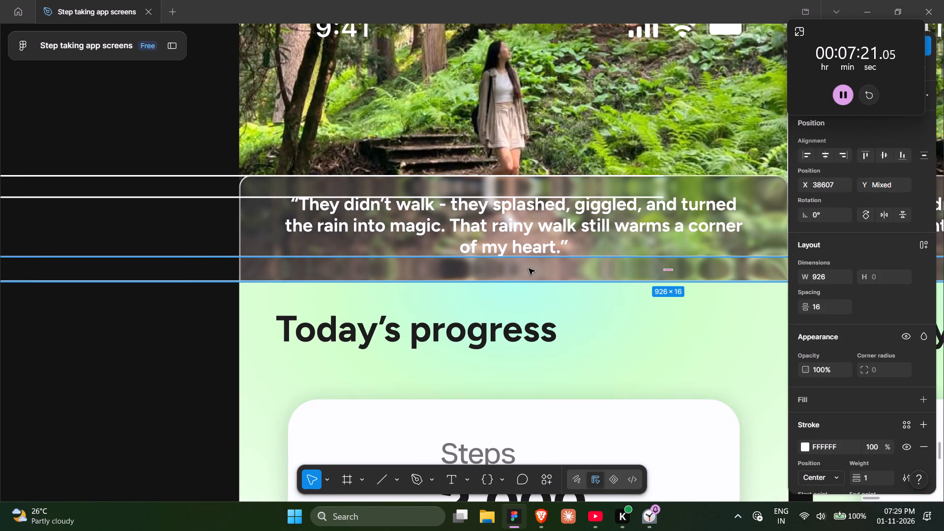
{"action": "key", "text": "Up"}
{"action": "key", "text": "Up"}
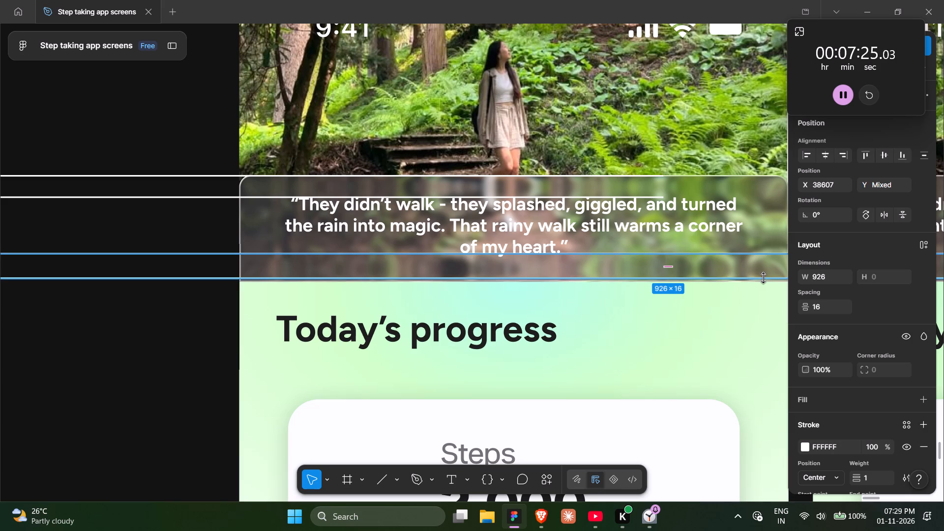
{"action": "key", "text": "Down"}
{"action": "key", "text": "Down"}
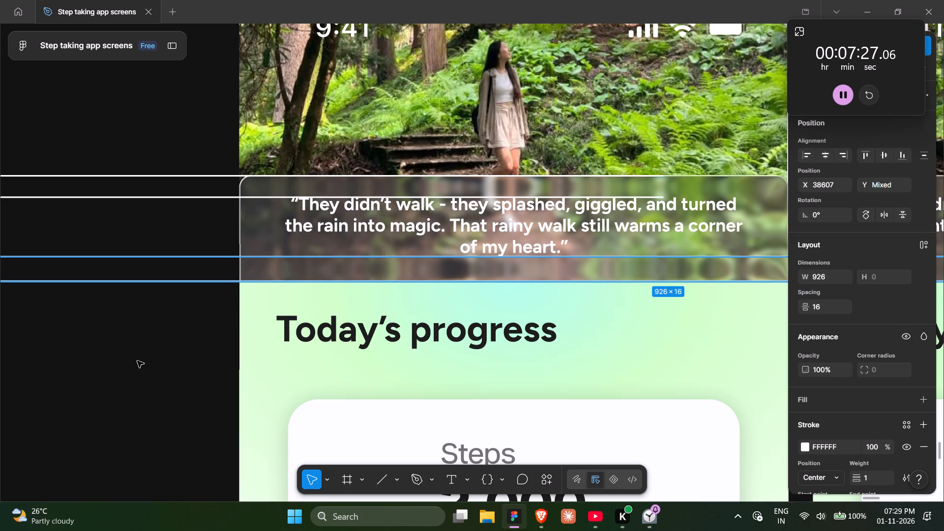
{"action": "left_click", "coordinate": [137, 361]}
Set the bottom padding of the Android Large - 25 quote banner to 12.
{"action": "scroll", "coordinate": [137, 361], "scroll_direction": "right", "scroll_amount": 1}
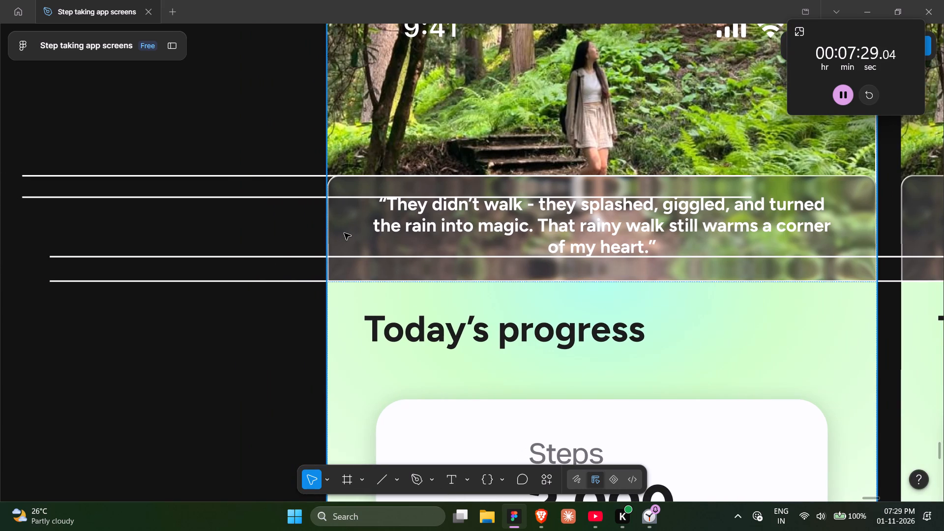
{"action": "left_click", "coordinate": [344, 233], "text": "ctrl"}
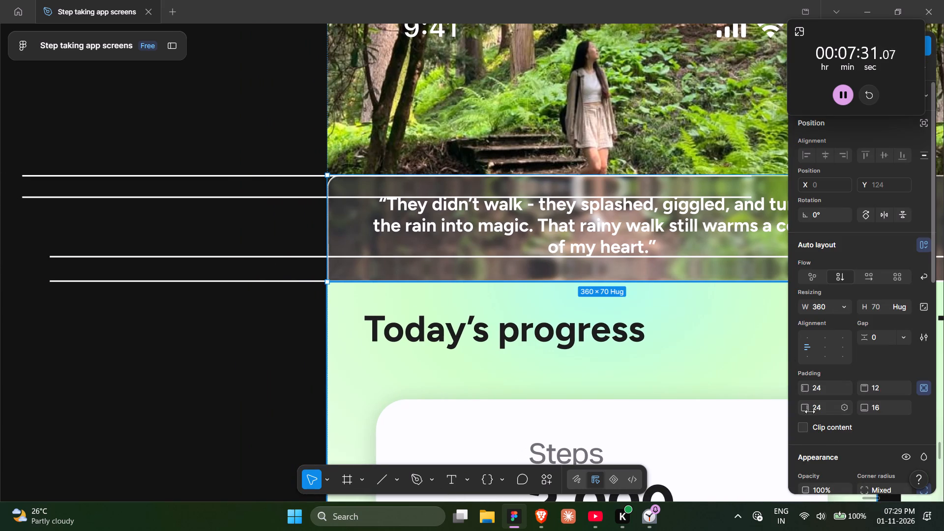
{"action": "left_click_drag", "start_coordinate": [810, 412], "coordinate": [498, 263]}
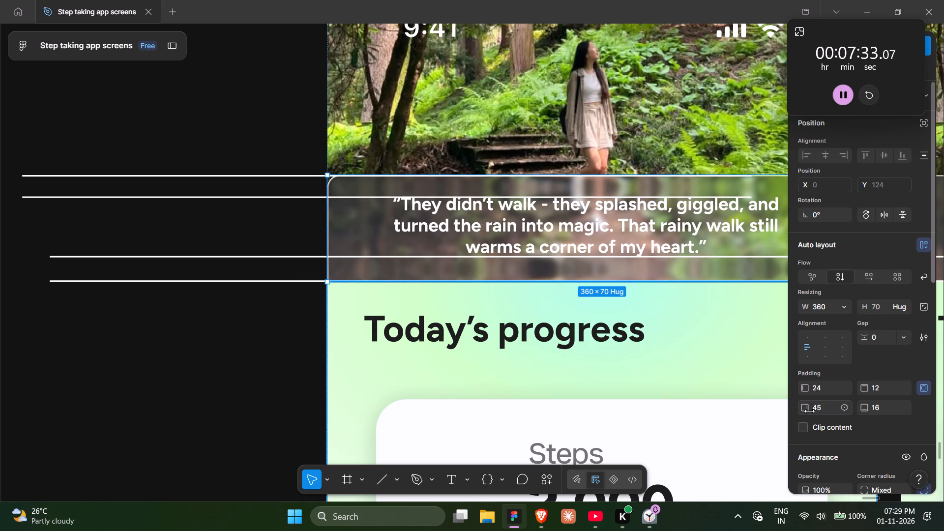
{"action": "key", "text": "ctrl+z"}
{"action": "scroll", "coordinate": [878, 428], "scroll_direction": "down", "scroll_amount": 1}
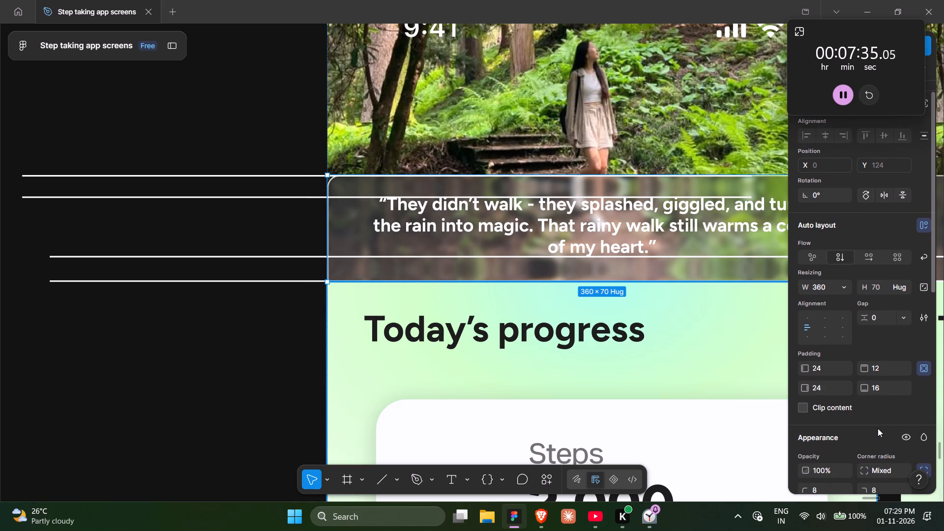
{"action": "scroll", "coordinate": [878, 428], "scroll_direction": "down", "scroll_amount": 1}
{"action": "left_click", "coordinate": [879, 389]}
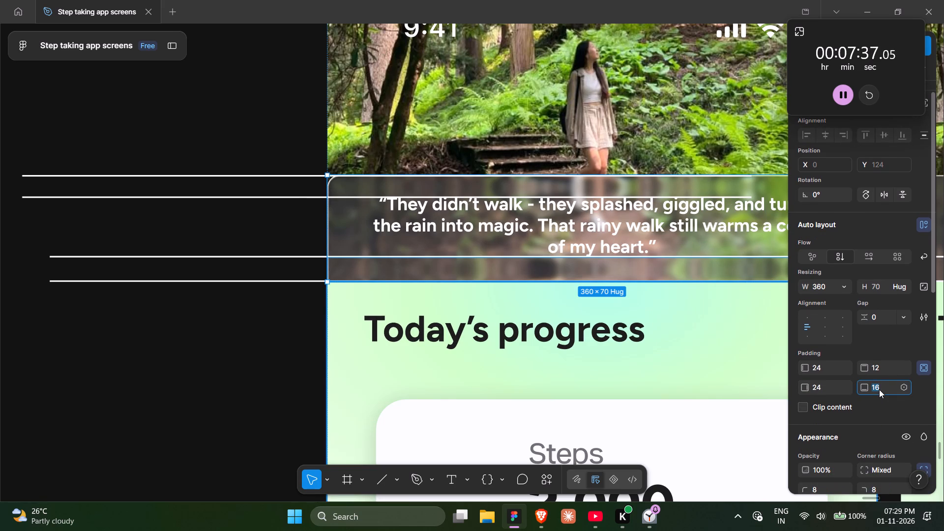
{"action": "key", "text": "Down"}
{"action": "key", "text": "Down"}
{"action": "key", "text": "Down"}
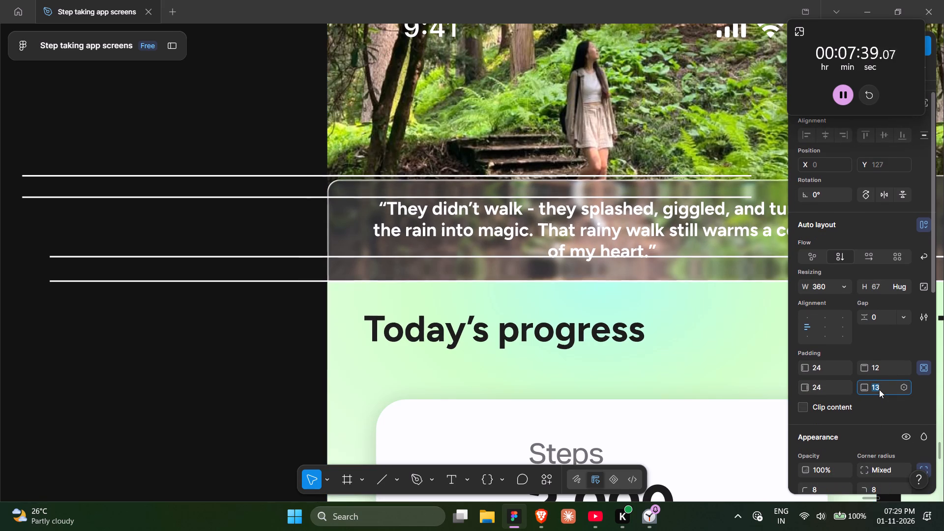
{"action": "key", "text": "Down"}
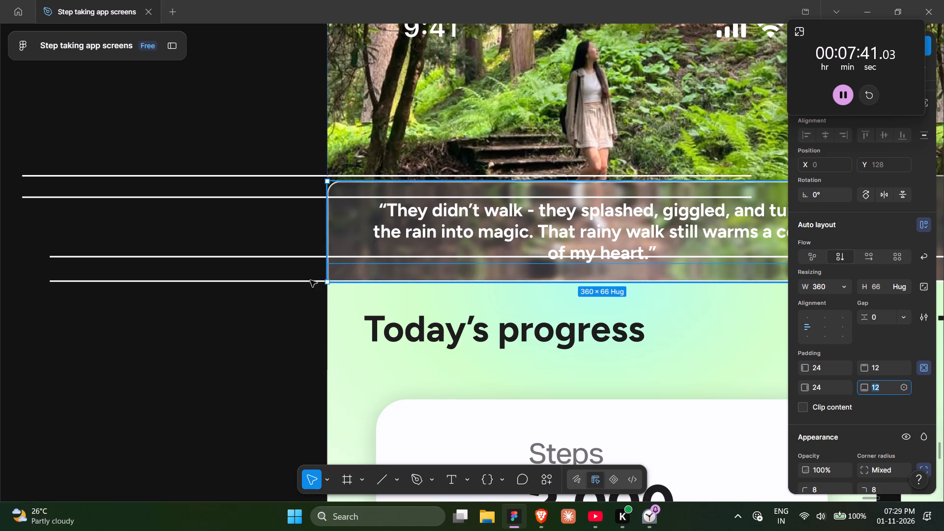
{"action": "left_click", "coordinate": [279, 310]}
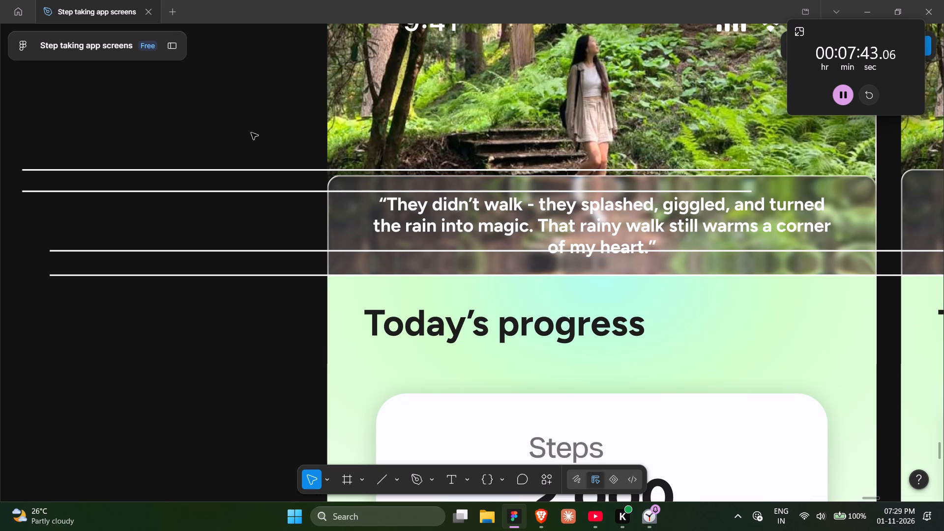
Move all four measuring lines down 4 px to line up with the Android Large - 25 banner's top edge.
{"action": "left_click_drag", "start_coordinate": [251, 133], "coordinate": [262, 334]}
{"action": "key", "text": "Down"}
{"action": "key", "text": "Down"}
{"action": "key", "text": "Down"}
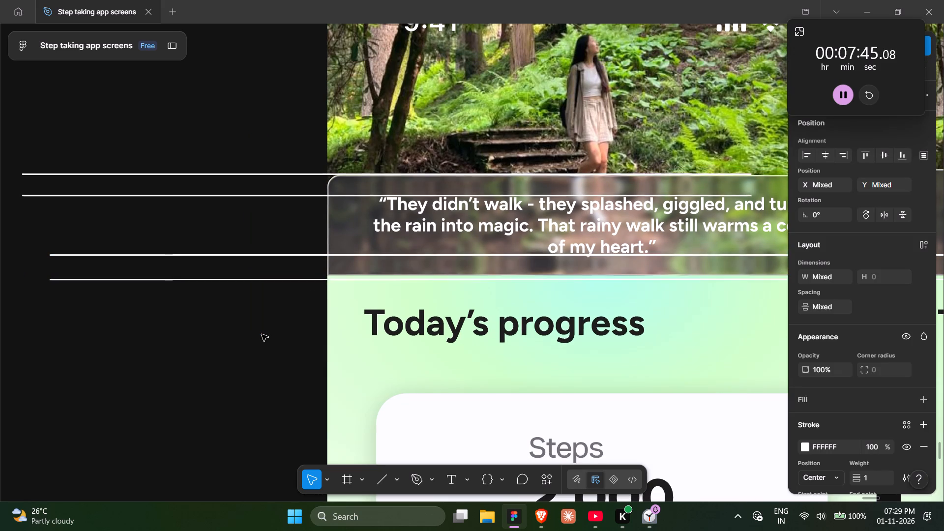
{"action": "key", "text": "Down"}
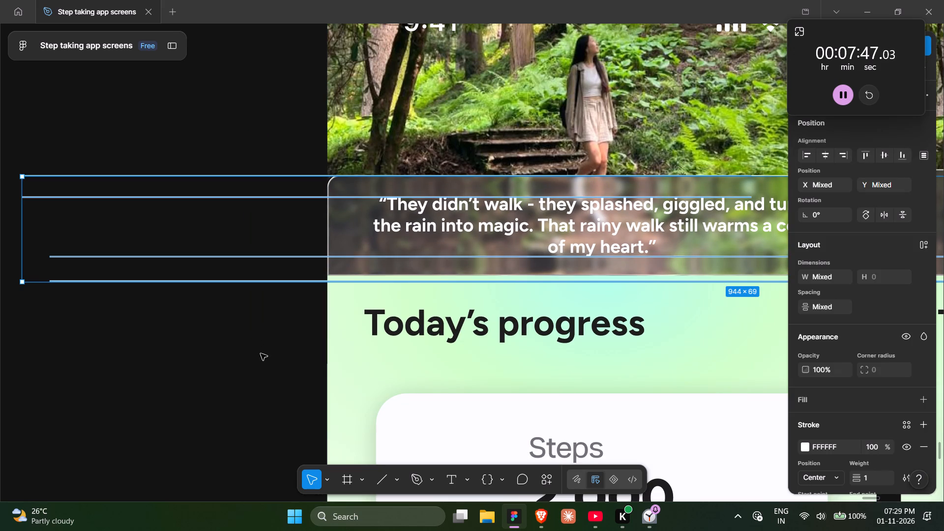
{"action": "left_click", "coordinate": [261, 354]}
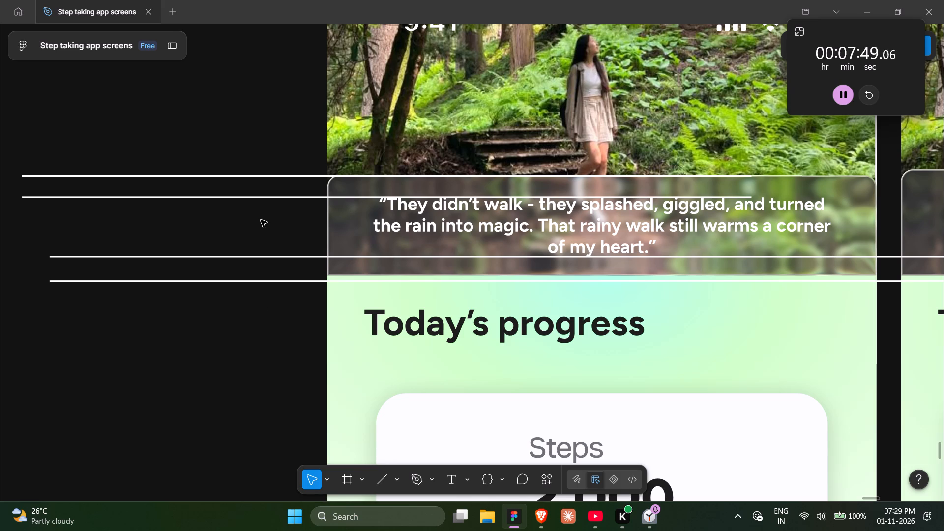
Reduce the lower line pair's spacing to 12 to match the gap beneath the last quote line.
{"action": "left_click_drag", "start_coordinate": [261, 211], "coordinate": [268, 369]}
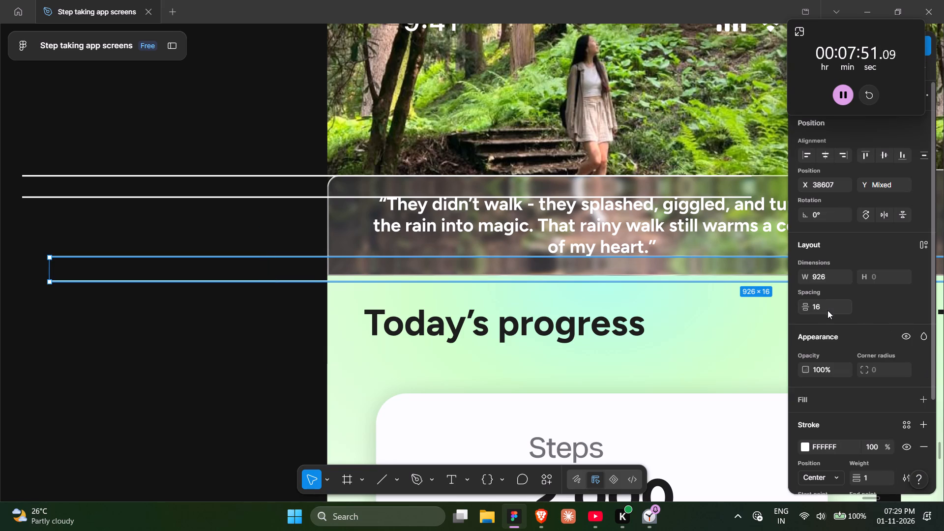
{"action": "left_click", "coordinate": [824, 308]}
{"action": "key", "text": "Down"}
{"action": "key", "text": "Down"}
{"action": "key", "text": "Down"}
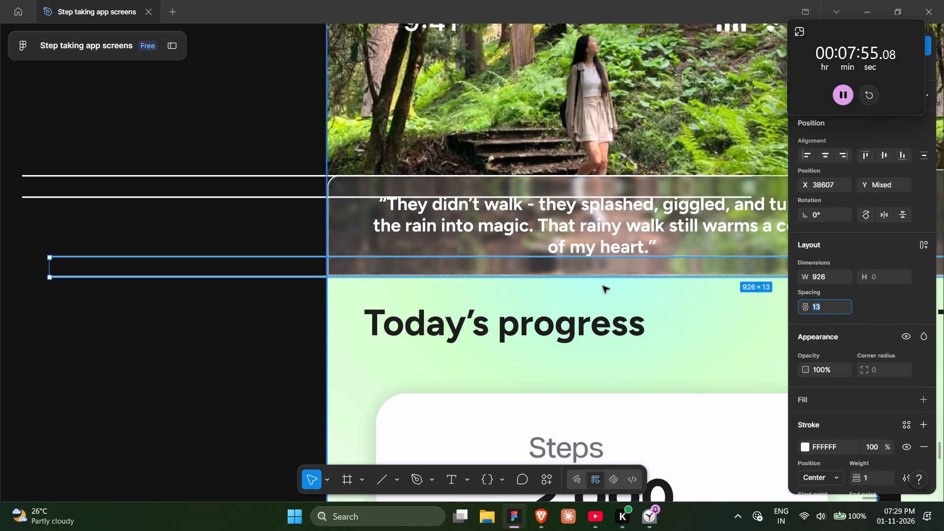
{"action": "scroll", "coordinate": [603, 286], "scroll_direction": "up", "scroll_amount": 1}
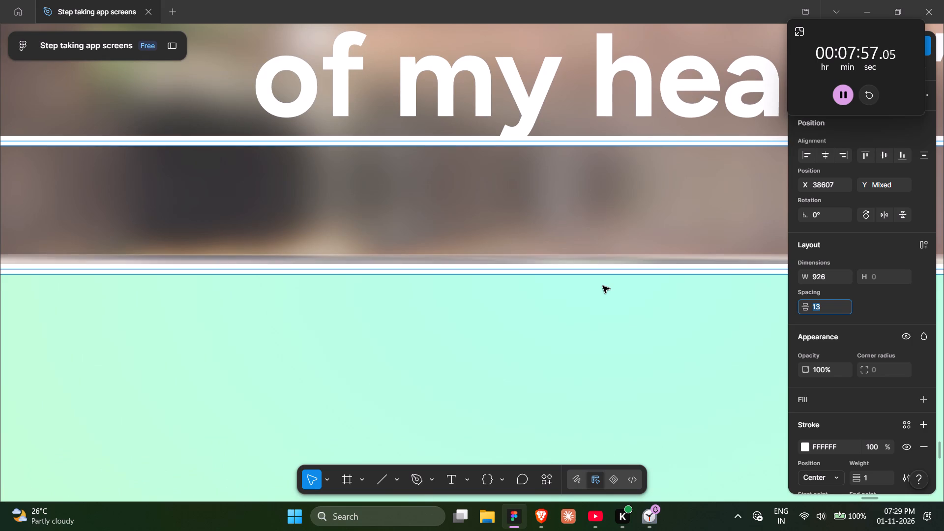
{"action": "key", "text": "Up"}
{"action": "key", "text": "Down"}
{"action": "key", "text": "Down"}
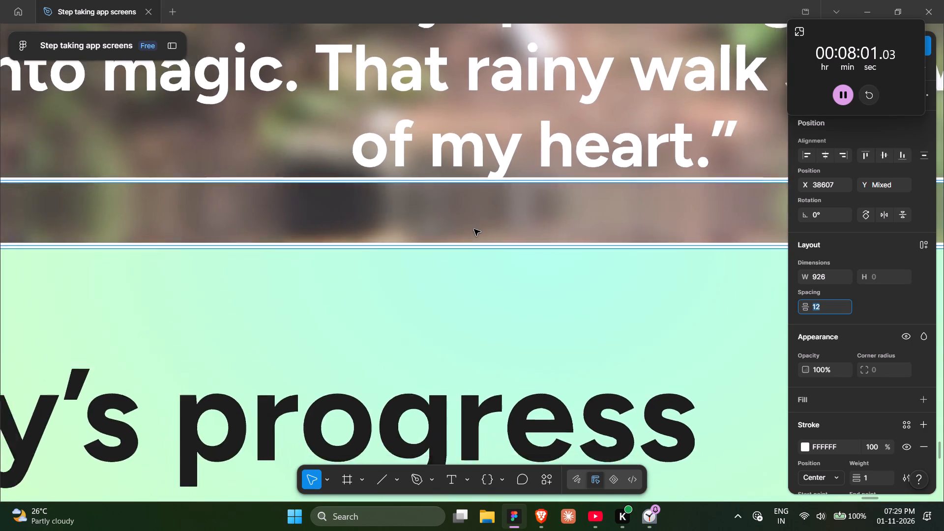
Check the upper line pair's spacing against the vertical padding of the Android Large - 25 quote banner.
{"action": "scroll", "coordinate": [474, 229], "scroll_direction": "right", "scroll_amount": 2}
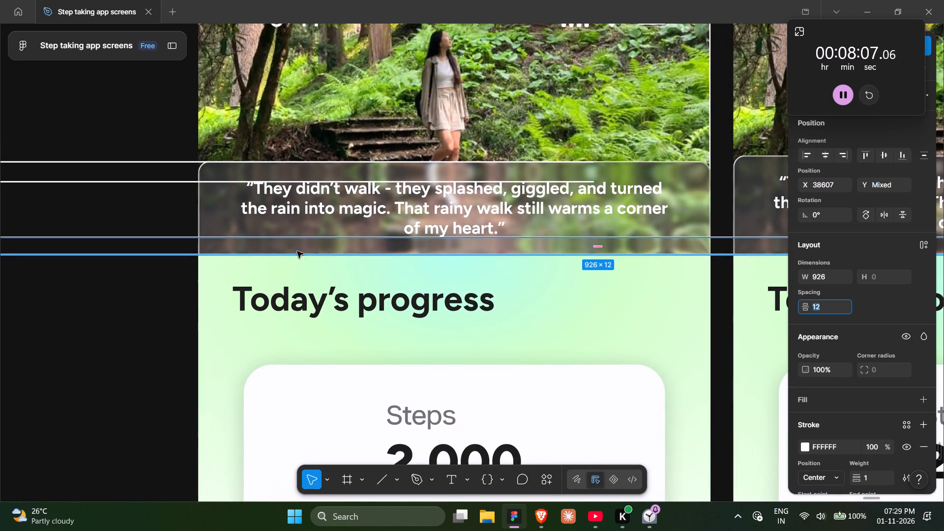
{"action": "left_click", "coordinate": [141, 200]}
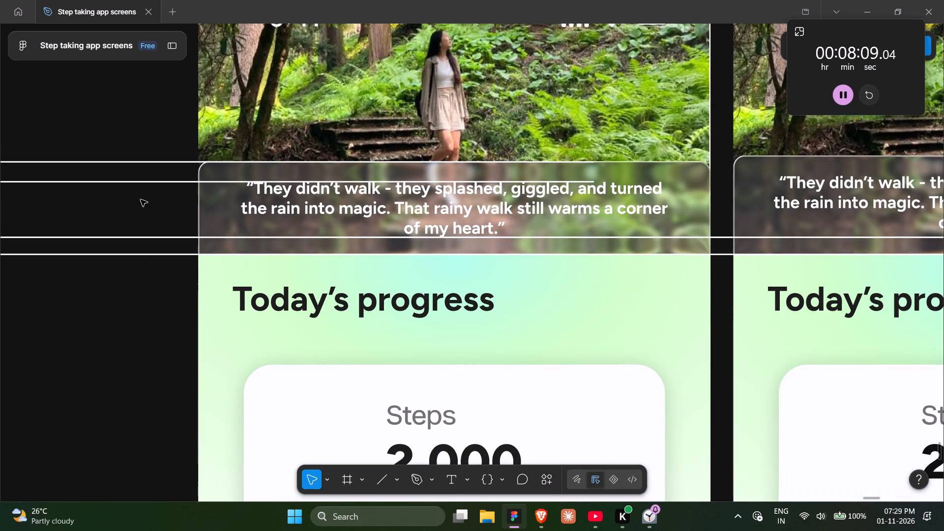
{"action": "left_click_drag", "start_coordinate": [141, 200], "coordinate": [153, 313]}
{"action": "left_click_drag", "start_coordinate": [157, 126], "coordinate": [156, 158]}
{"action": "left_click_drag", "start_coordinate": [156, 158], "coordinate": [155, 205]}
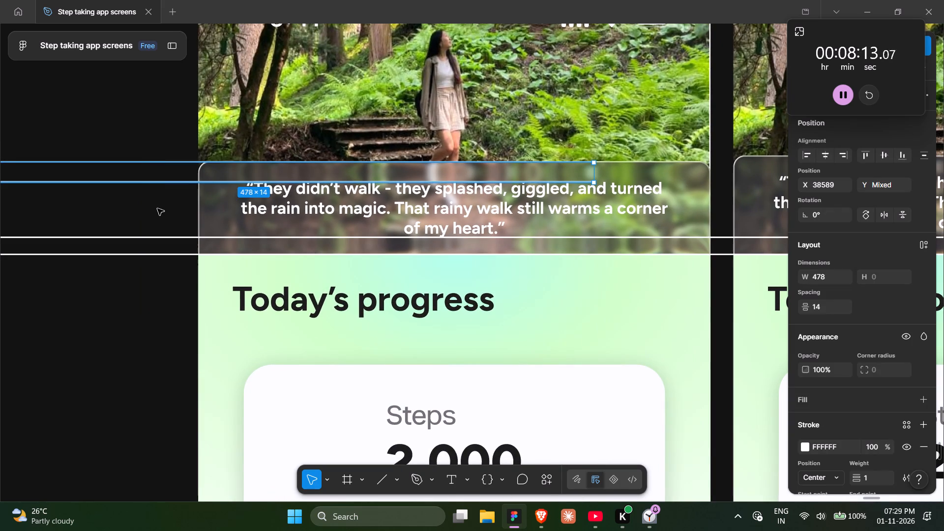
{"action": "left_click", "coordinate": [132, 329]}
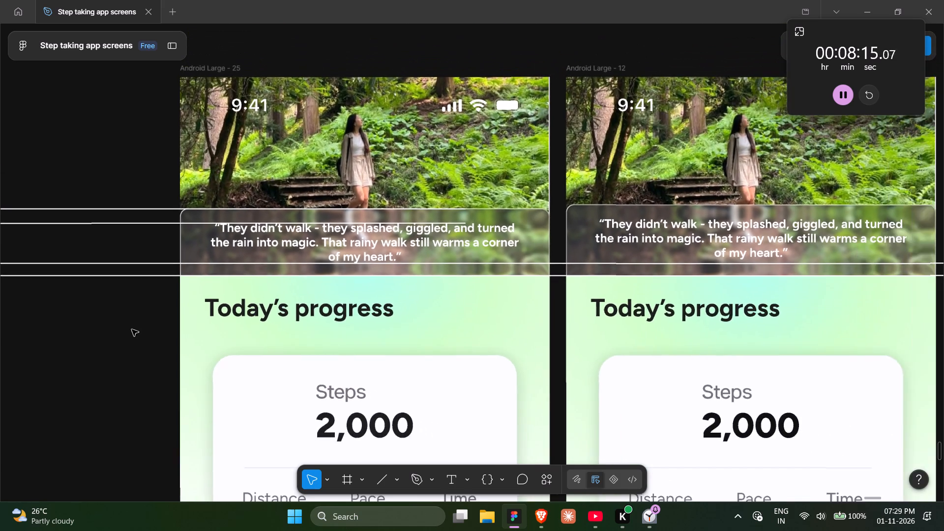
{"action": "scroll", "coordinate": [132, 329], "scroll_direction": "right", "scroll_amount": 1}
{"action": "left_click", "coordinate": [132, 329]}
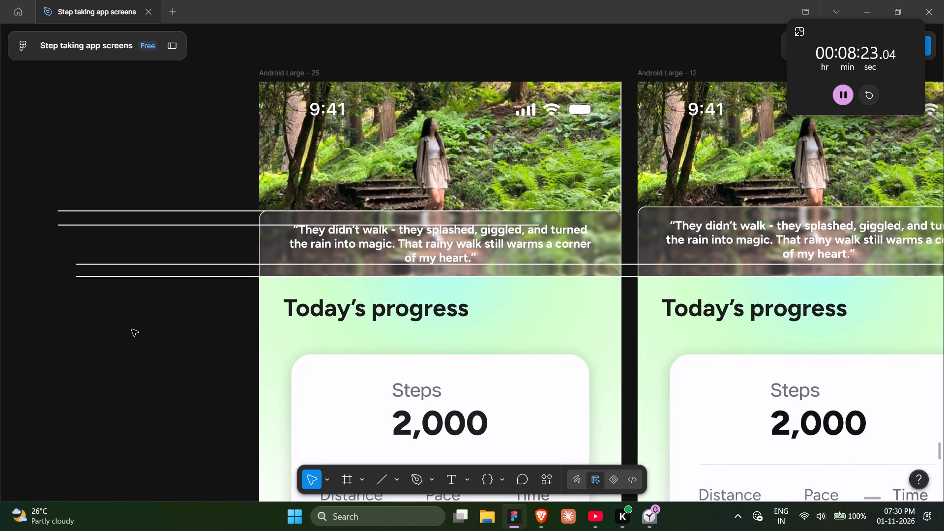
{"action": "left_click", "coordinate": [266, 244], "text": "ctrl"}
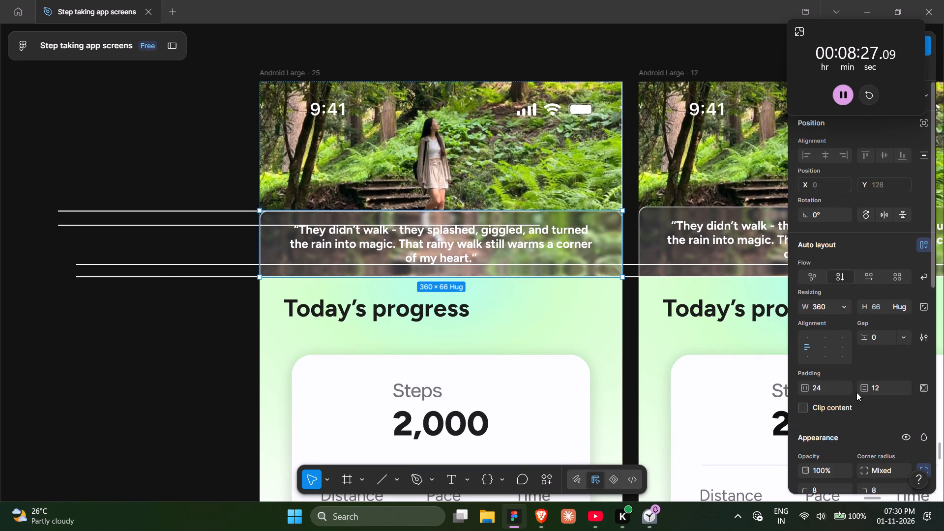
{"action": "scroll", "coordinate": [856, 392], "scroll_direction": "down", "scroll_amount": 6}
{"action": "scroll", "coordinate": [856, 392], "scroll_direction": "up", "scroll_amount": 6}
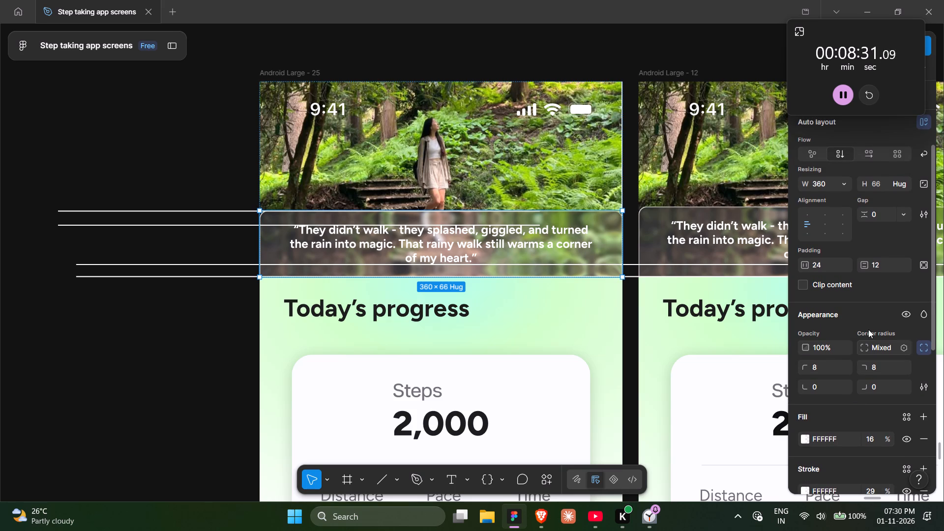
{"action": "left_click", "coordinate": [183, 357]}
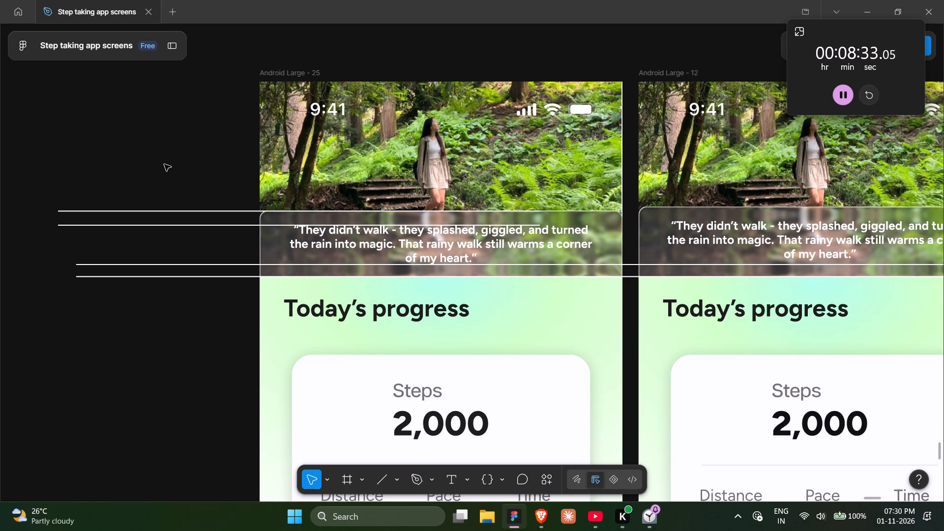
Move all four measuring lines off the quote banners to the empty canvas above the screen frames.
{"action": "scroll", "coordinate": [164, 164], "scroll_direction": "right", "scroll_amount": 1}
{"action": "left_click_drag", "start_coordinate": [164, 164], "coordinate": [169, 381]}
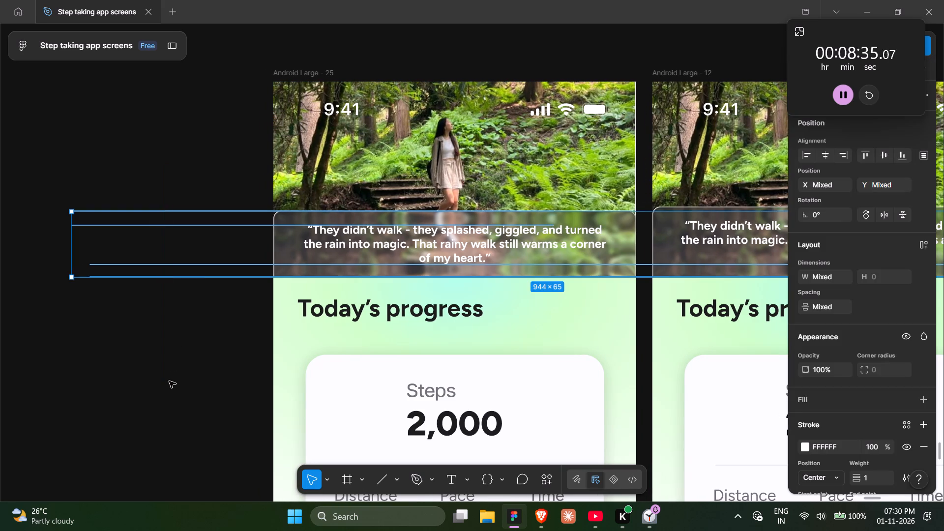
{"action": "left_click_drag", "start_coordinate": [211, 270], "coordinate": [214, 39]}
{"action": "left_click", "coordinate": [187, 292]}
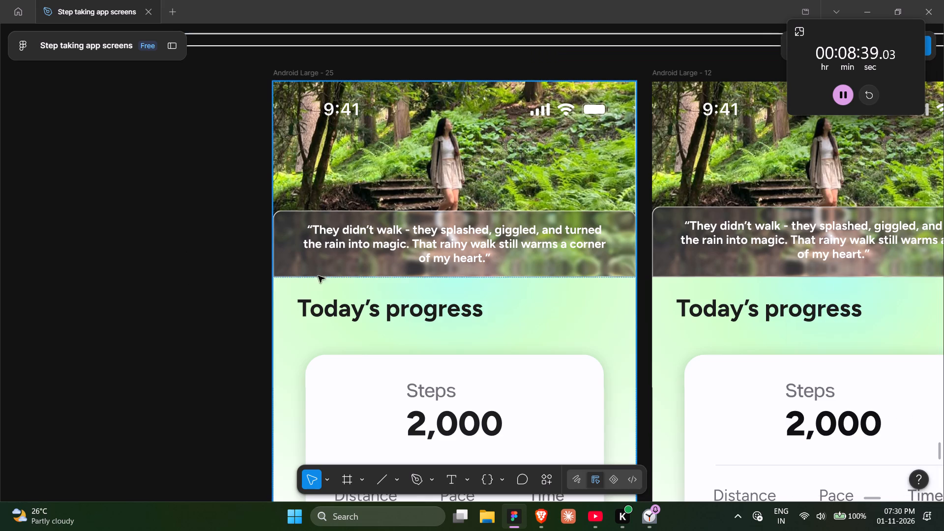
Compare the quote banner spacing on Android Large - 25 with that on Android Large - 12.
{"action": "left_click", "coordinate": [134, 308]}
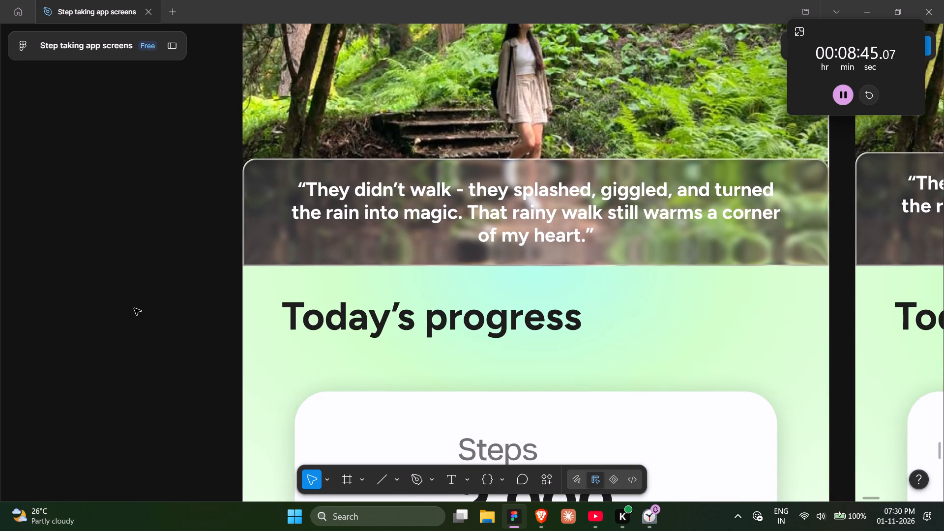
{"action": "scroll", "coordinate": [134, 308], "scroll_direction": "left", "scroll_amount": 2}
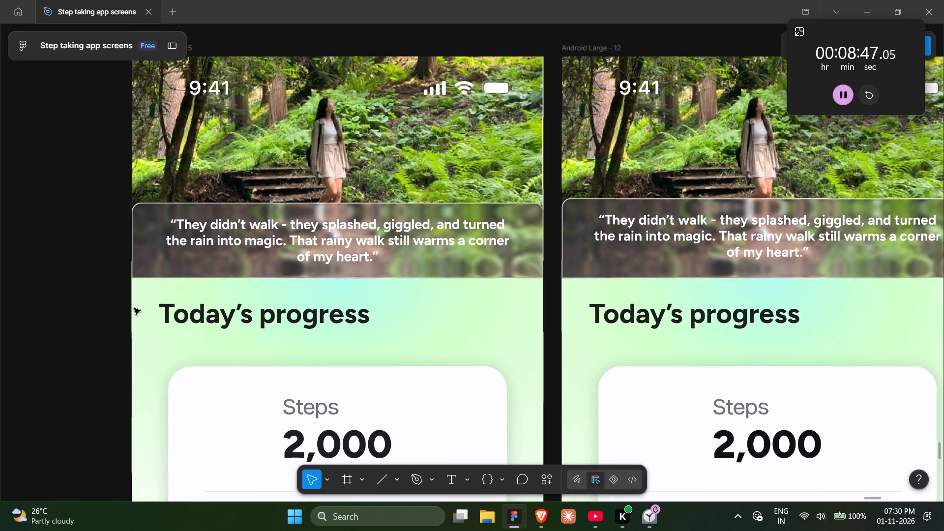
{"action": "scroll", "coordinate": [134, 308], "scroll_direction": "right", "scroll_amount": 1}
{"action": "left_click", "coordinate": [120, 238]}
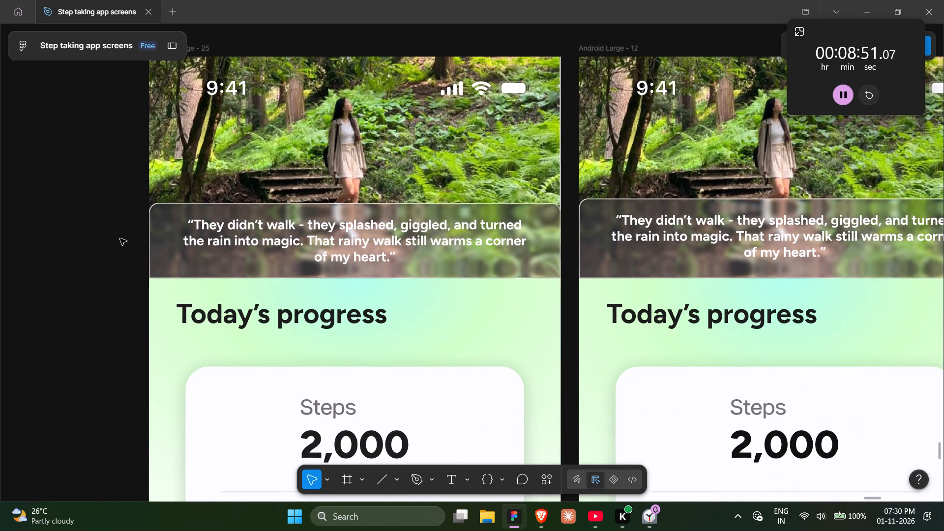
{"action": "scroll", "coordinate": [120, 238], "scroll_direction": "right", "scroll_amount": 1}
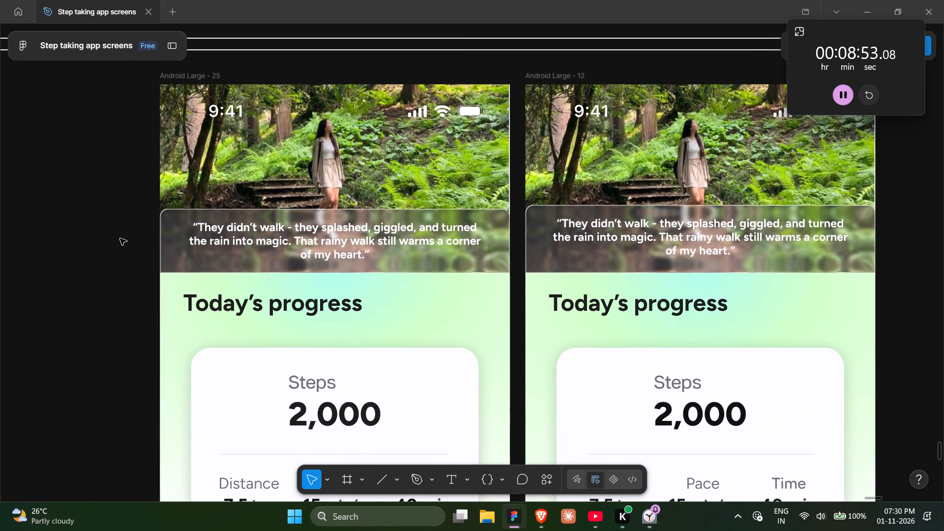
{"action": "scroll", "coordinate": [120, 238], "scroll_direction": "right", "scroll_amount": 1}
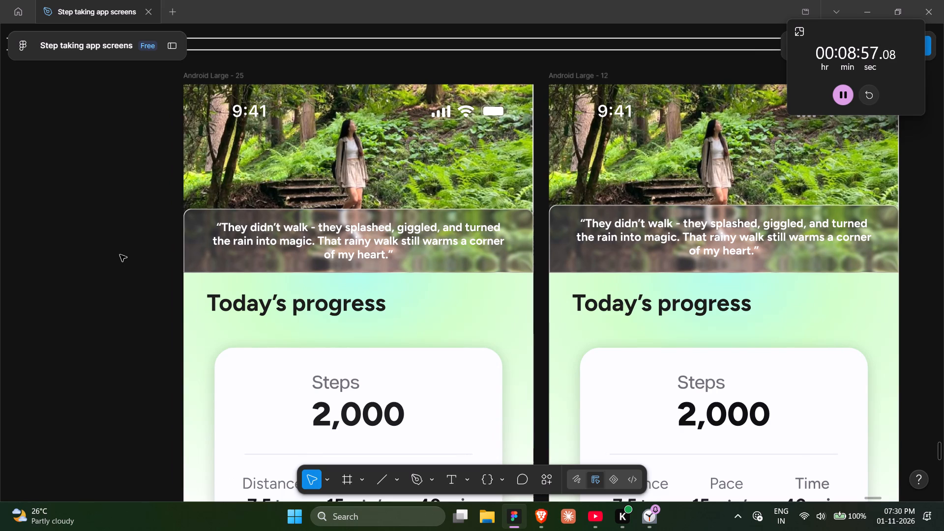
{"action": "scroll", "coordinate": [120, 255], "scroll_direction": "left", "scroll_amount": 1}
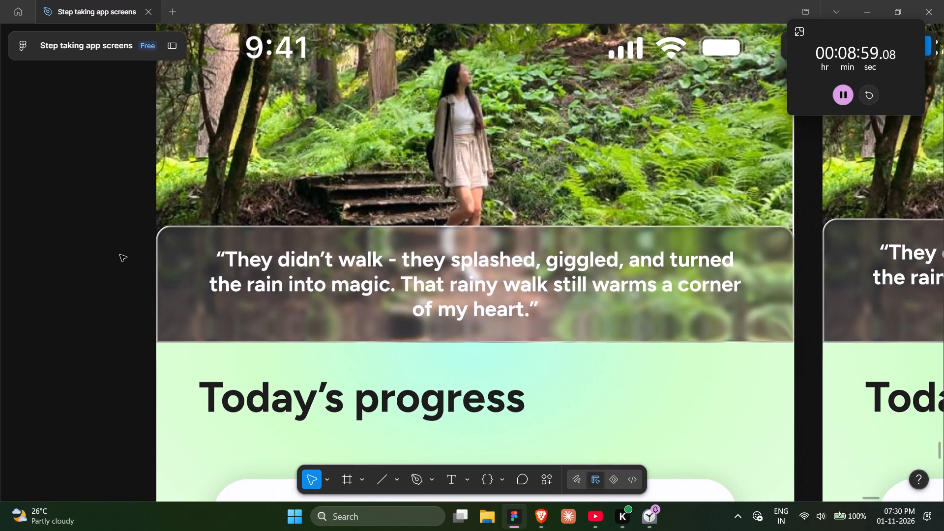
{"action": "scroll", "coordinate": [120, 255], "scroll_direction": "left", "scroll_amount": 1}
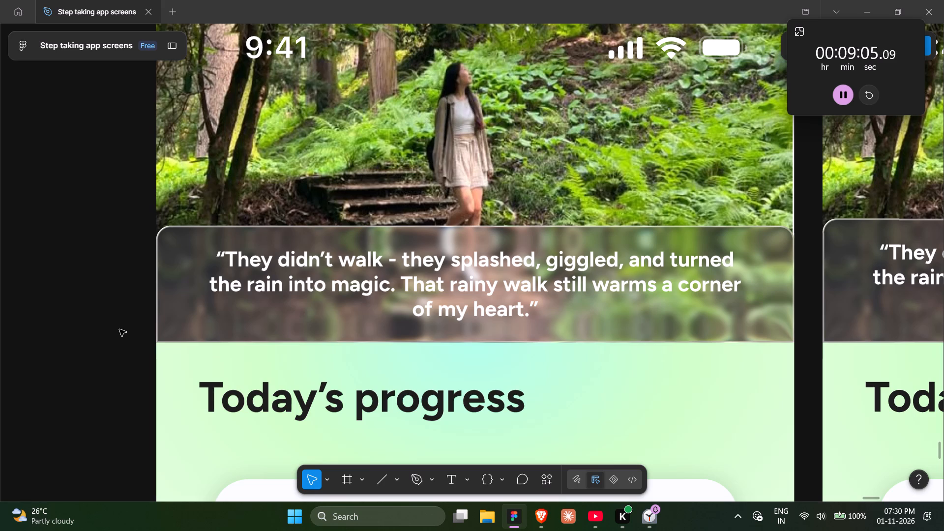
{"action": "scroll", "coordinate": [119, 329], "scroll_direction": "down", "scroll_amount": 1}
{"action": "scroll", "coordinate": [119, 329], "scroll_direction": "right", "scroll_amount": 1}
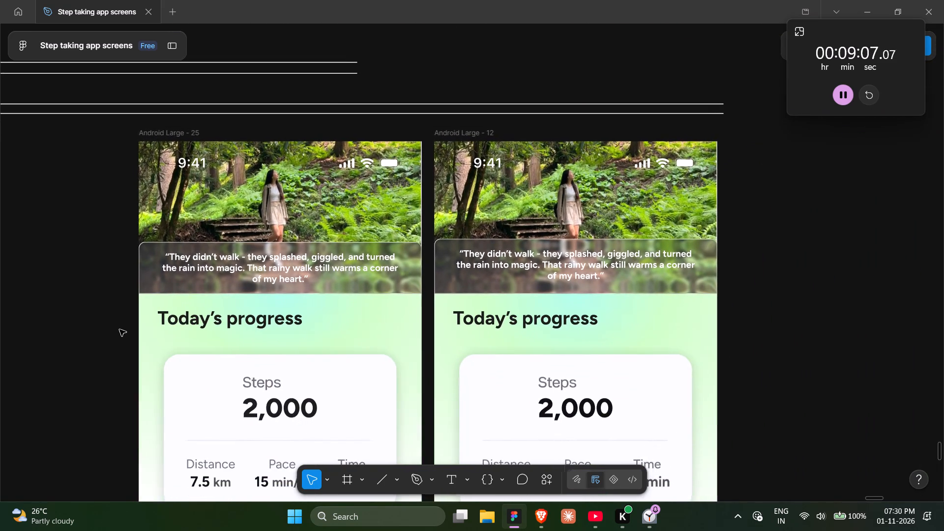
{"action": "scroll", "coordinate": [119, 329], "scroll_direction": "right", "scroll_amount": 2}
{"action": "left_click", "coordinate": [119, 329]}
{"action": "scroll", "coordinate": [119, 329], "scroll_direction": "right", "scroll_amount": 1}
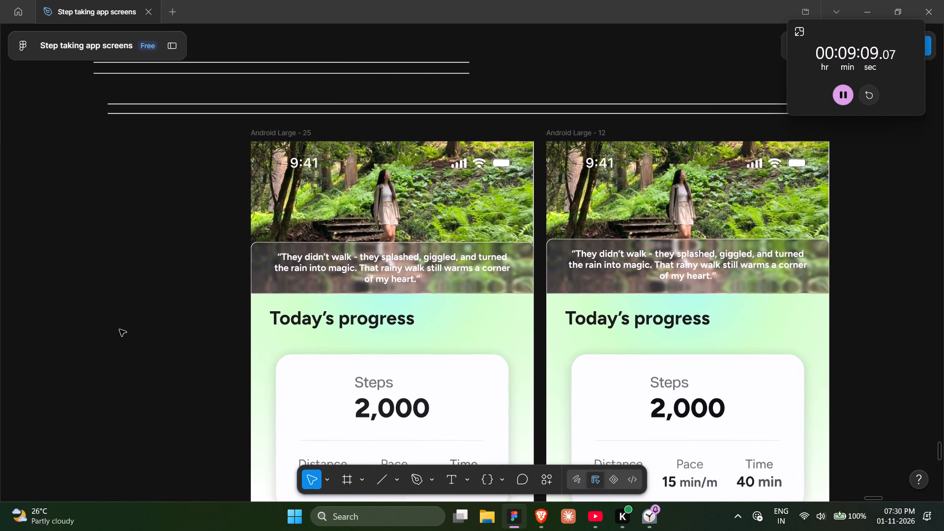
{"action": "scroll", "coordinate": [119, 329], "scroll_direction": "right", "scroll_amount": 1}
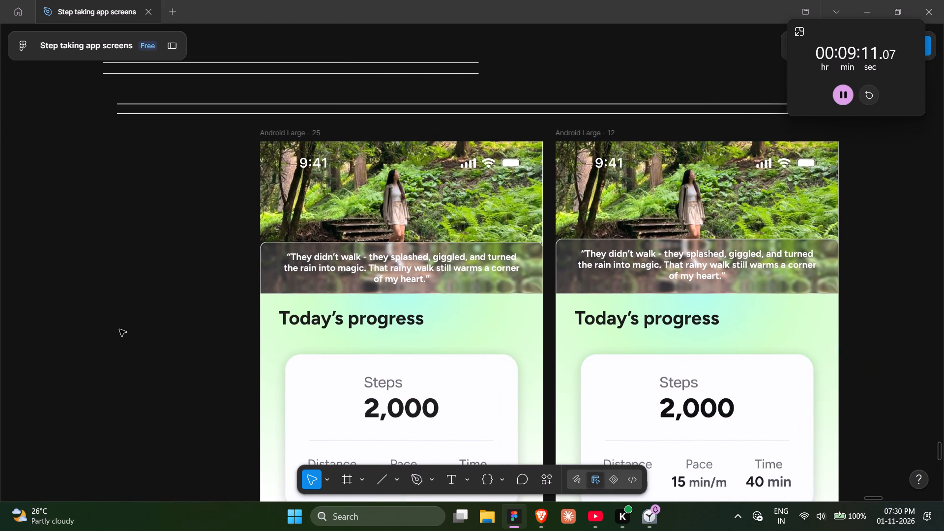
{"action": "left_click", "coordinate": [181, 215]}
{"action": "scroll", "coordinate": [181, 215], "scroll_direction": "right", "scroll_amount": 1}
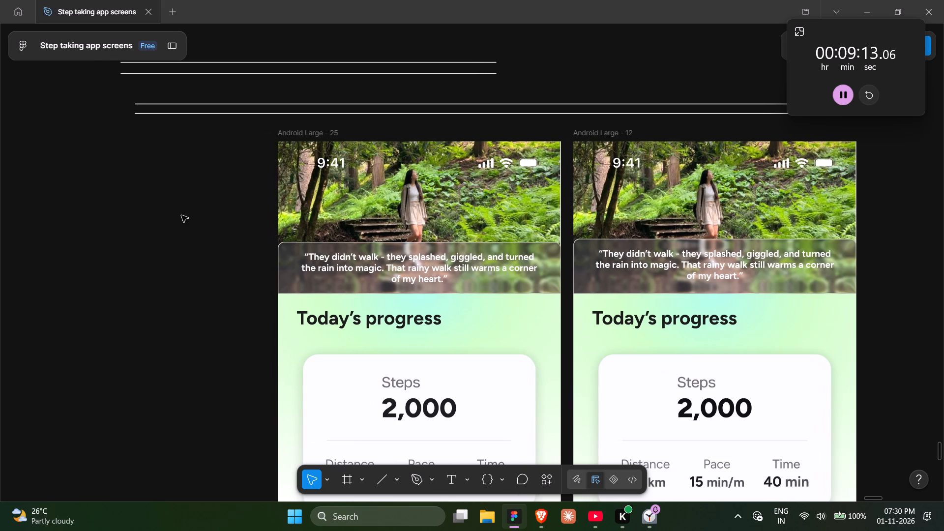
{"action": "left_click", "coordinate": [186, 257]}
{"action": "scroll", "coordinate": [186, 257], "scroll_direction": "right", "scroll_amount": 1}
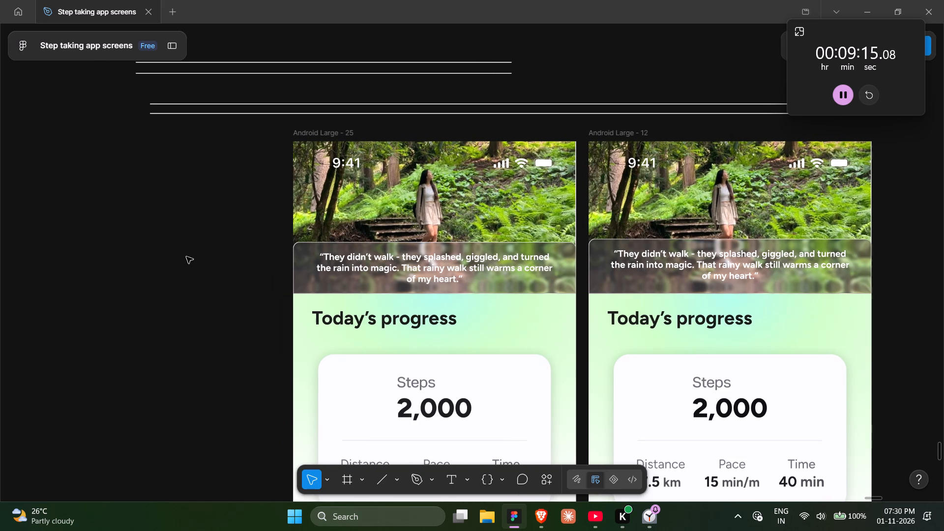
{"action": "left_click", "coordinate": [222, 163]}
Draw a text box about 295 by 205 on the empty canvas above the Android Large - 25 frame.
{"action": "scroll", "coordinate": [222, 163], "scroll_direction": "up", "scroll_amount": 2}
{"action": "left_click", "coordinate": [447, 483]}
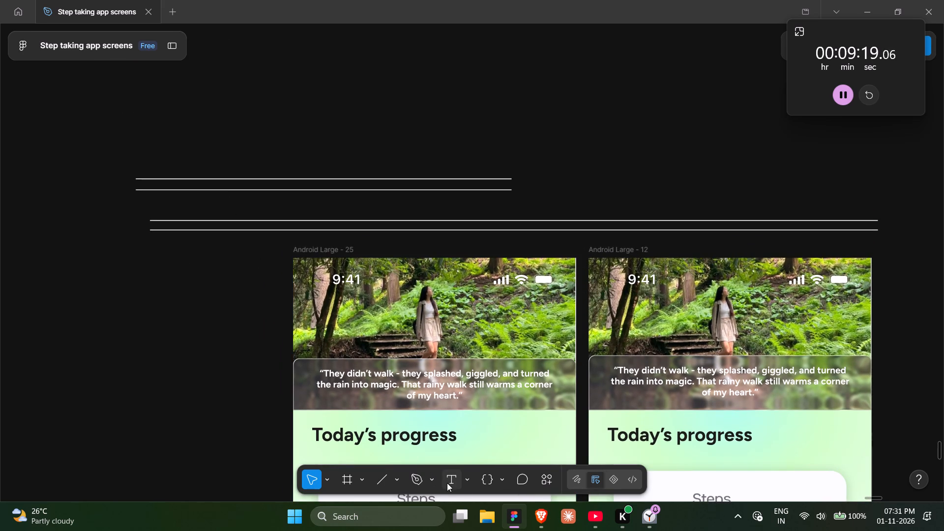
{"action": "scroll", "coordinate": [294, 39], "scroll_direction": "up", "scroll_amount": 1}
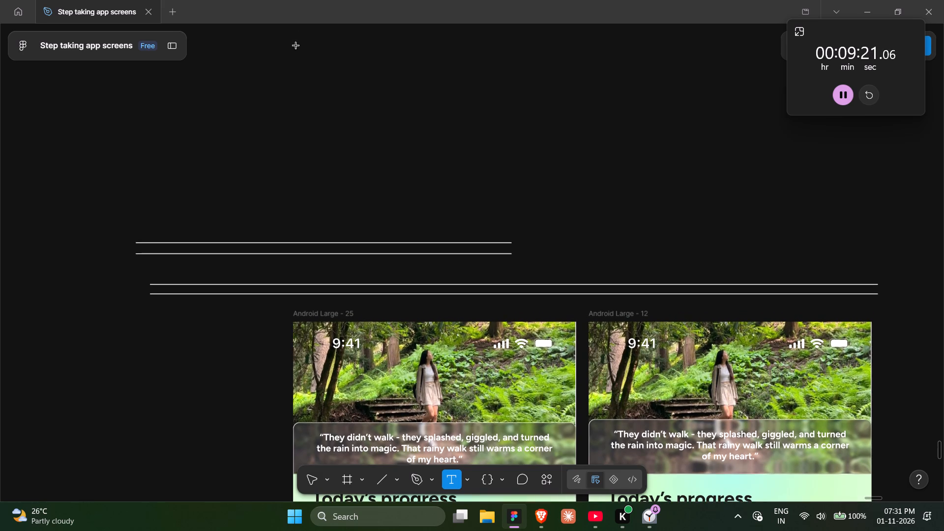
{"action": "left_click_drag", "start_coordinate": [297, 67], "coordinate": [525, 228]}
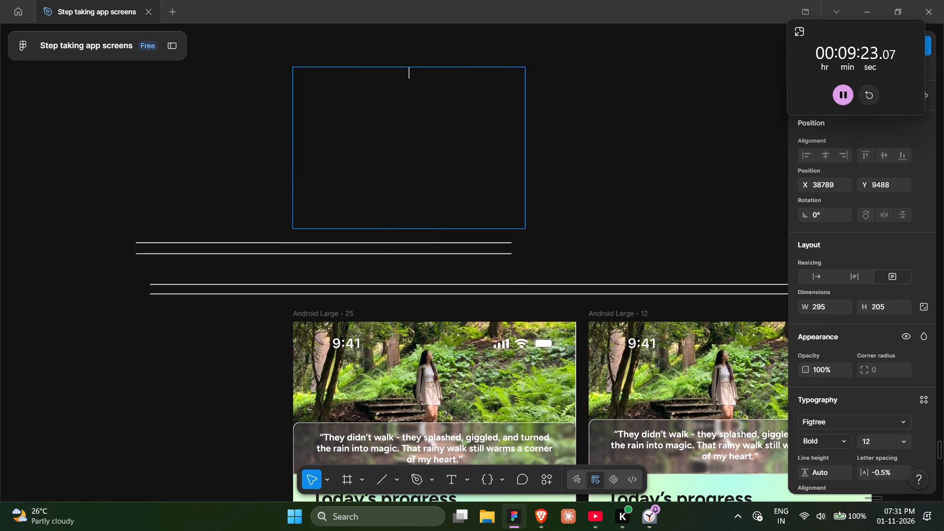
Set the new text box's font to Spotify Mix, left-aligned, at size 16.
{"action": "left_click", "coordinate": [866, 417]}
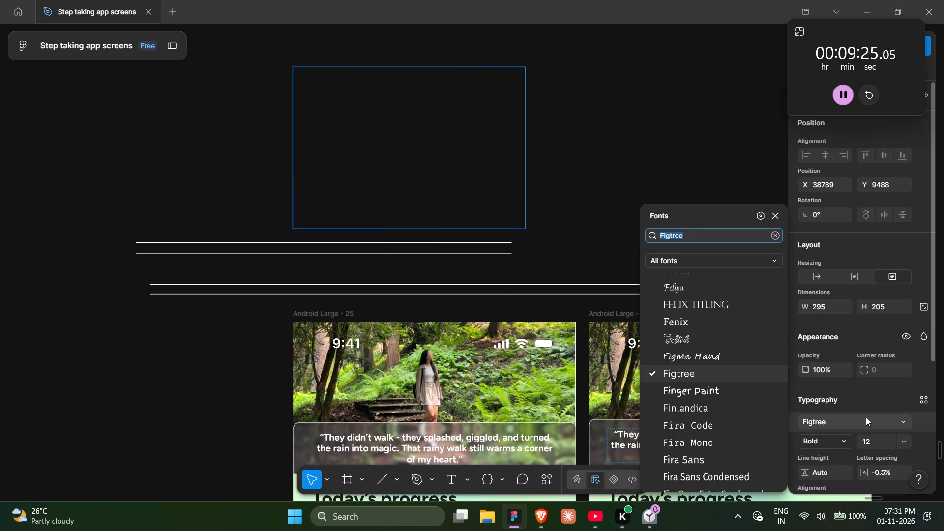
{"action": "type", "text": "spotify"}
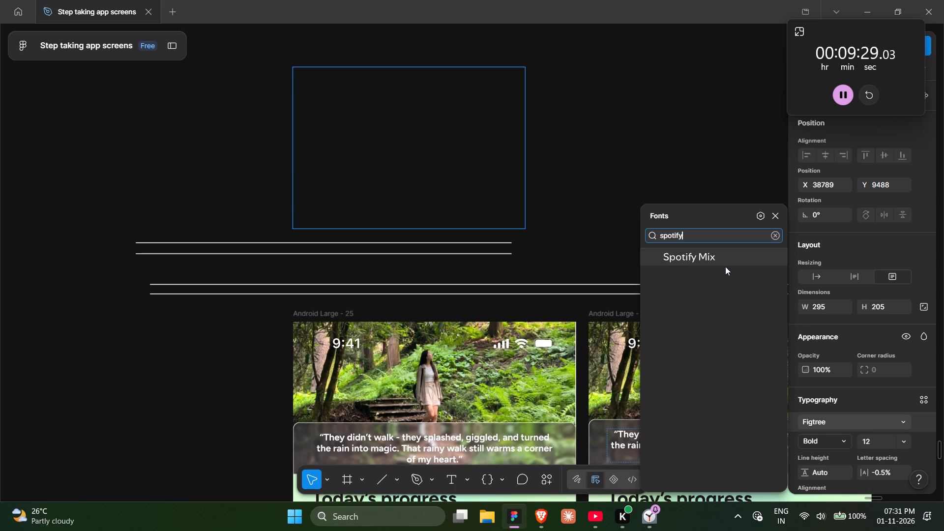
{"action": "left_click", "coordinate": [709, 258]}
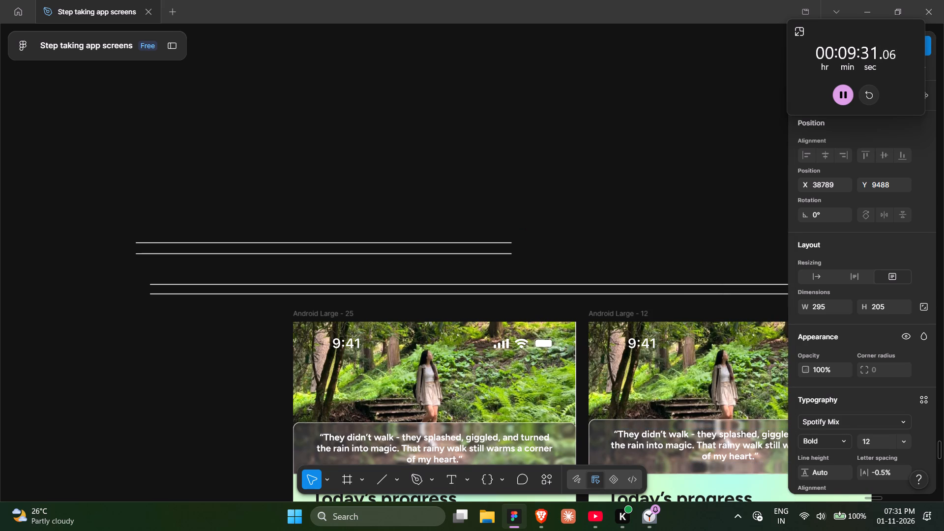
{"action": "scroll", "coordinate": [813, 471], "scroll_direction": "down", "scroll_amount": 4}
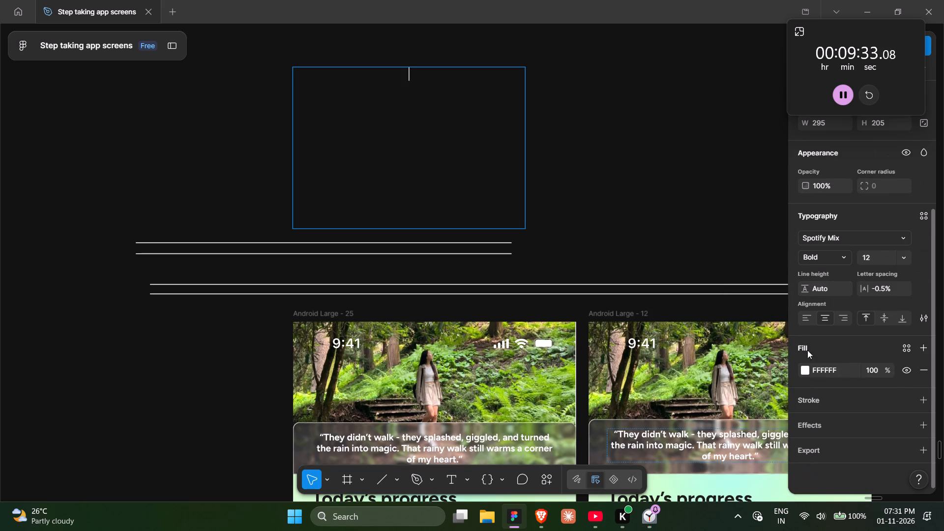
{"action": "left_click", "coordinate": [804, 312]}
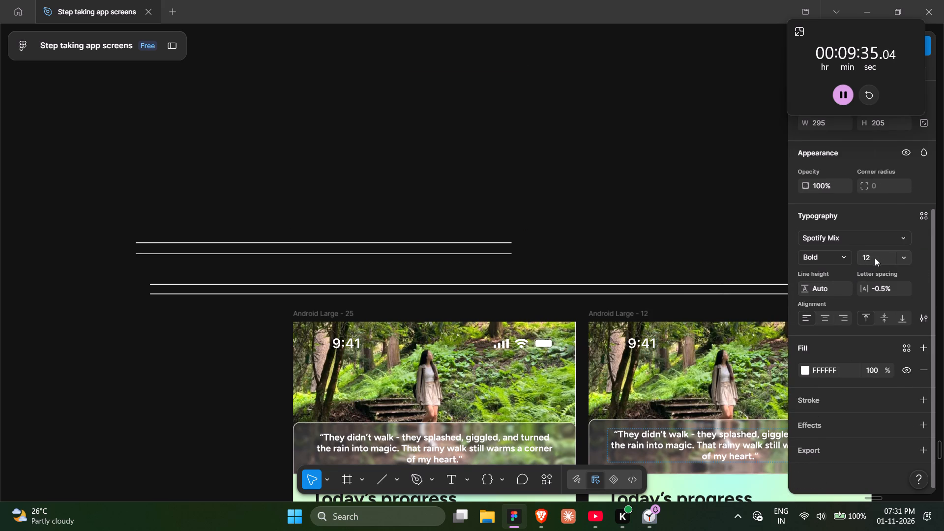
{"action": "left_click", "coordinate": [877, 257]}
{"action": "key", "text": "Up"}
{"action": "key", "text": "Up"}
{"action": "key", "text": "Up"}
{"action": "key", "text": "Up"}
Start a bulleted list in the new text box.
{"action": "left_click", "coordinate": [320, 82]}
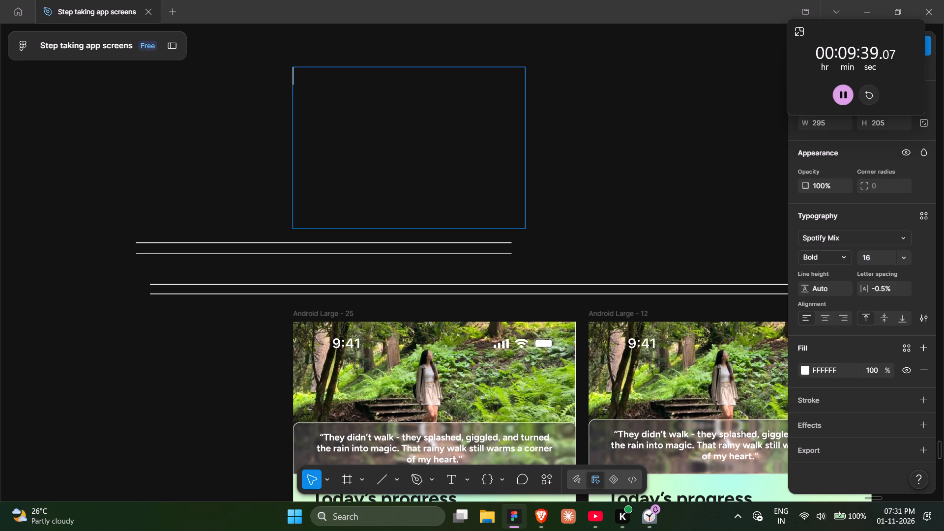
{"action": "type", "text": "-"}
{"action": "key", "text": "space"}
Set the note's text weight to Regular and its letter spacing to 0%.
{"action": "left_click", "coordinate": [843, 258]}
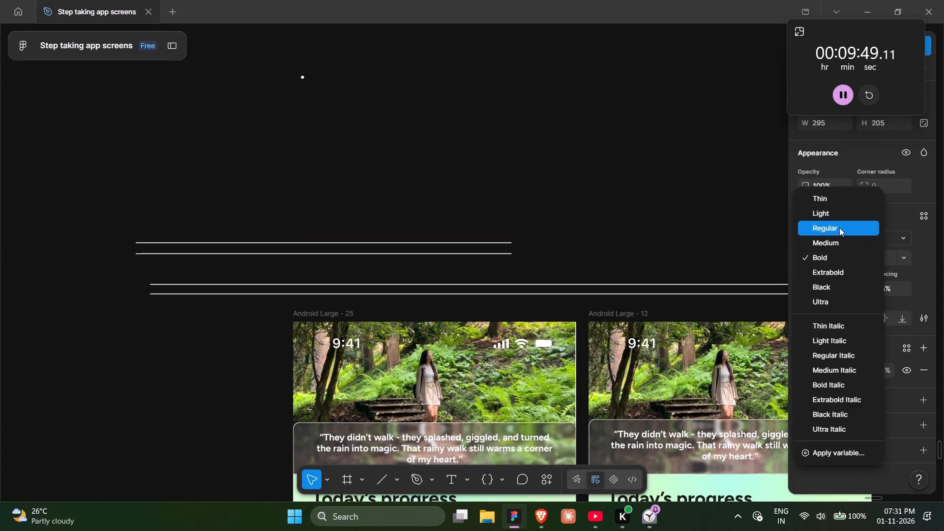
{"action": "left_click", "coordinate": [839, 228]}
{"action": "left_click", "coordinate": [337, 82]}
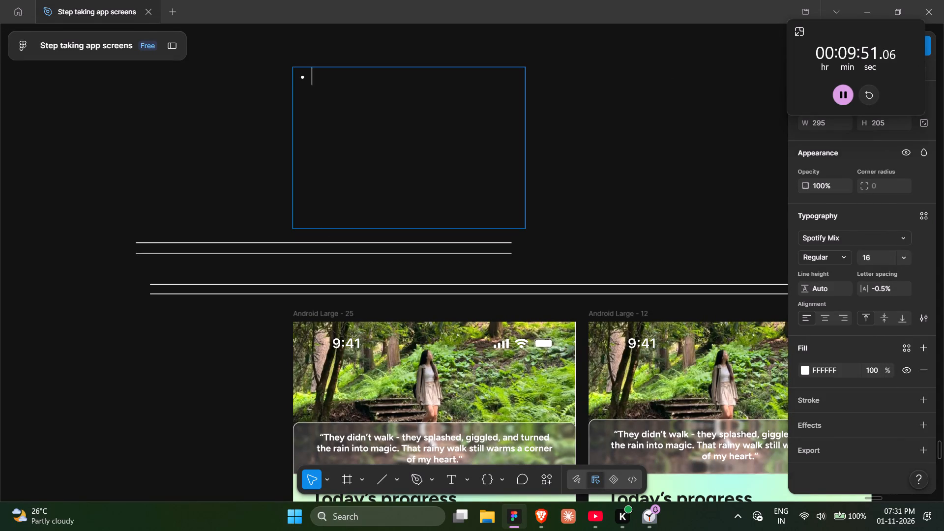
{"action": "scroll", "coordinate": [337, 82], "scroll_direction": "left", "scroll_amount": 1}
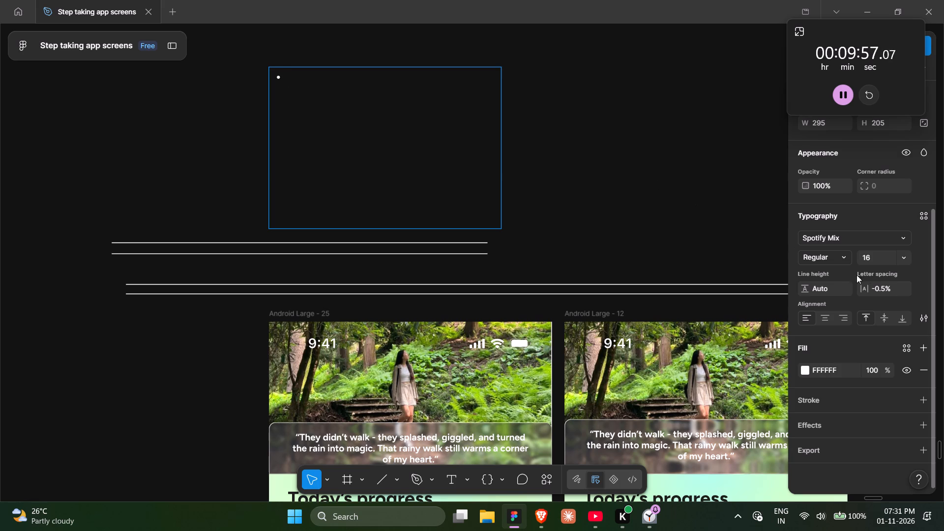
{"action": "left_click", "coordinate": [879, 286]}
{"action": "key", "text": "0"}
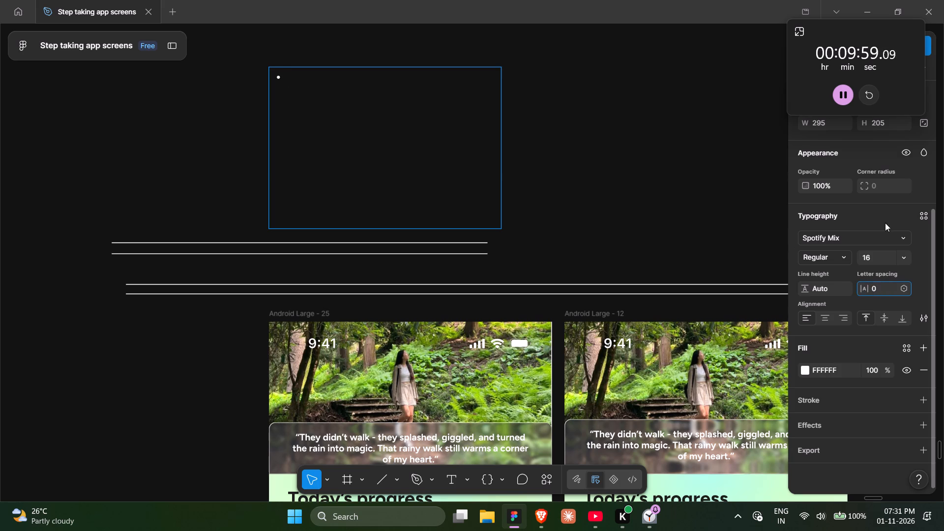
{"action": "left_click", "coordinate": [882, 217]}
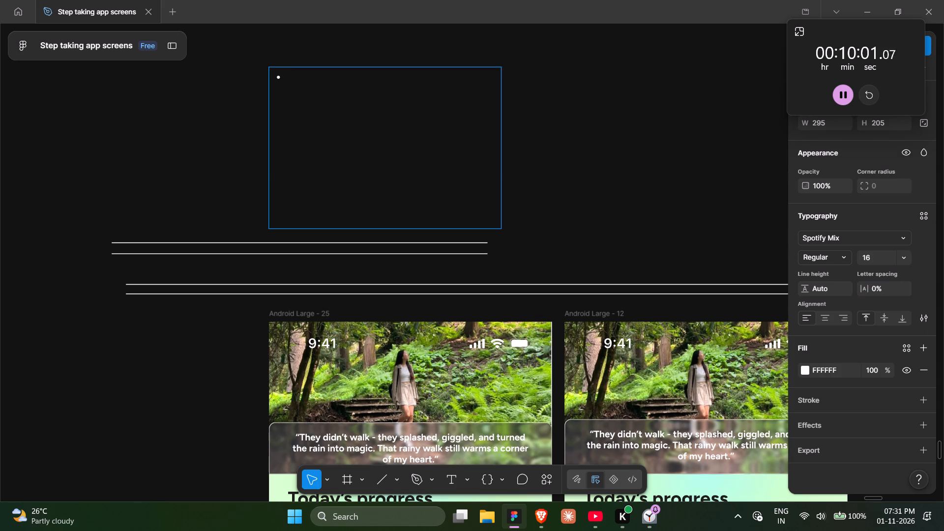
Write "padding in card =" as the first bullet of the note.
{"action": "left_click", "coordinate": [314, 74]}
{"action": "type", "text": "padding"}
{"action": "key", "text": "space"}
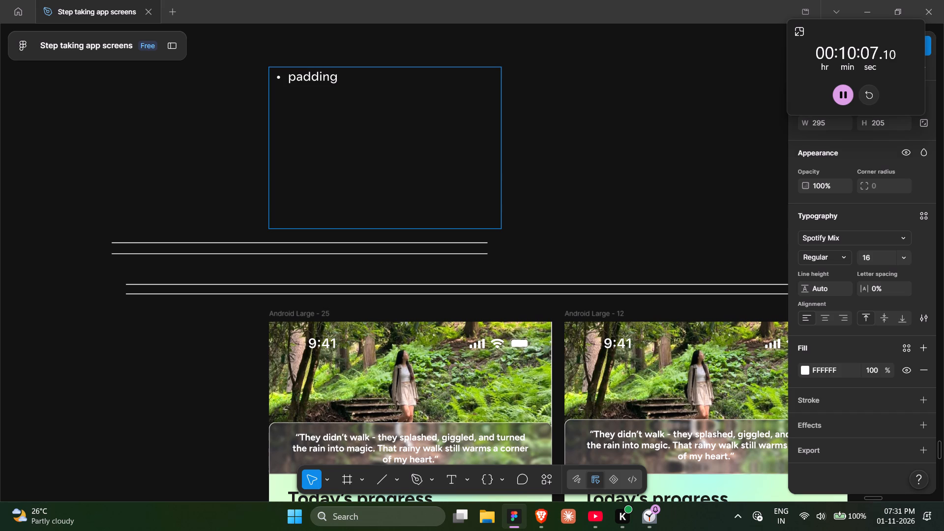
{"action": "type", "text": "in card"}
{"action": "key", "text": "space"}
{"action": "type", "text": "="}
{"action": "key", "text": "space"}
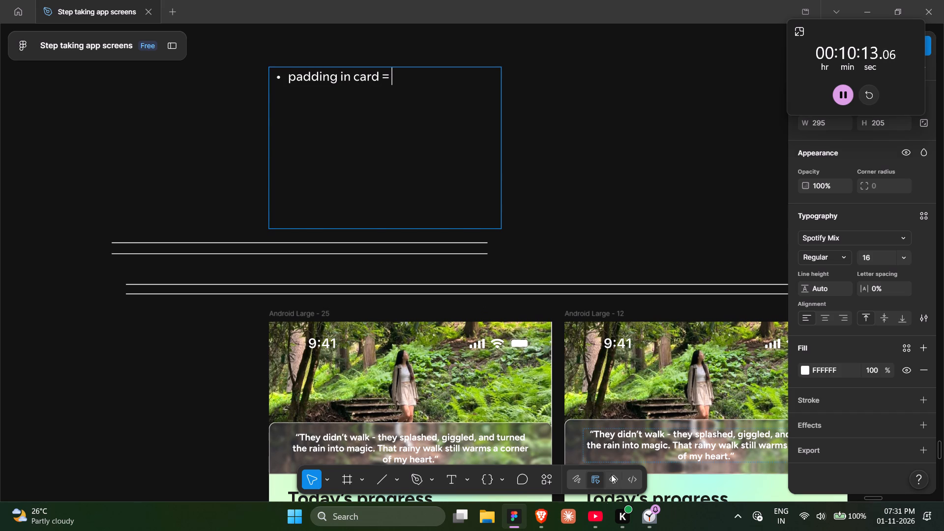
Switch to the YouTube window and rewind the video by 20 seconds.
{"action": "left_click", "coordinate": [591, 515]}
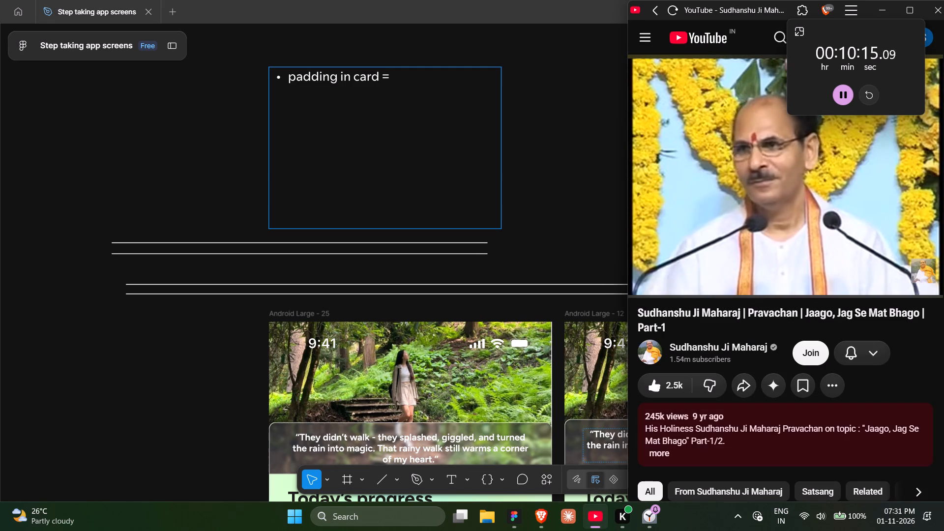
{"action": "left_click", "coordinate": [688, 185]}
{"action": "key", "text": "Left"}
{"action": "key", "text": "Left"}
{"action": "key", "text": "Left"}
{"action": "key", "text": "Left"}
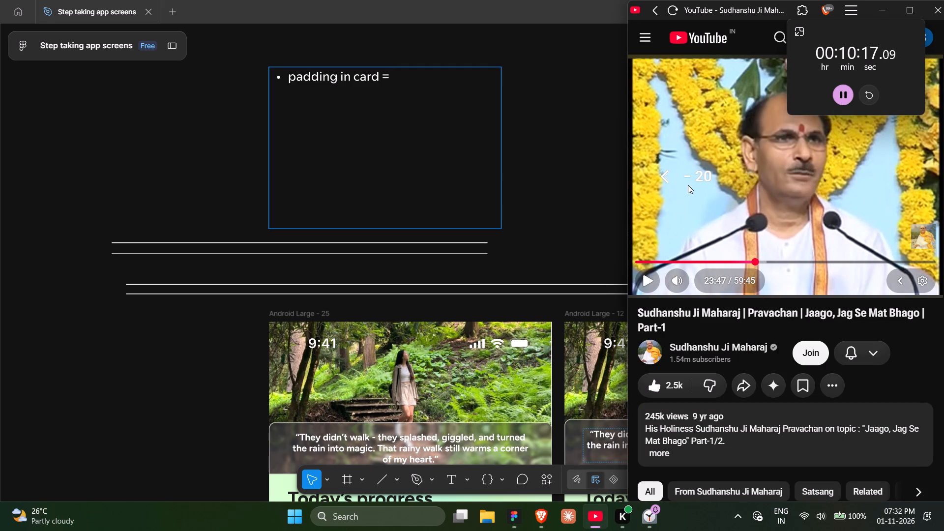
{"action": "left_click", "coordinate": [688, 185]}
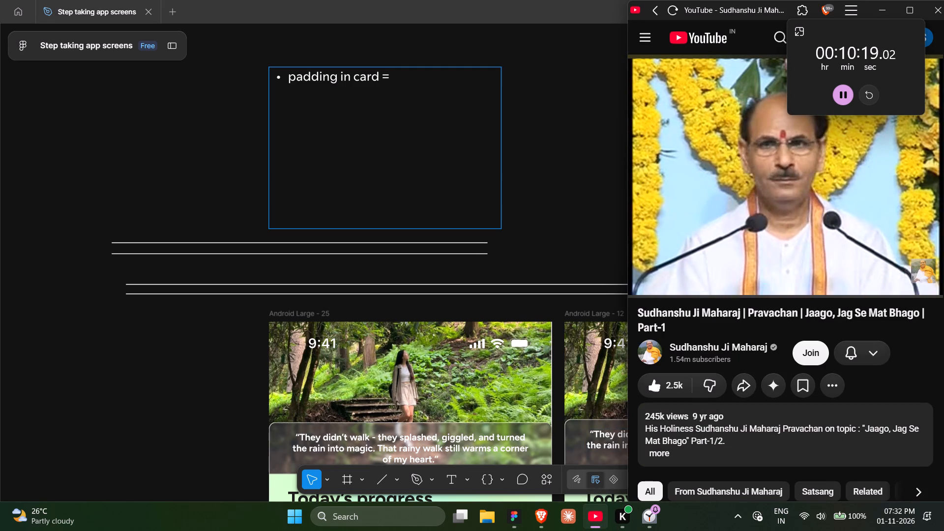
Return to Figma and complete the padding bullet with the value 12px.
{"action": "left_click", "coordinate": [392, 79]}
{"action": "type", "text": "12"}
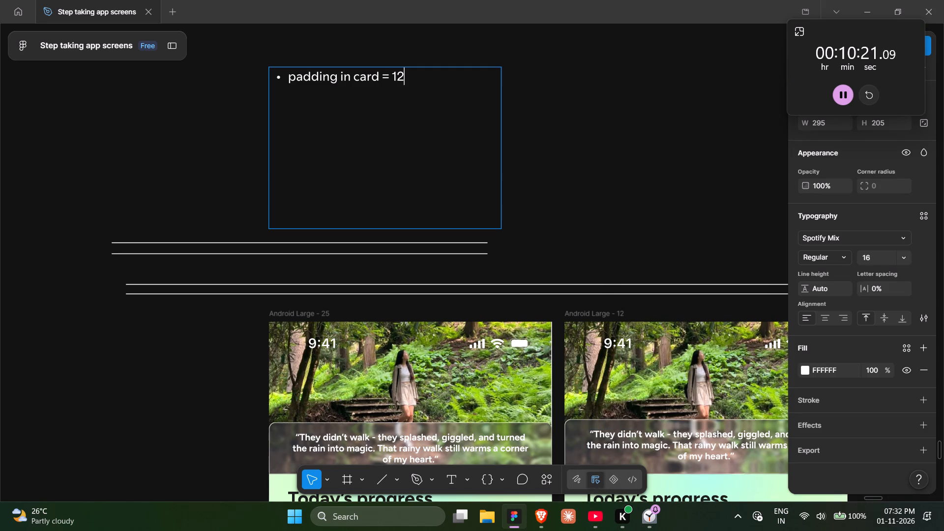
{"action": "type", "text": "px"}
{"action": "double_click", "coordinate": [581, 180]}
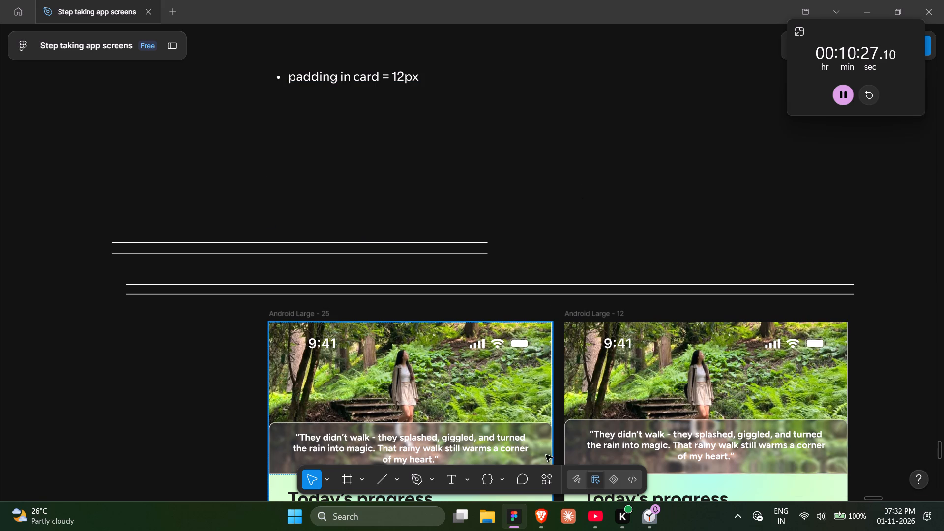
Switch to the YouTube window and rewind the video by 50 seconds, resuming playback.
{"action": "left_click", "coordinate": [596, 528]}
{"action": "left_click", "coordinate": [678, 215]}
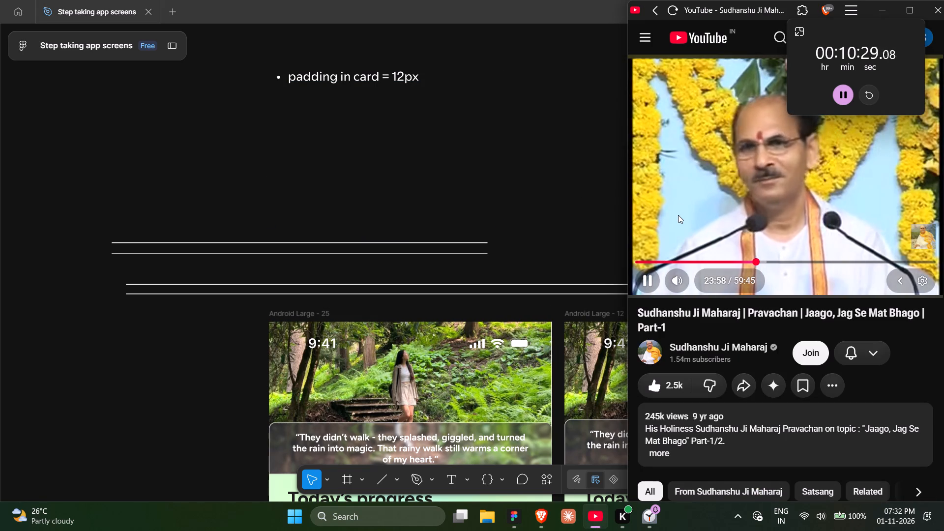
{"action": "key", "text": "Left"}
{"action": "key", "text": "Left"}
{"action": "key", "text": "Left"}
{"action": "key", "text": "Left"}
{"action": "key", "text": "Left"}
{"action": "key", "text": "Left"}
{"action": "key", "text": "Left"}
{"action": "key", "text": "Left"}
{"action": "key", "text": "Left"}
{"action": "key", "text": "Left"}
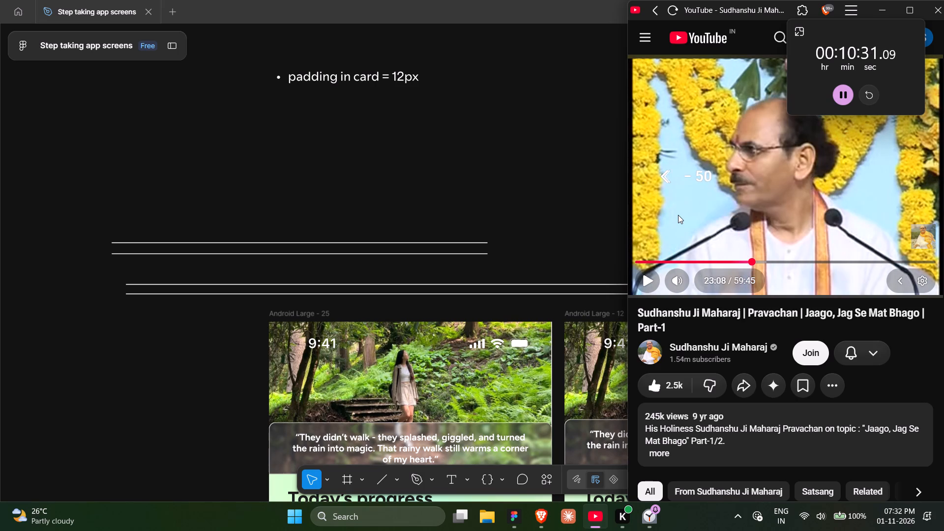
{"action": "left_click", "coordinate": [678, 215]}
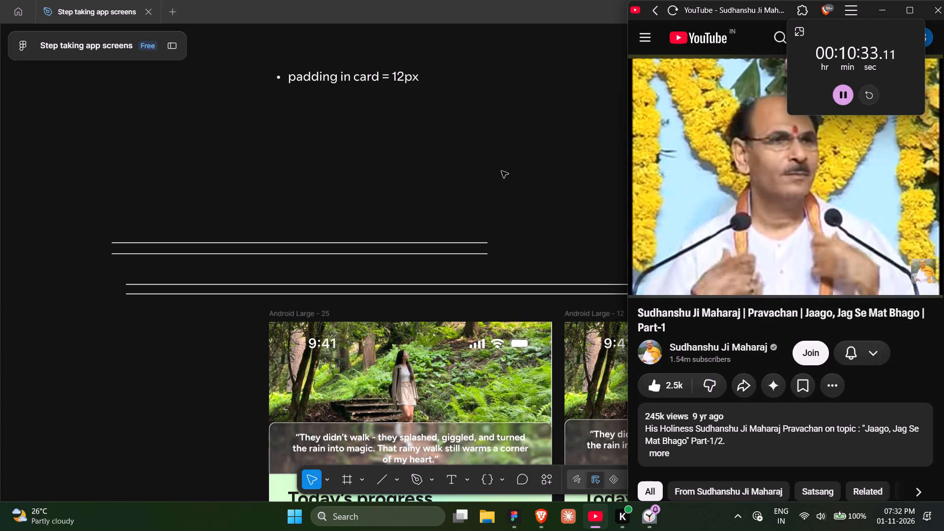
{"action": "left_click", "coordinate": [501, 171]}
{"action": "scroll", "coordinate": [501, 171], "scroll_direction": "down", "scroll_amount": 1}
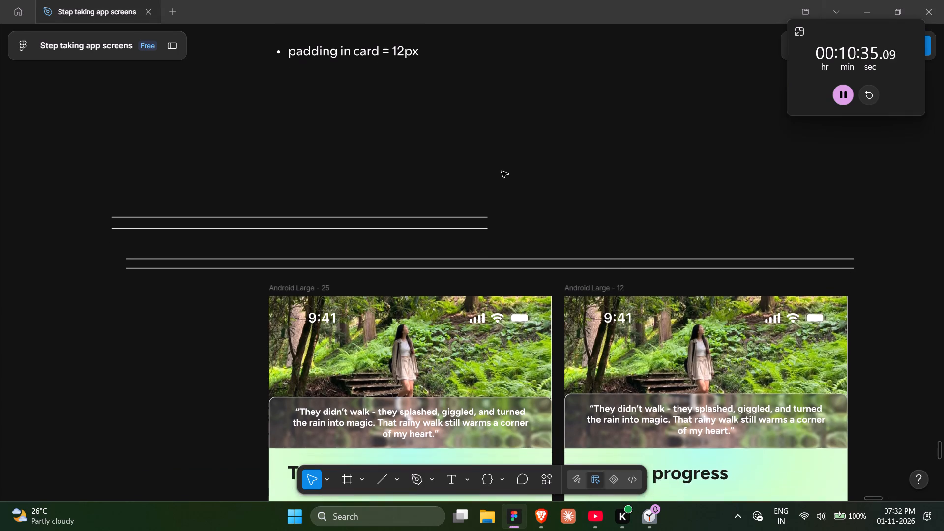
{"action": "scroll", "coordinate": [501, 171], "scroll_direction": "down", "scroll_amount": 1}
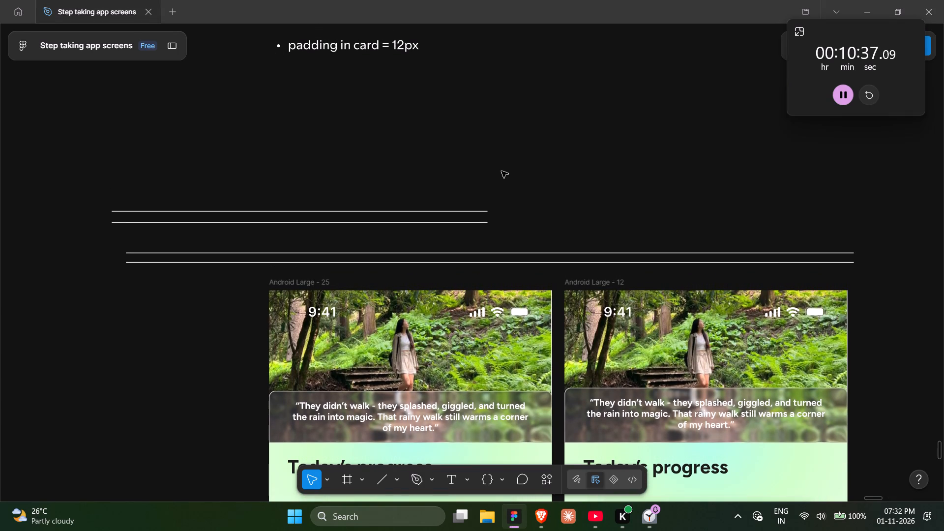
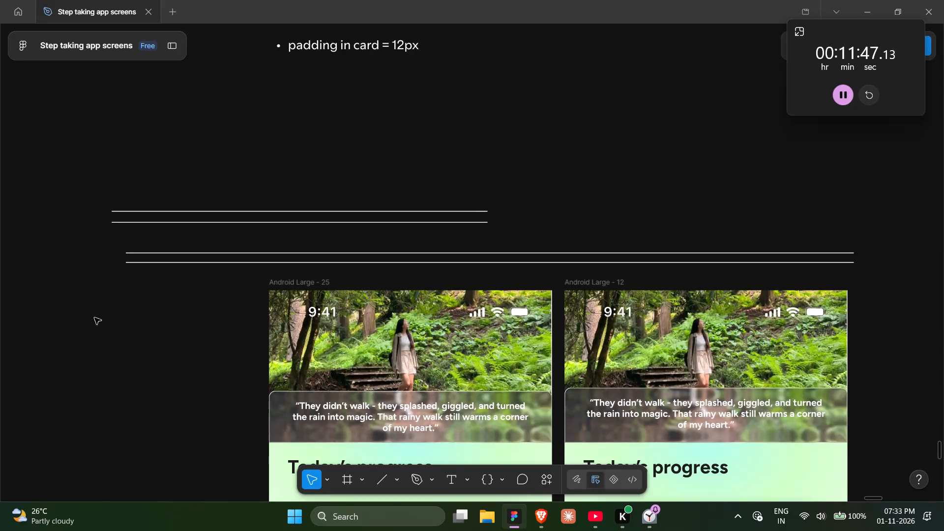
Move the shorter pair of measuring lines so its upper line meets the quote card's bottom edge in Android Large - 25.
{"action": "scroll", "coordinate": [97, 320], "scroll_direction": "down", "scroll_amount": 2}
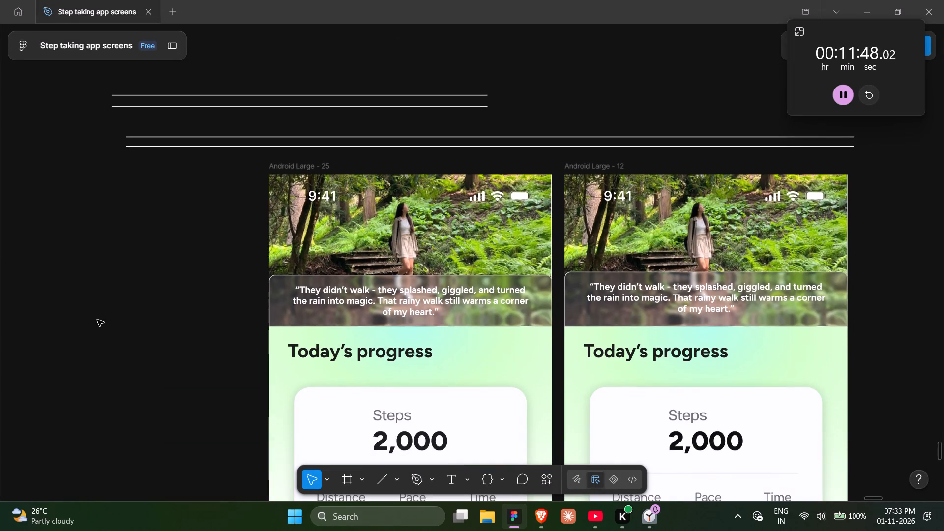
{"action": "left_click_drag", "start_coordinate": [224, 77], "coordinate": [226, 121]}
{"action": "left_click_drag", "start_coordinate": [241, 99], "coordinate": [205, 333]}
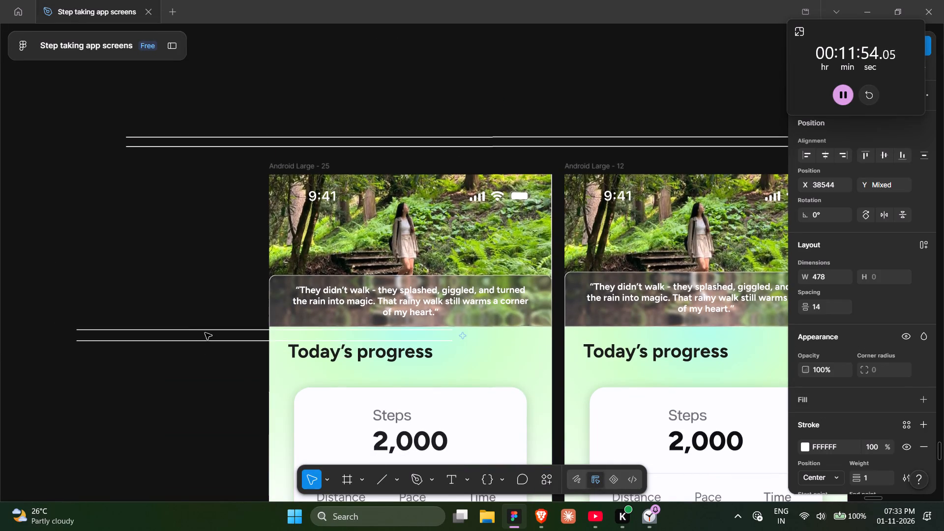
{"action": "scroll", "coordinate": [205, 333], "scroll_direction": "left", "scroll_amount": 2}
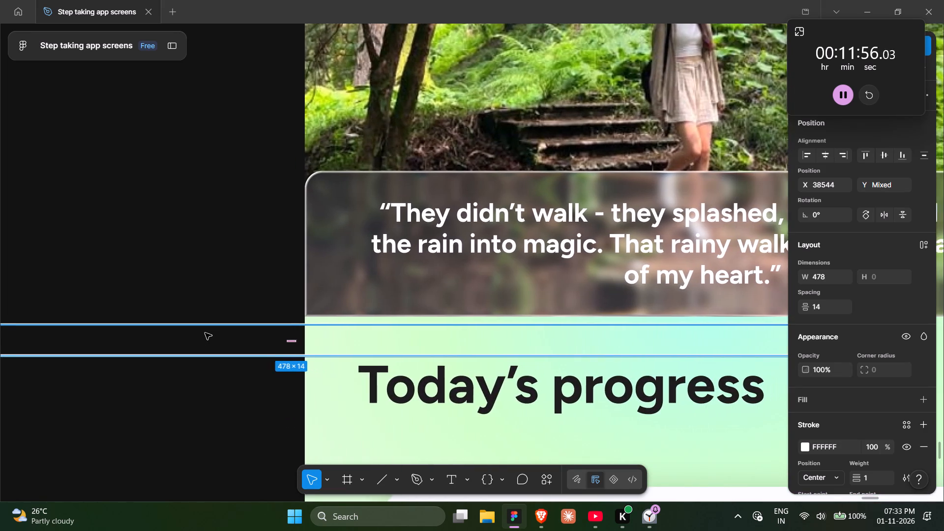
{"action": "left_click_drag", "start_coordinate": [190, 345], "coordinate": [193, 304]}
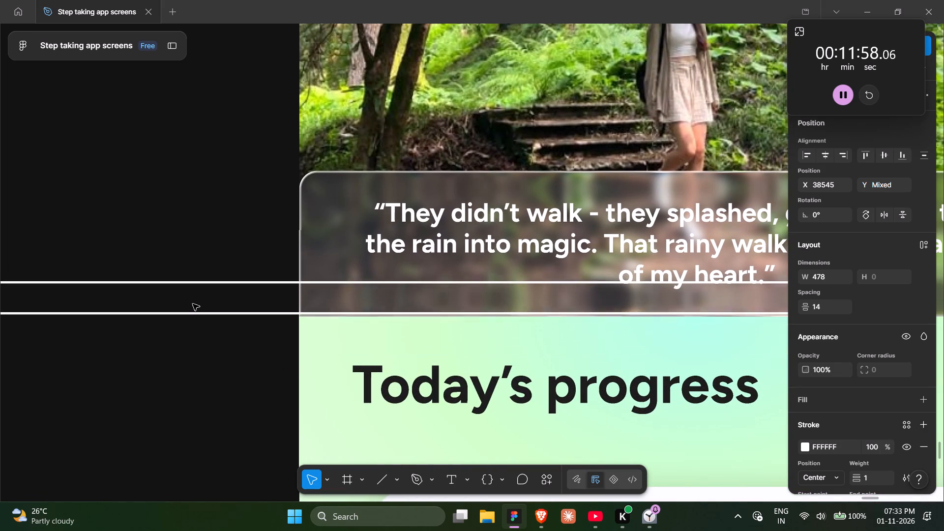
{"action": "left_click_drag", "start_coordinate": [193, 304], "coordinate": [190, 341]}
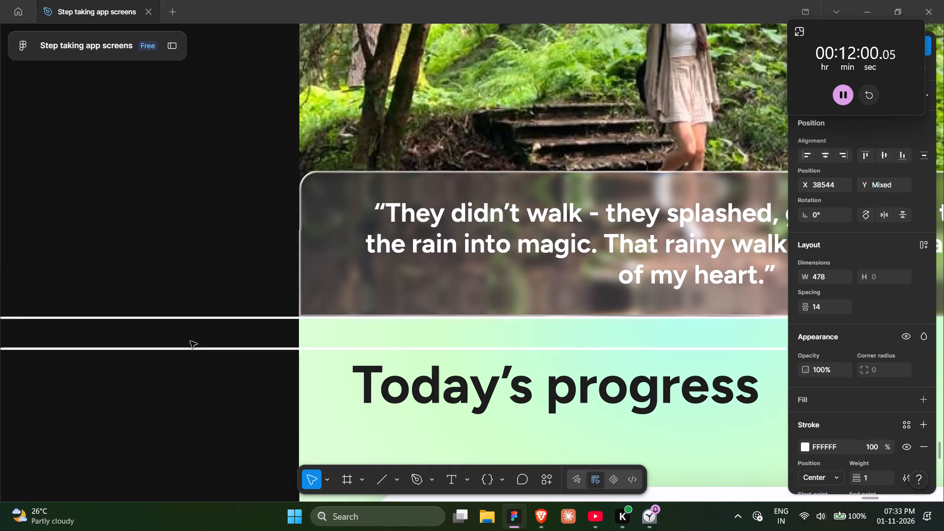
{"action": "left_click_drag", "start_coordinate": [190, 341], "coordinate": [189, 338]}
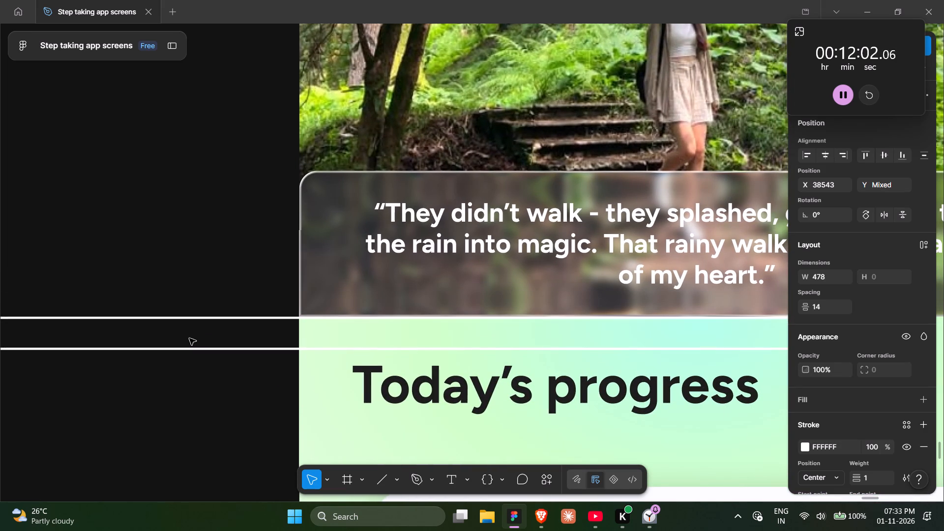
{"action": "left_click_drag", "start_coordinate": [189, 338], "coordinate": [189, 338]}
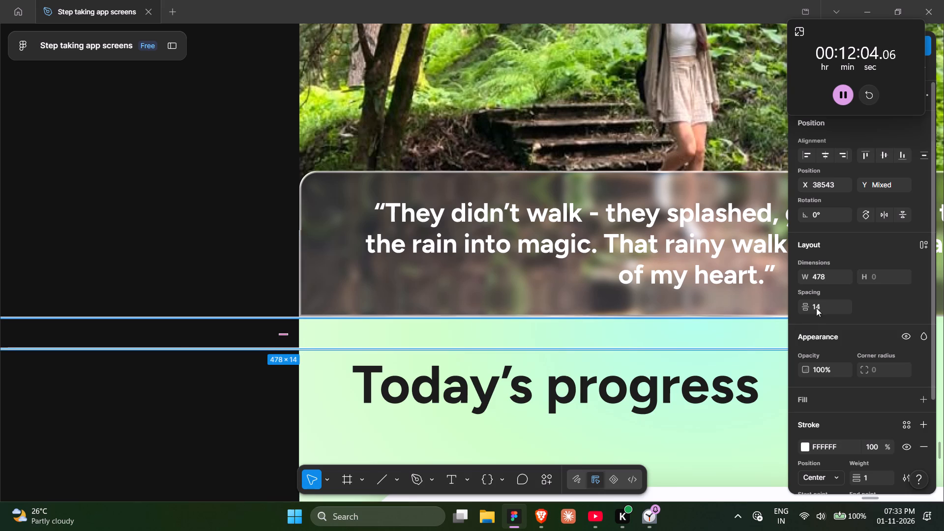
Set the spacing between the two measuring lines to 21 so the lower one reaches the top of the "Today's progress" heading.
{"action": "left_click", "coordinate": [824, 305]}
{"action": "key", "text": "Up"}
{"action": "key", "text": "Up"}
{"action": "key", "text": "Up"}
{"action": "key", "text": "Up"}
{"action": "key", "text": "Up"}
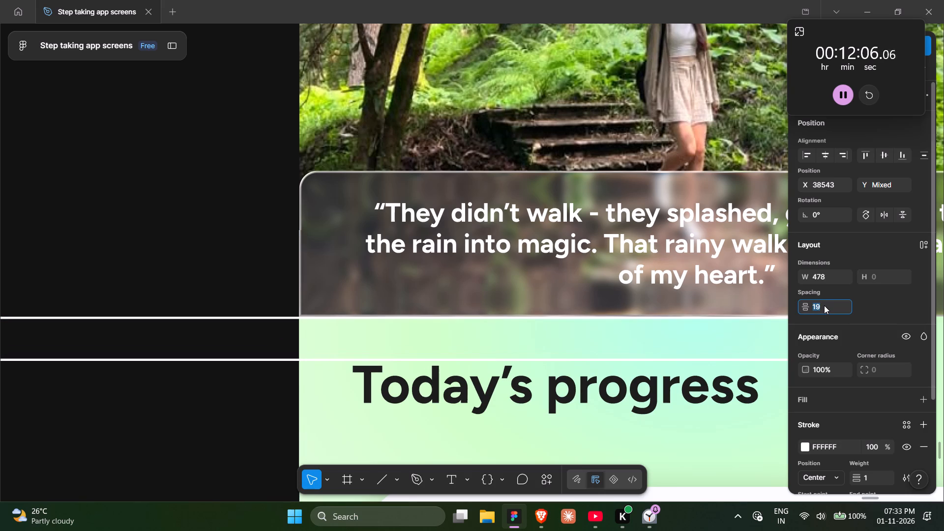
{"action": "key", "text": "Up"}
{"action": "key", "text": "Up"}
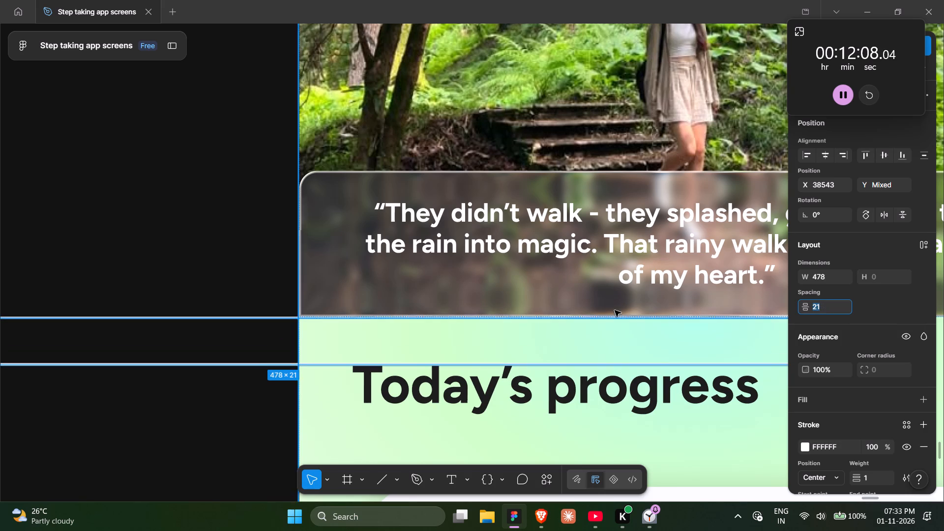
{"action": "left_click", "coordinate": [187, 427]}
Duplicate the measuring line pair straight down so the copy's upper line meets the Steps card's bottom edge.
{"action": "scroll", "coordinate": [187, 427], "scroll_direction": "down", "scroll_amount": 2}
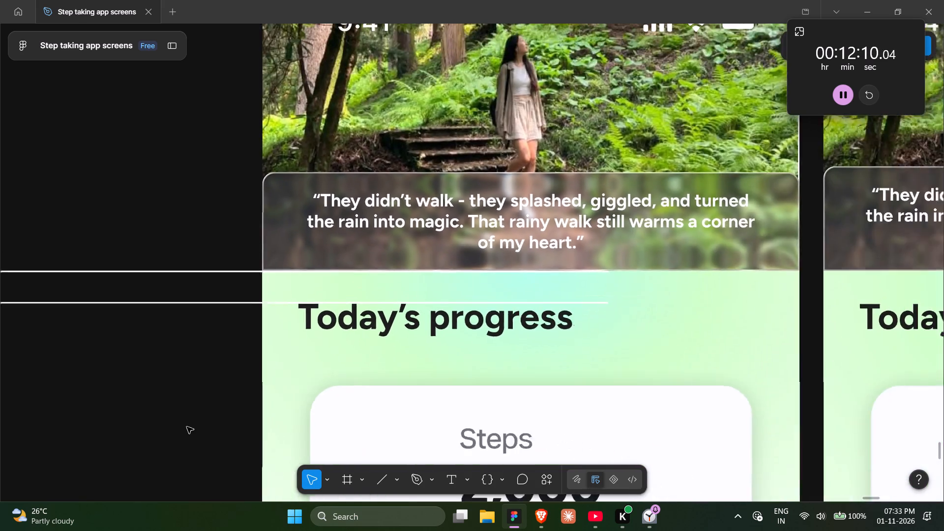
{"action": "scroll", "coordinate": [187, 427], "scroll_direction": "down", "scroll_amount": 3}
{"action": "scroll", "coordinate": [187, 427], "scroll_direction": "right", "scroll_amount": 2}
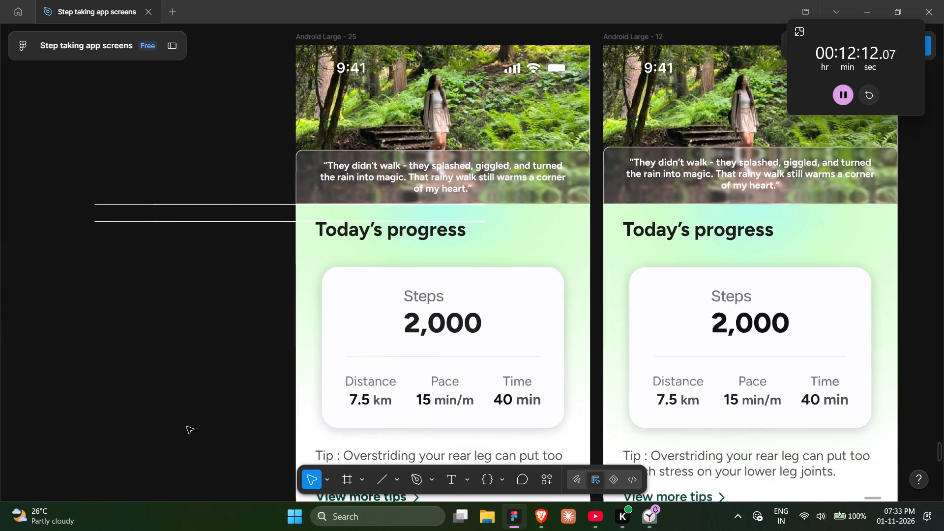
{"action": "scroll", "coordinate": [211, 174], "scroll_direction": "down", "scroll_amount": 1}
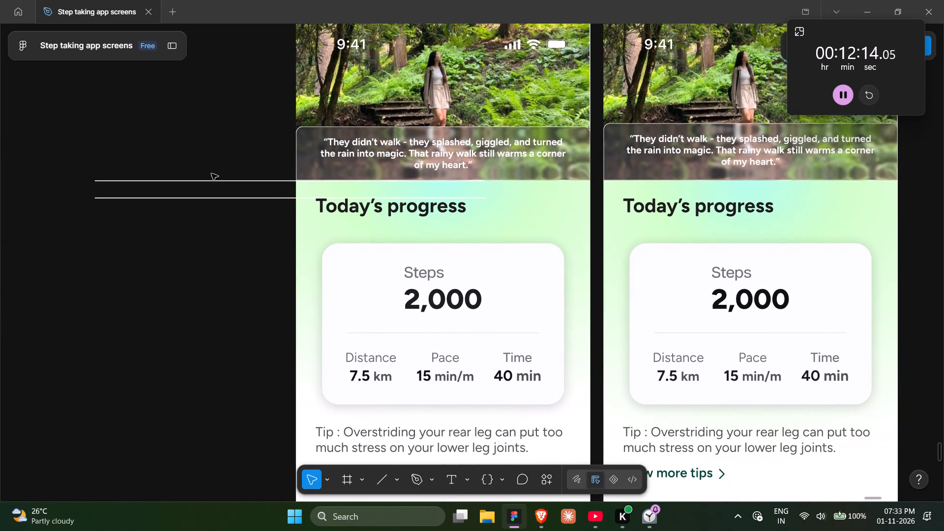
{"action": "scroll", "coordinate": [211, 174], "scroll_direction": "down", "scroll_amount": 1}
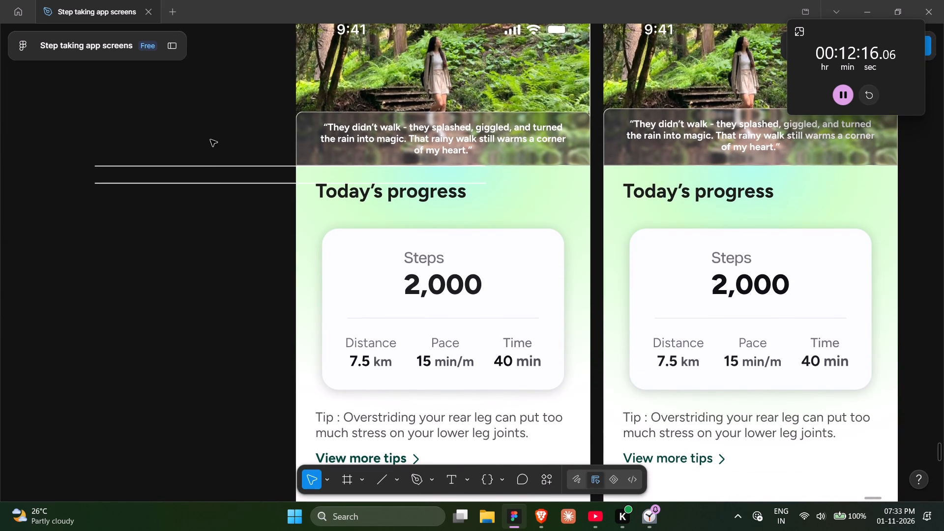
{"action": "left_click_drag", "start_coordinate": [210, 140], "coordinate": [213, 244]}
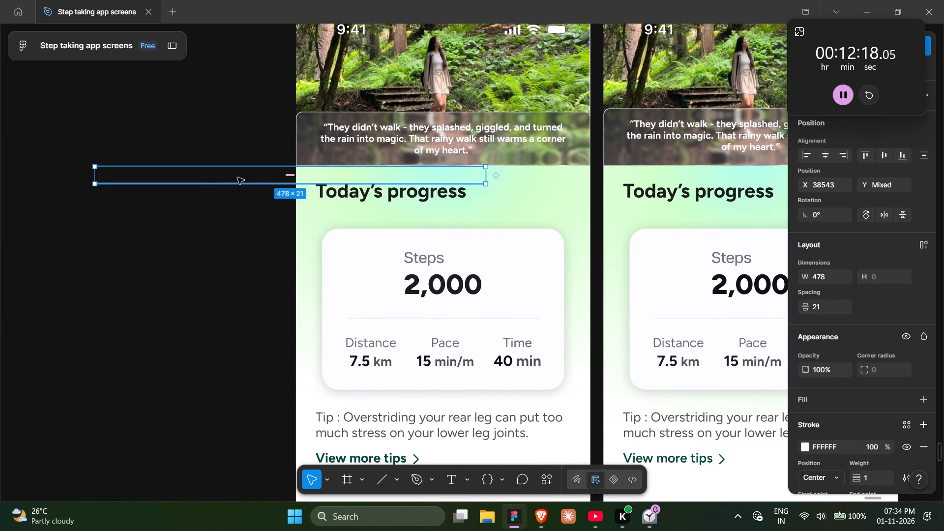
{"action": "left_click_drag", "start_coordinate": [237, 177], "coordinate": [236, 310], "text": "alt"}
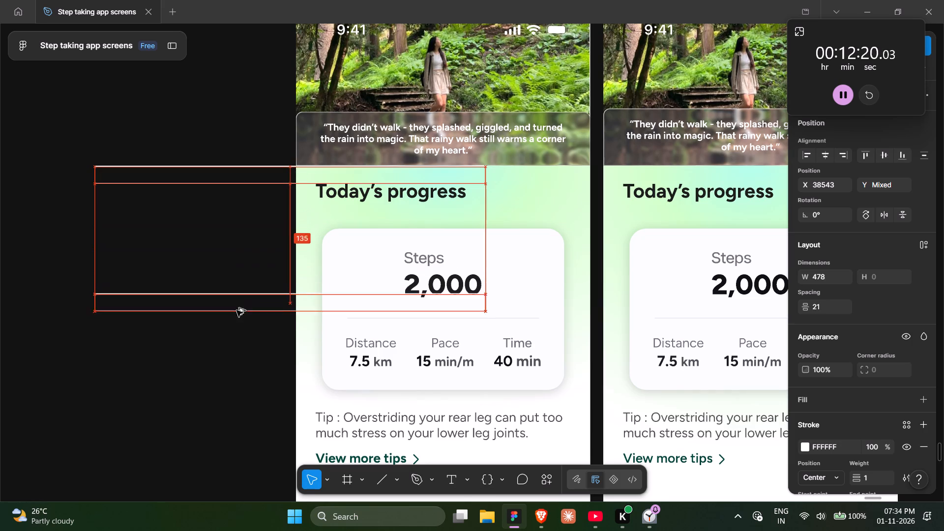
{"action": "left_click_drag", "start_coordinate": [236, 310], "coordinate": [235, 316], "text": "alt"}
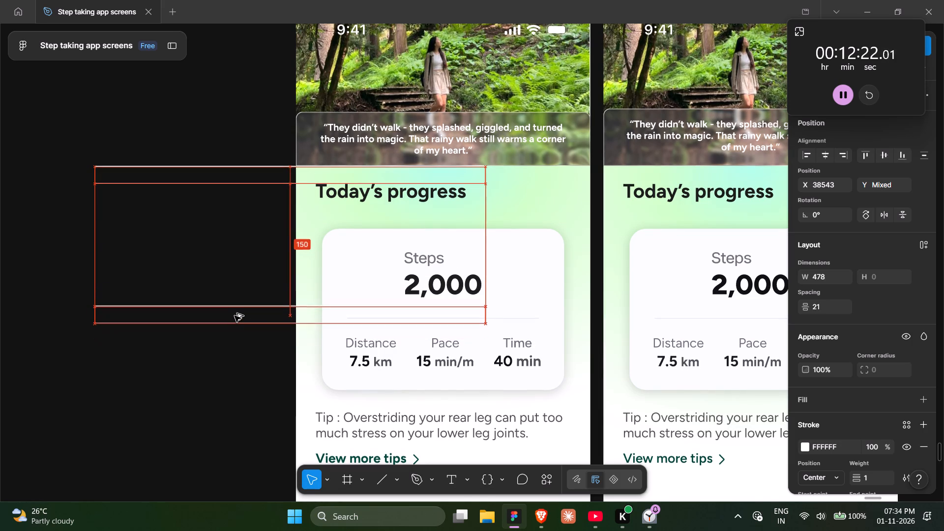
{"action": "left_click_drag", "start_coordinate": [235, 316], "coordinate": [234, 307], "text": "alt"}
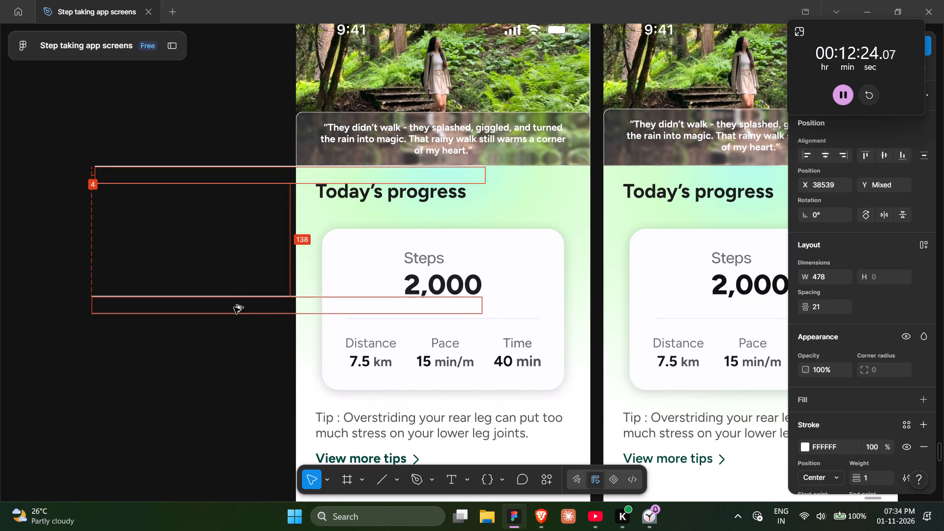
{"action": "left_click_drag", "start_coordinate": [234, 307], "coordinate": [236, 375], "text": "alt"}
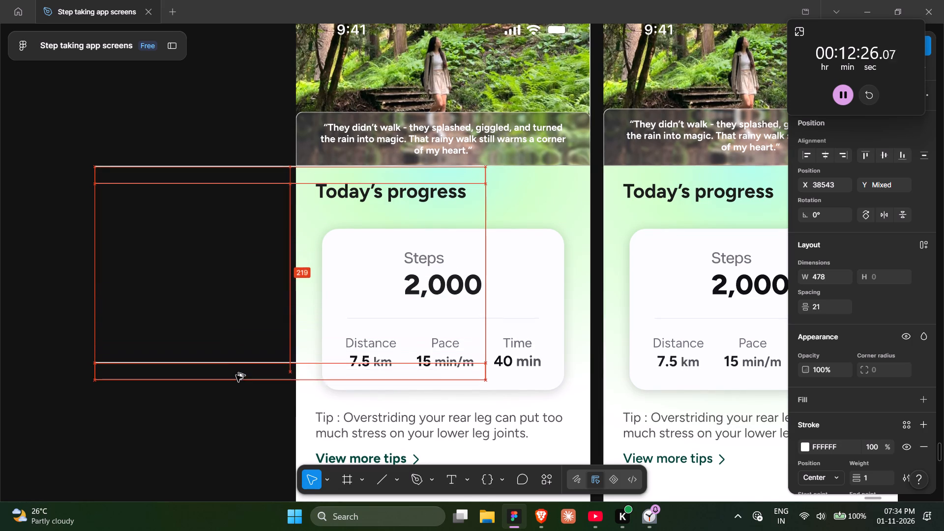
{"action": "left_click_drag", "start_coordinate": [236, 375], "coordinate": [237, 403], "text": "alt"}
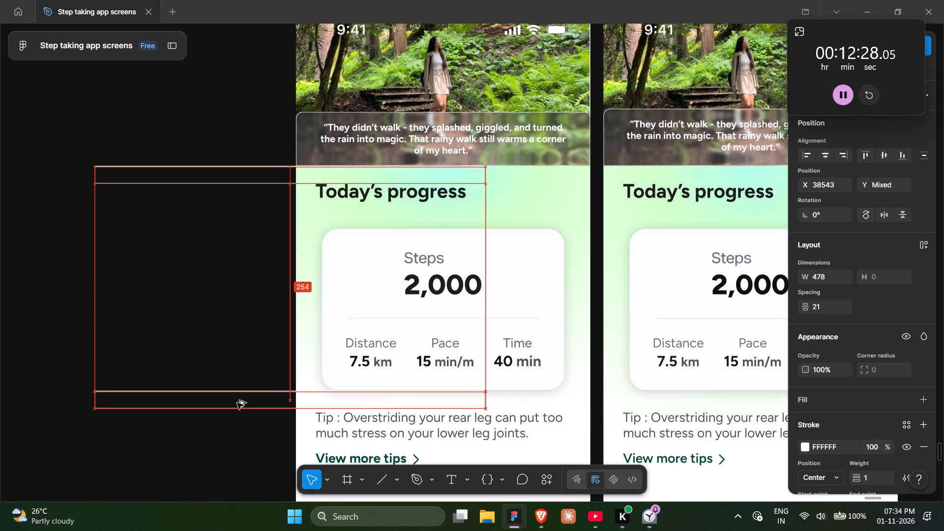
{"action": "left_click_drag", "start_coordinate": [237, 403], "coordinate": [237, 403], "text": "alt"}
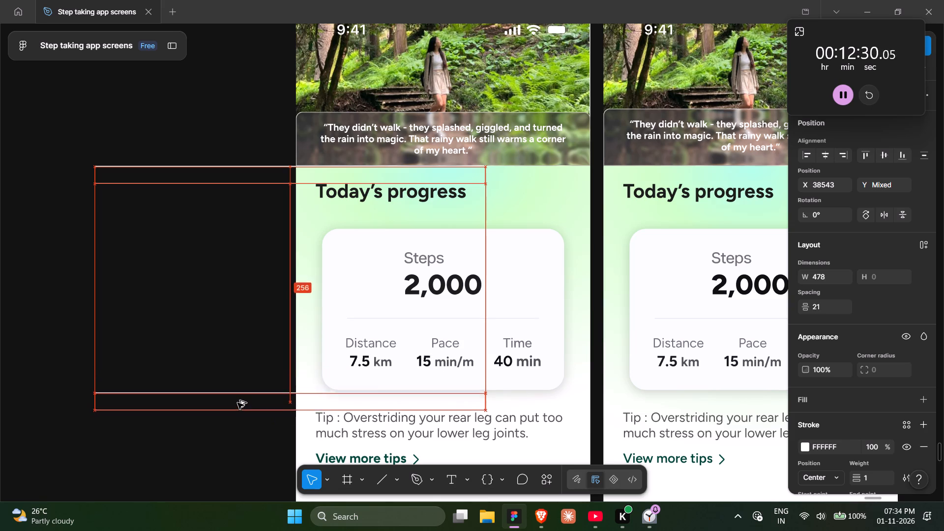
{"action": "left_click_drag", "start_coordinate": [237, 403], "coordinate": [238, 400], "text": "alt"}
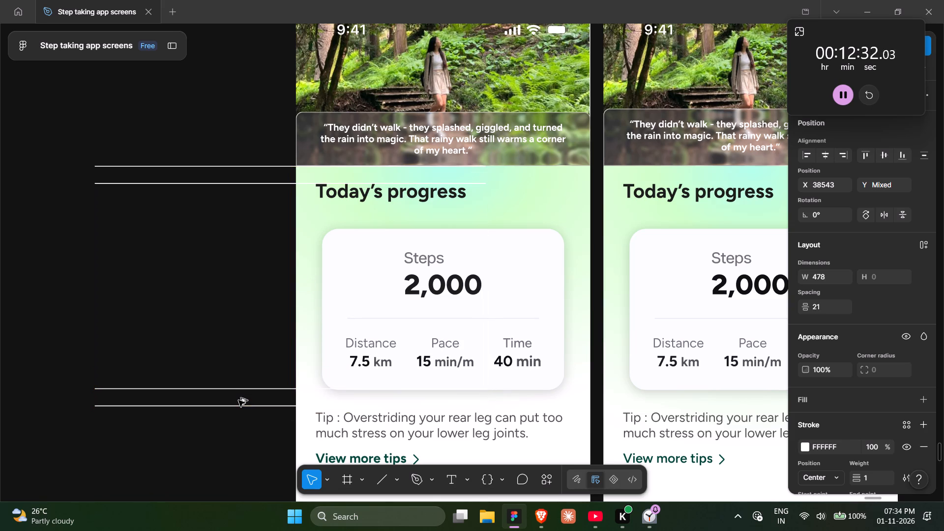
Delete the "View more tips" link under the tip text in Android Large - 25.
{"action": "scroll", "coordinate": [238, 400], "scroll_direction": "down", "scroll_amount": 3}
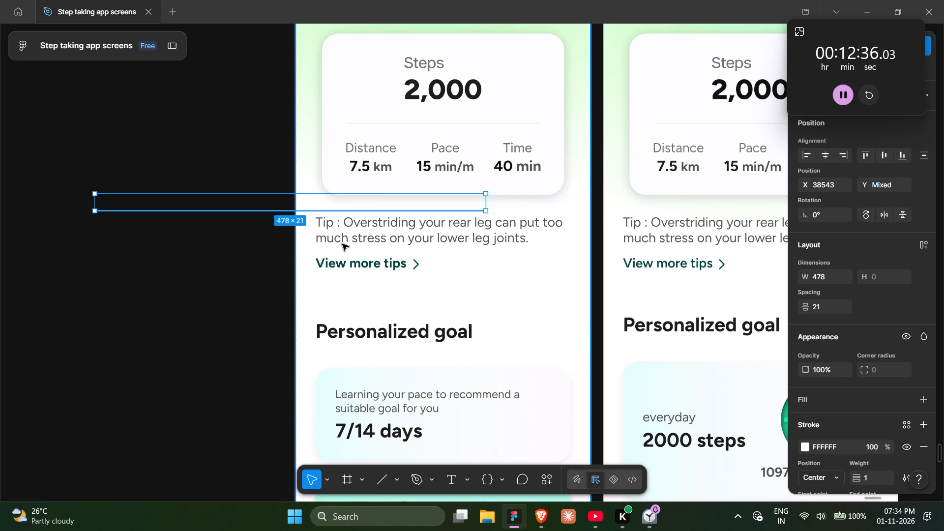
{"action": "left_click", "coordinate": [400, 238], "text": "ctrl"}
{"action": "left_click", "coordinate": [393, 265]}
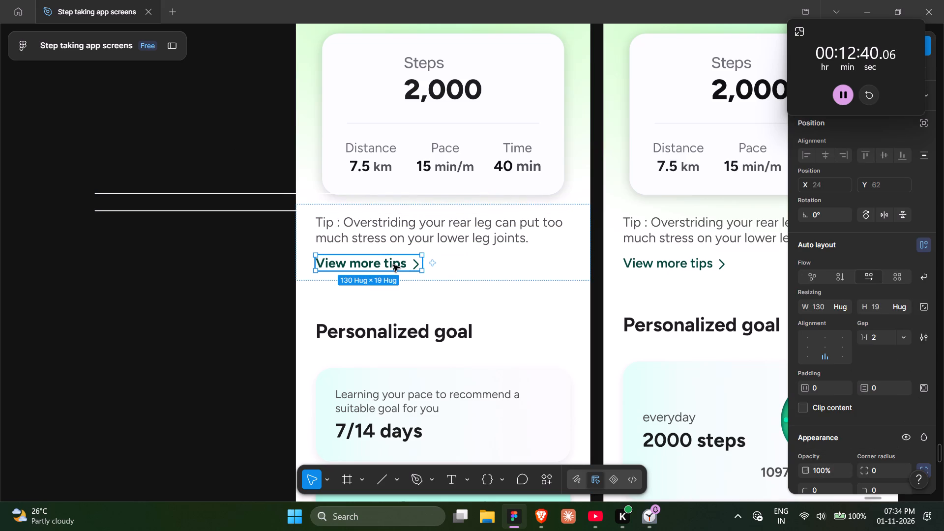
{"action": "key", "text": "Delete"}
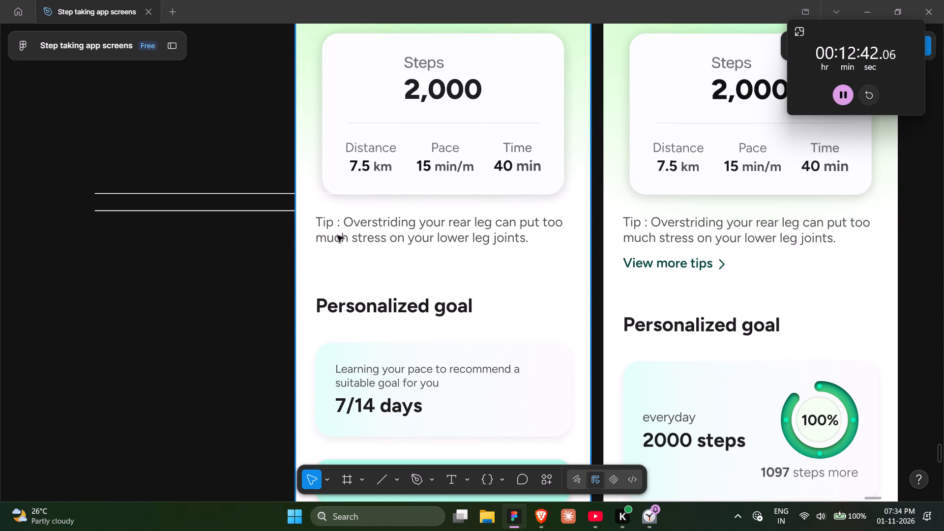
Inspect the tip text and its parent auto layout container for padding and its distance from the Steps card.
{"action": "left_click", "coordinate": [340, 237], "text": "ctrl"}
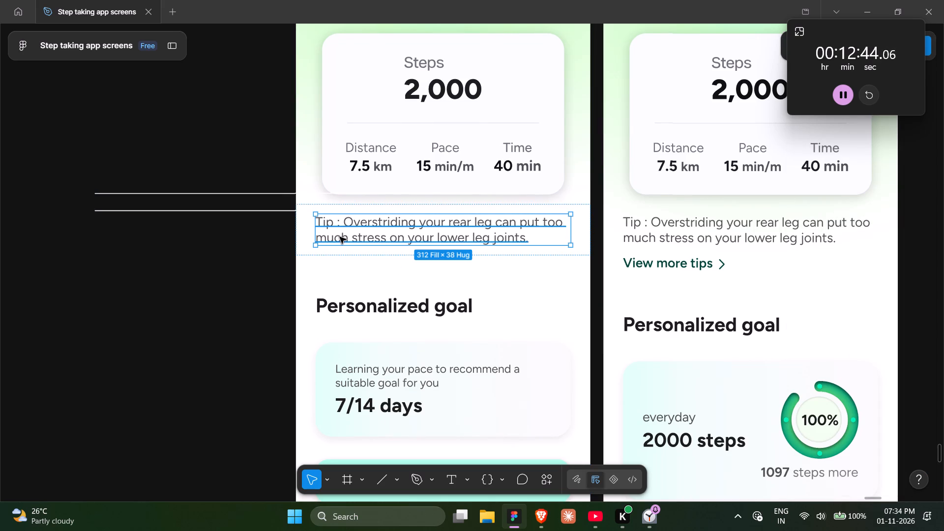
{"action": "left_click", "coordinate": [581, 245]}
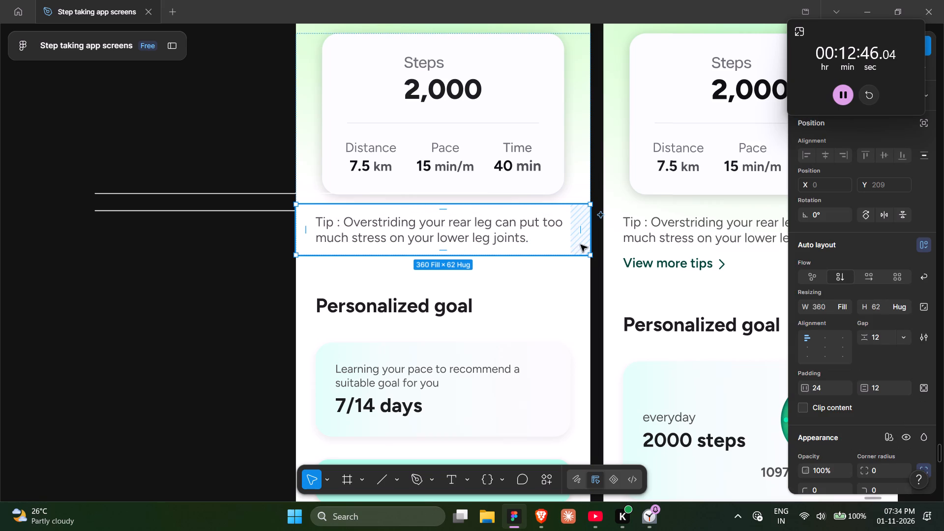
{"action": "left_click", "coordinate": [241, 248]}
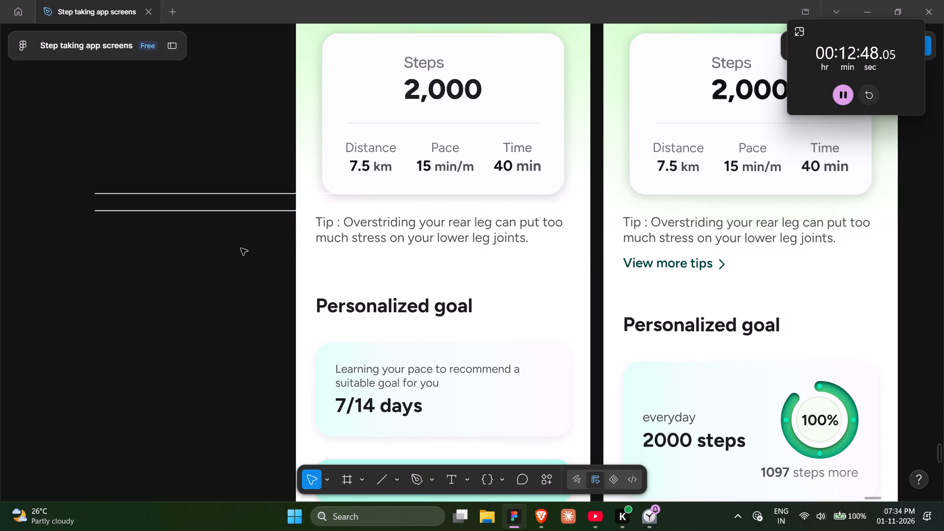
{"action": "left_click", "coordinate": [339, 229], "text": "ctrl"}
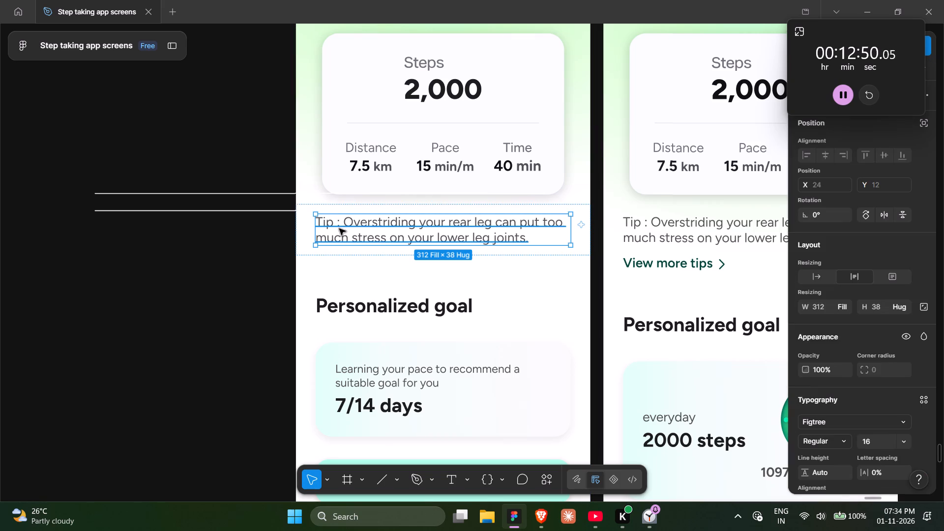
{"action": "key", "text": "shift+Return"}
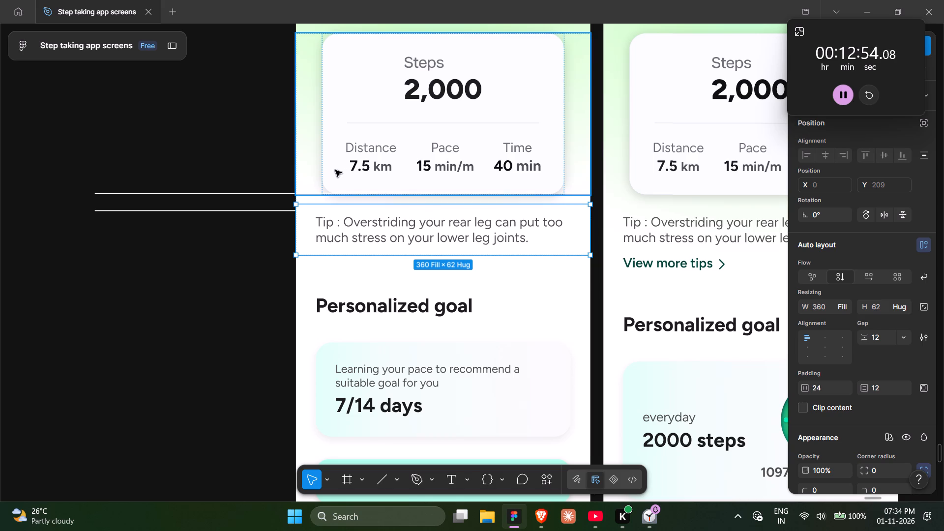
{"action": "left_click", "coordinate": [213, 137]}
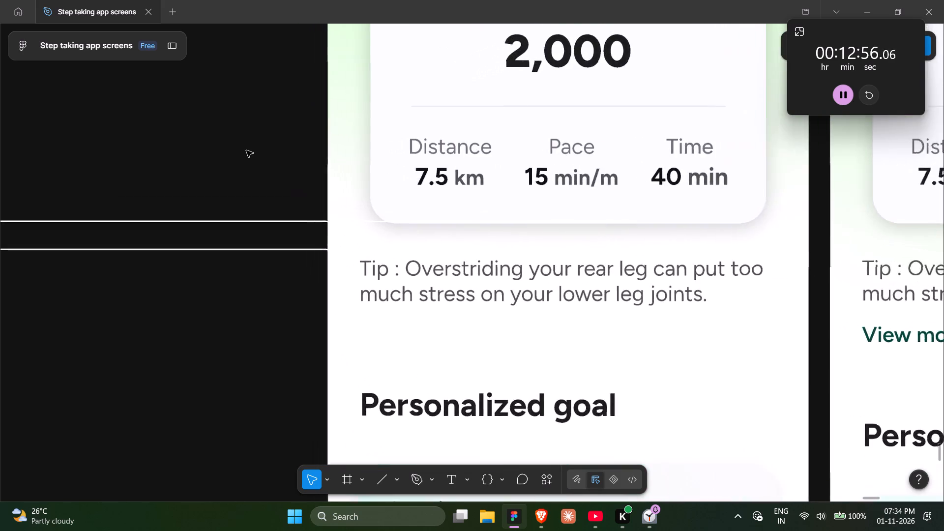
Change the stroke colour of the measuring line pair below the Steps card to lime green A3E635.
{"action": "left_click_drag", "start_coordinate": [250, 167], "coordinate": [242, 475]}
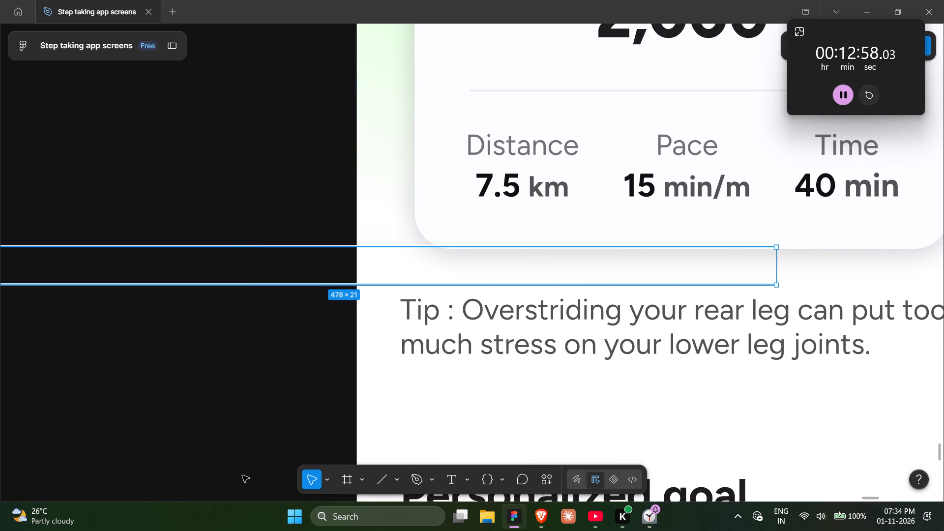
{"action": "scroll", "coordinate": [925, 418], "scroll_direction": "down", "scroll_amount": 7}
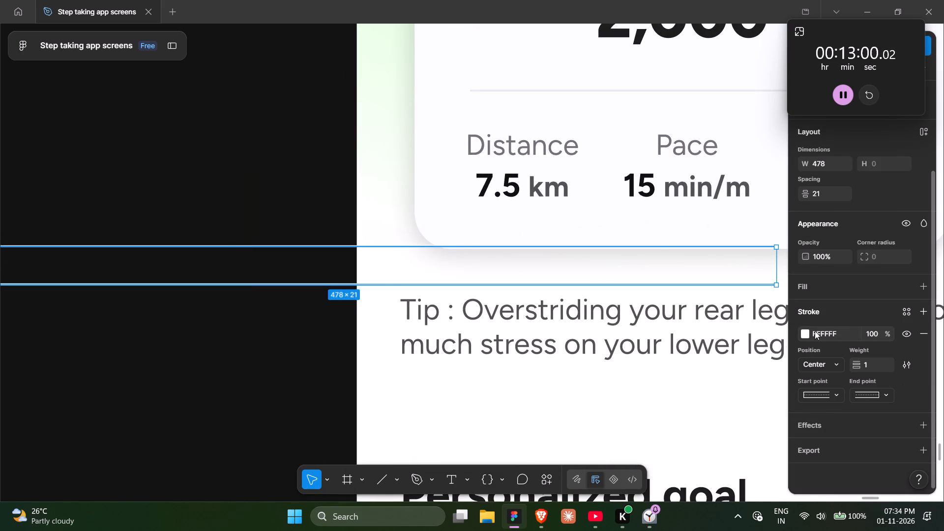
{"action": "left_click", "coordinate": [806, 333]}
{"action": "left_click_drag", "start_coordinate": [690, 287], "coordinate": [596, 281]}
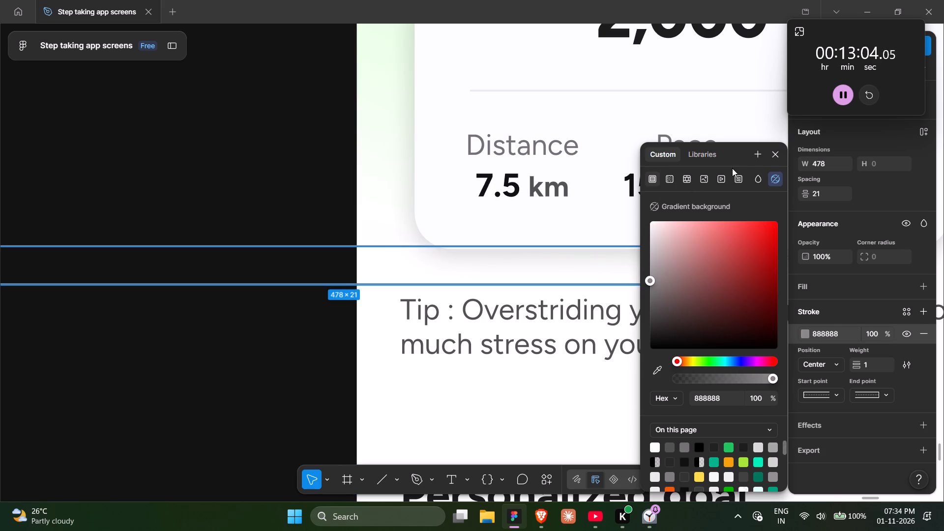
{"action": "left_click", "coordinate": [780, 156]}
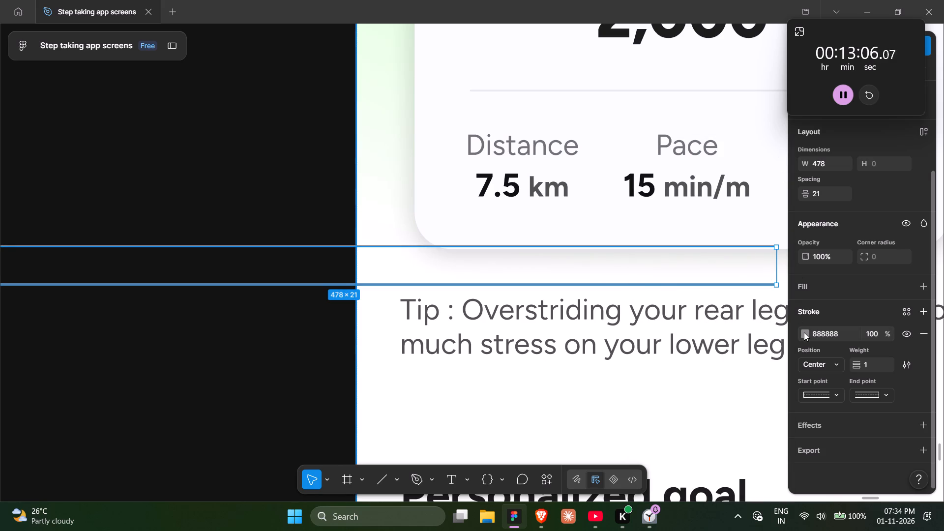
{"action": "left_click", "coordinate": [804, 332]}
{"action": "left_click", "coordinate": [742, 463]}
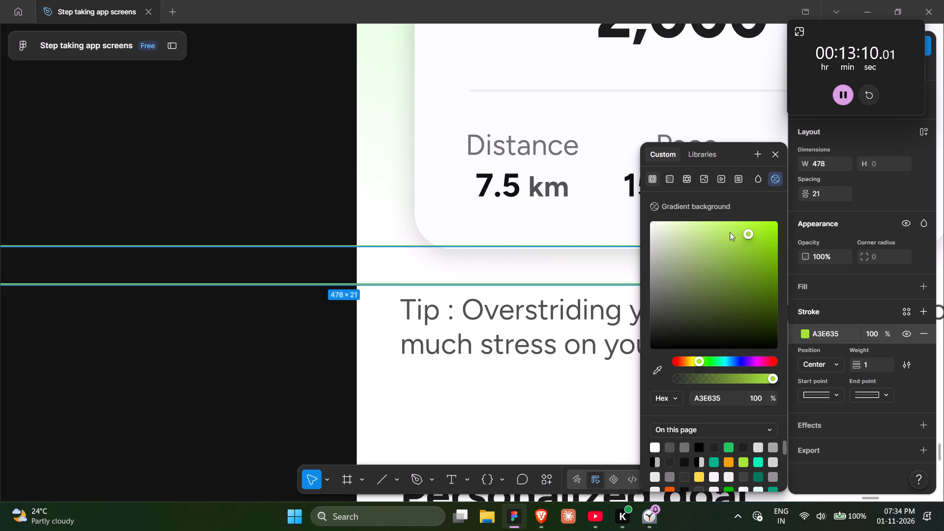
Set the stroke colour of the measuring line pair below the Steps card to light blue 43DDFF.
{"action": "left_click_drag", "start_coordinate": [770, 219], "coordinate": [770, 215]}
{"action": "left_click_drag", "start_coordinate": [760, 225], "coordinate": [744, 211]}
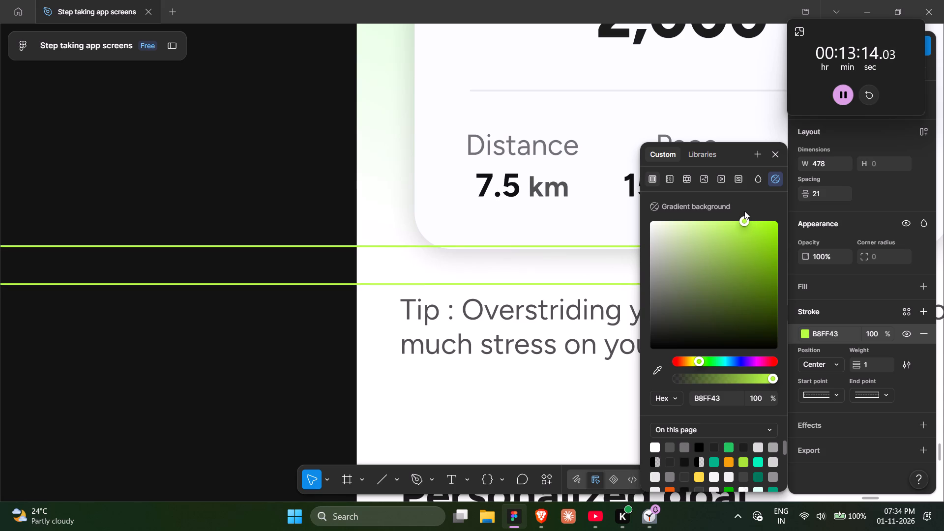
{"action": "left_click_drag", "start_coordinate": [697, 365], "coordinate": [700, 365]}
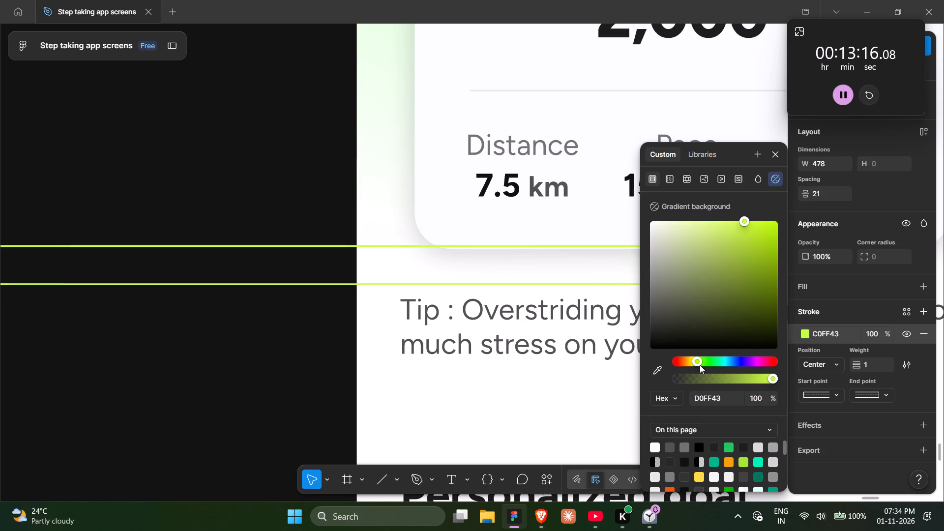
{"action": "left_click_drag", "start_coordinate": [700, 365], "coordinate": [726, 364]}
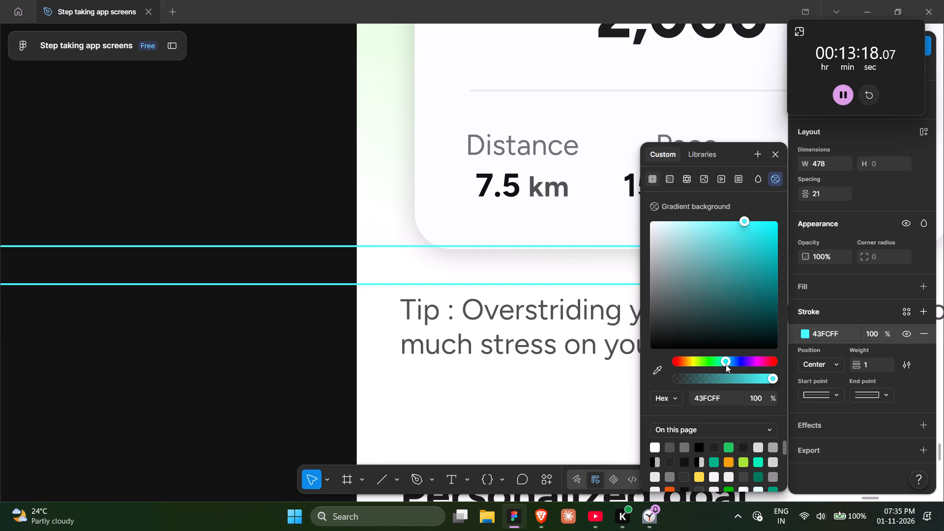
{"action": "left_click_drag", "start_coordinate": [726, 364], "coordinate": [728, 363]}
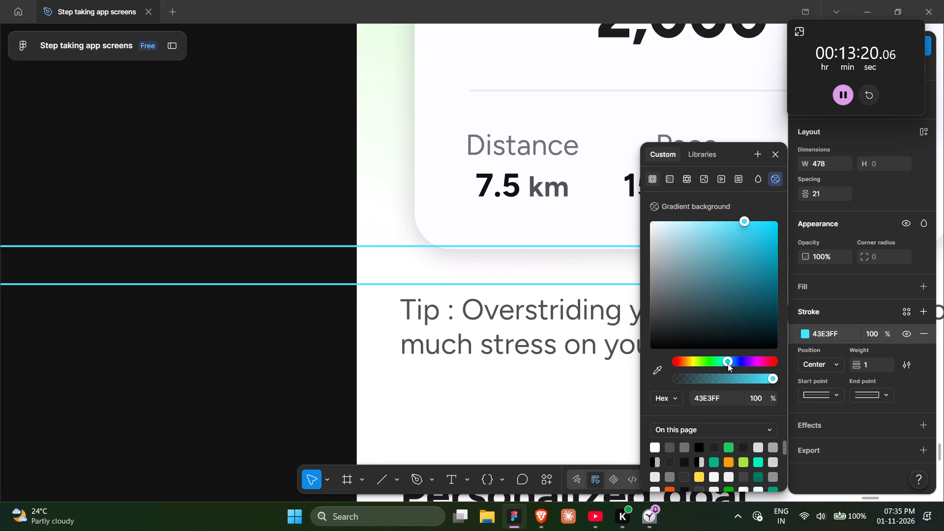
{"action": "left_click_drag", "start_coordinate": [728, 363], "coordinate": [728, 363]}
{"action": "left_click", "coordinate": [773, 152]}
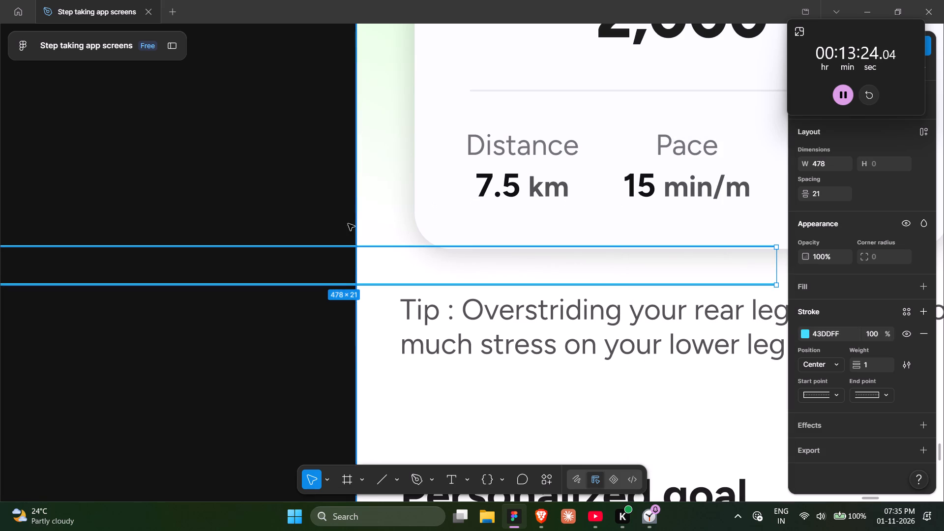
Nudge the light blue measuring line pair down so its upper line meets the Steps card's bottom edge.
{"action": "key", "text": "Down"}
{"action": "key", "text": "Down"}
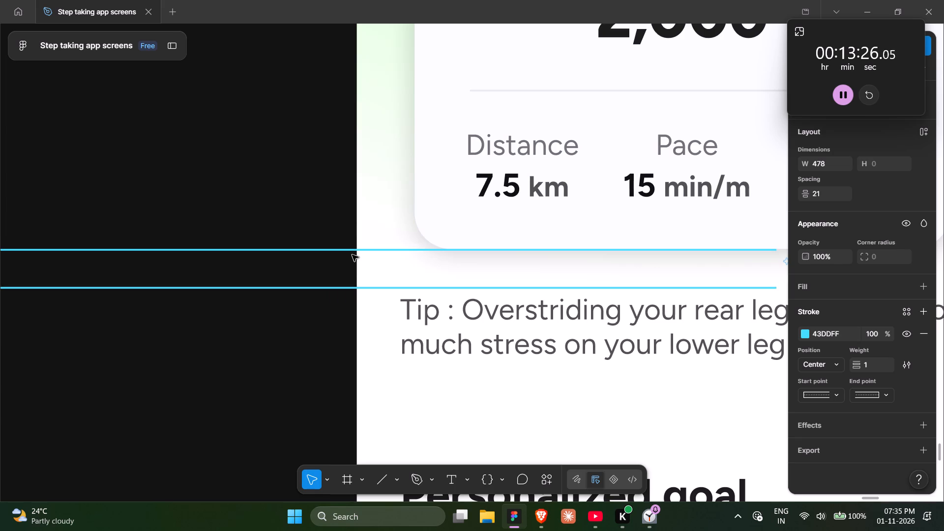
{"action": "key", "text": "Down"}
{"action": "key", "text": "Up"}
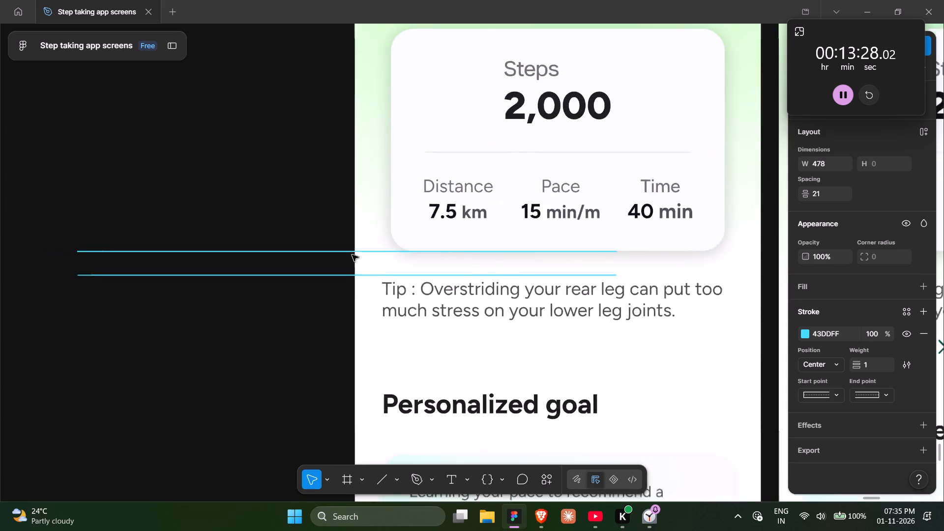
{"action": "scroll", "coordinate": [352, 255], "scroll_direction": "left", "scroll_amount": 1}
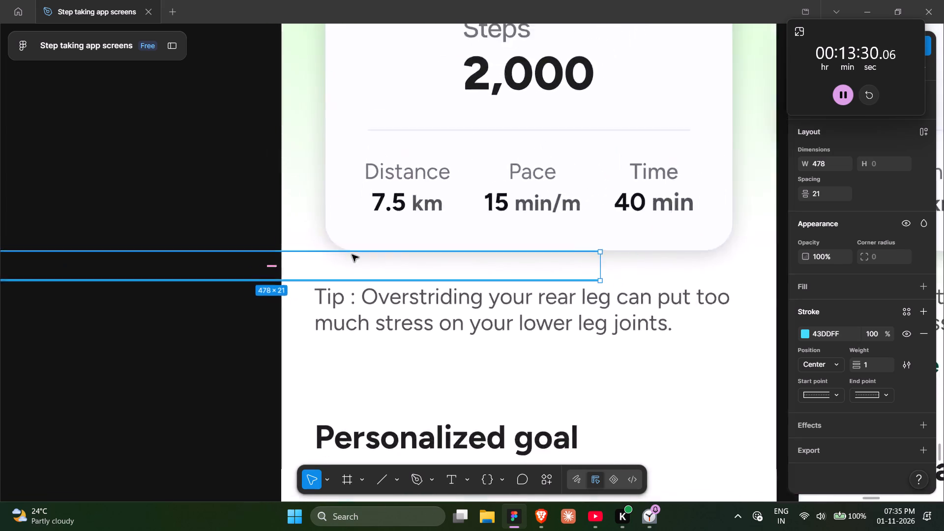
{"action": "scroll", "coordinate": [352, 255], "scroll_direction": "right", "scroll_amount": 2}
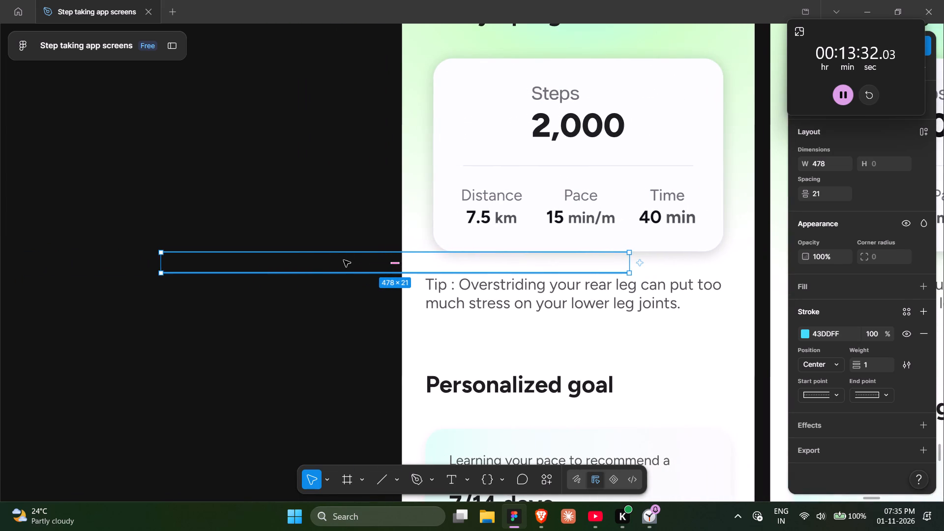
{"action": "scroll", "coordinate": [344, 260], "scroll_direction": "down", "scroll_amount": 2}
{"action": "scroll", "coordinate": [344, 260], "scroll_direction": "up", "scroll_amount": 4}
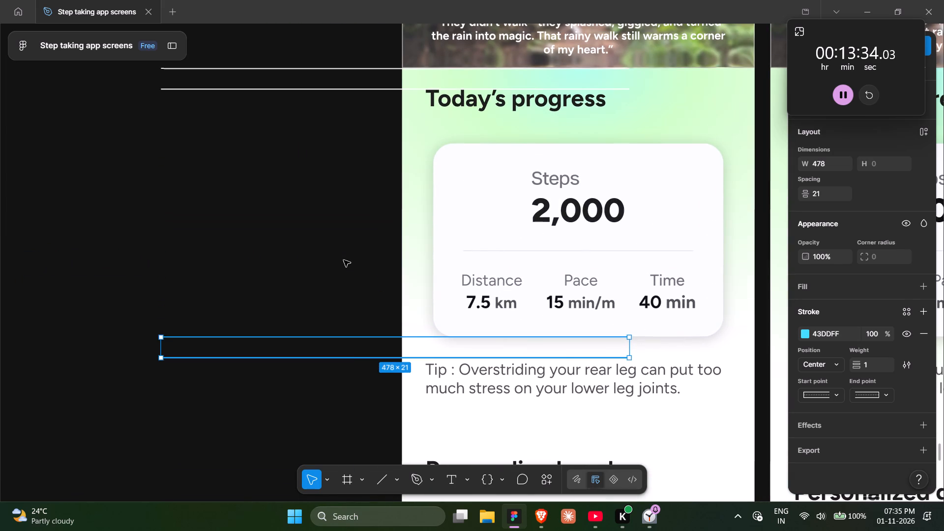
Measure the vertical gaps around the Personalized goal card and Set your goal button with the light blue line pair.
{"action": "scroll", "coordinate": [349, 355], "scroll_direction": "down", "scroll_amount": 3}
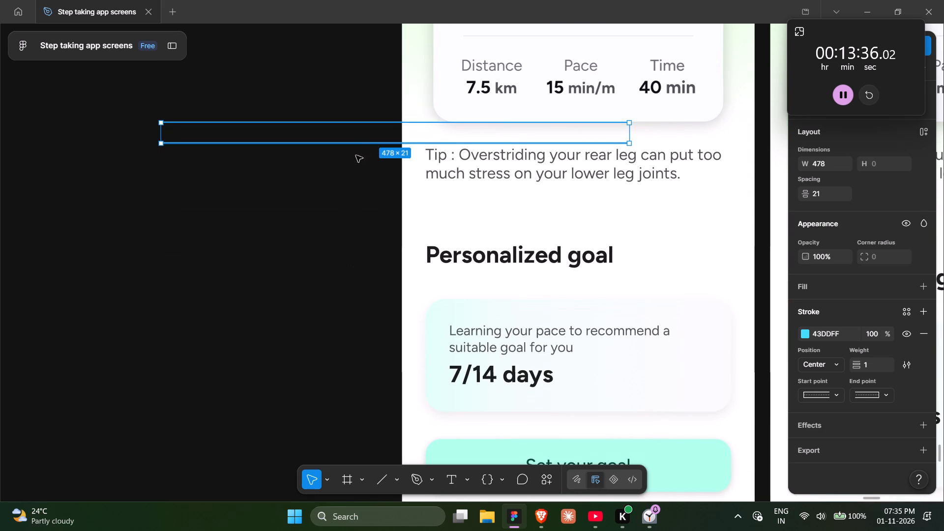
{"action": "left_click_drag", "start_coordinate": [356, 133], "coordinate": [366, 315]}
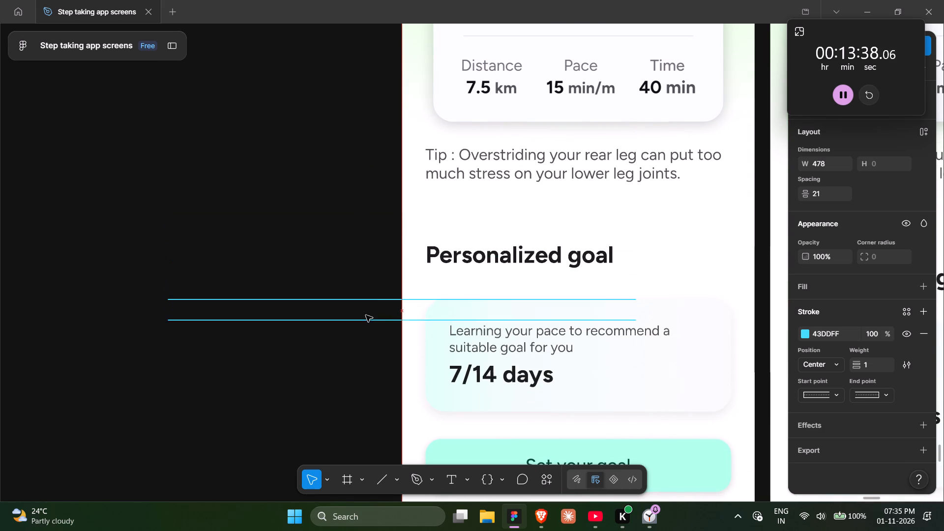
{"action": "left_click_drag", "start_coordinate": [366, 315], "coordinate": [372, 424]}
{"action": "scroll", "coordinate": [372, 424], "scroll_direction": "down", "scroll_amount": 3}
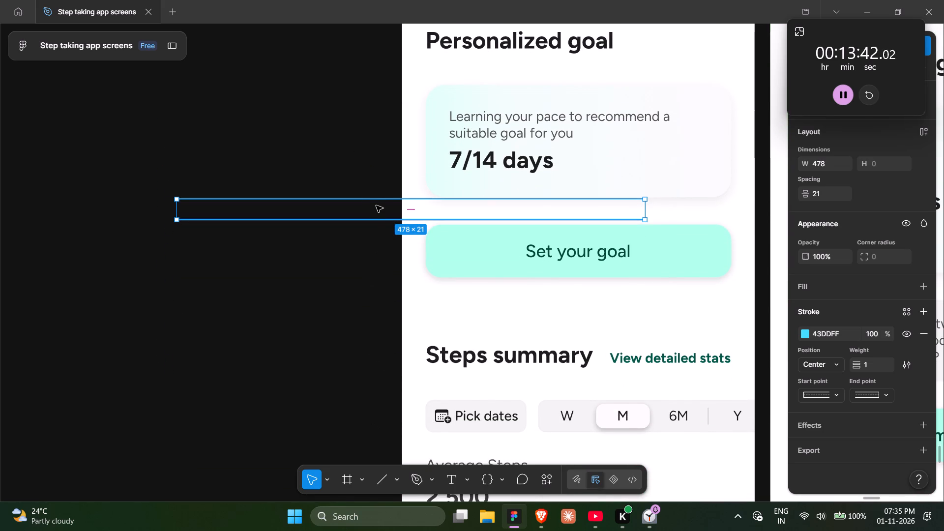
{"action": "left_click_drag", "start_coordinate": [377, 205], "coordinate": [377, 231]}
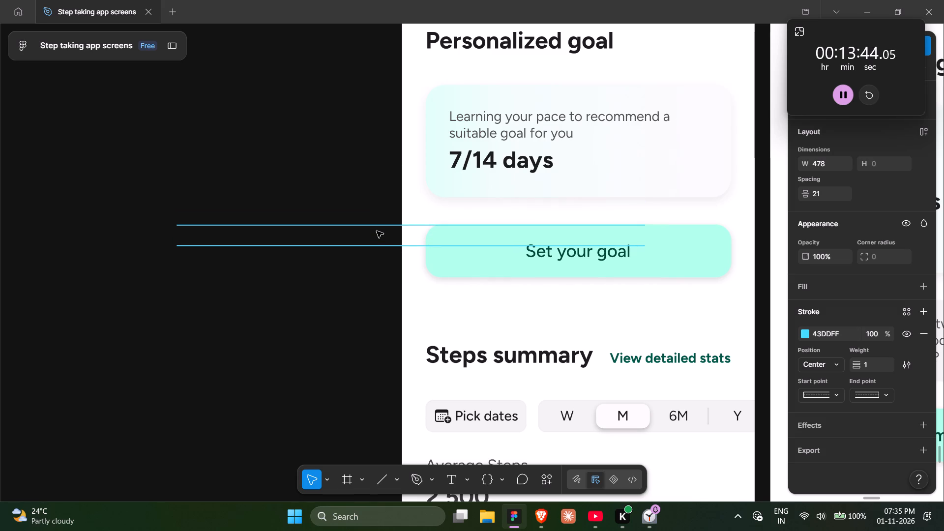
Check the Steps summary section's vertical gaps with the light blue line pair, from the heading past the chart to the percentage legend.
{"action": "left_click_drag", "start_coordinate": [377, 231], "coordinate": [371, 385]}
{"action": "scroll", "coordinate": [371, 385], "scroll_direction": "down", "scroll_amount": 3}
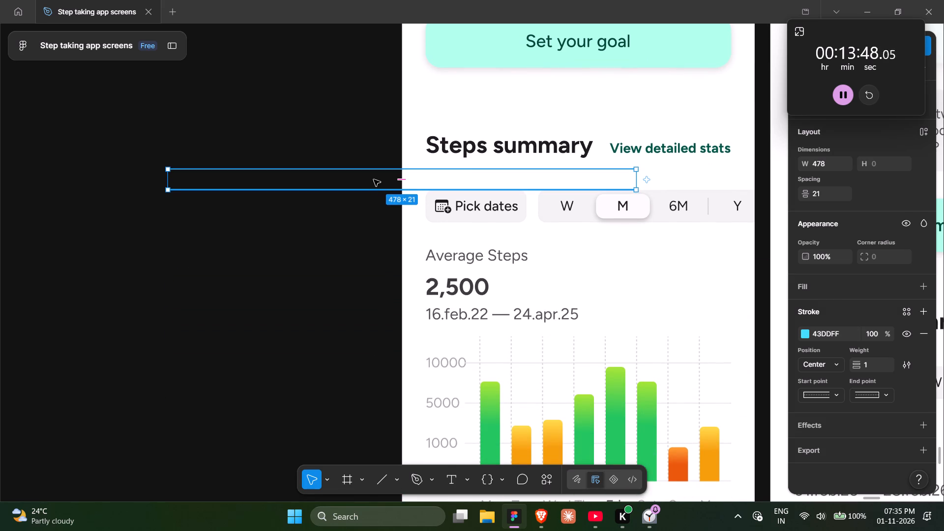
{"action": "left_click_drag", "start_coordinate": [374, 179], "coordinate": [374, 243]}
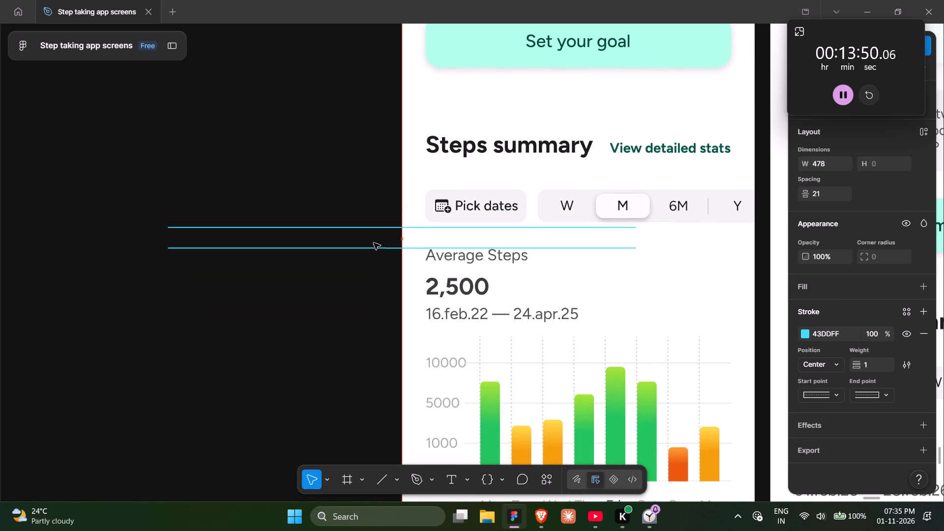
{"action": "left_click_drag", "start_coordinate": [374, 243], "coordinate": [377, 306]}
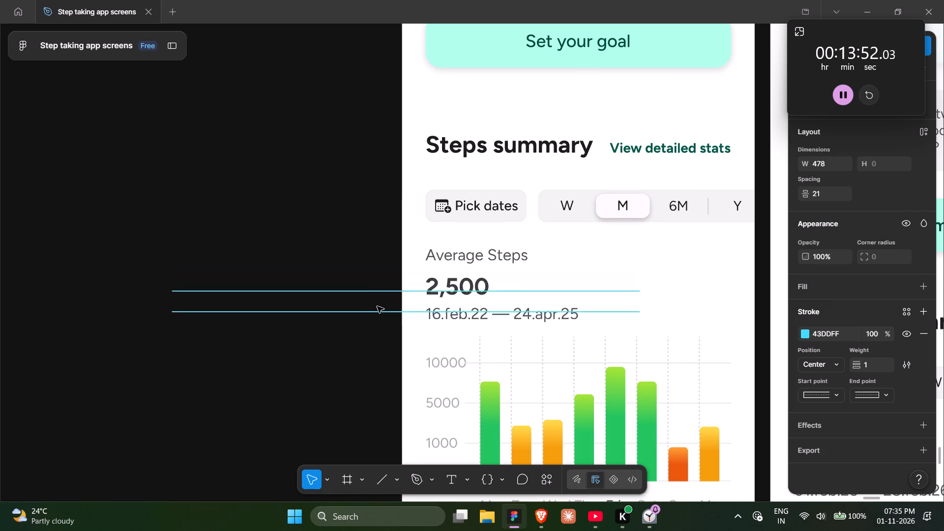
{"action": "left_click_drag", "start_coordinate": [377, 306], "coordinate": [381, 361]}
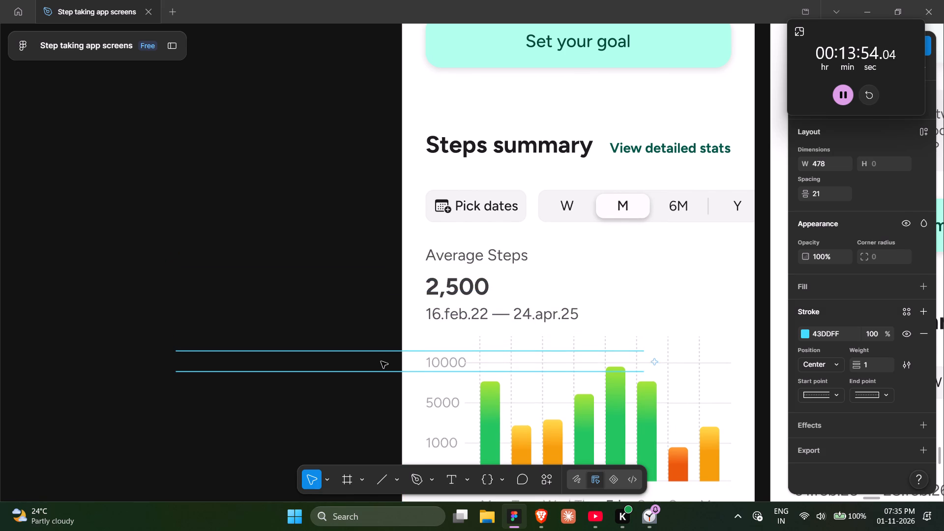
{"action": "scroll", "coordinate": [381, 361], "scroll_direction": "down", "scroll_amount": 3}
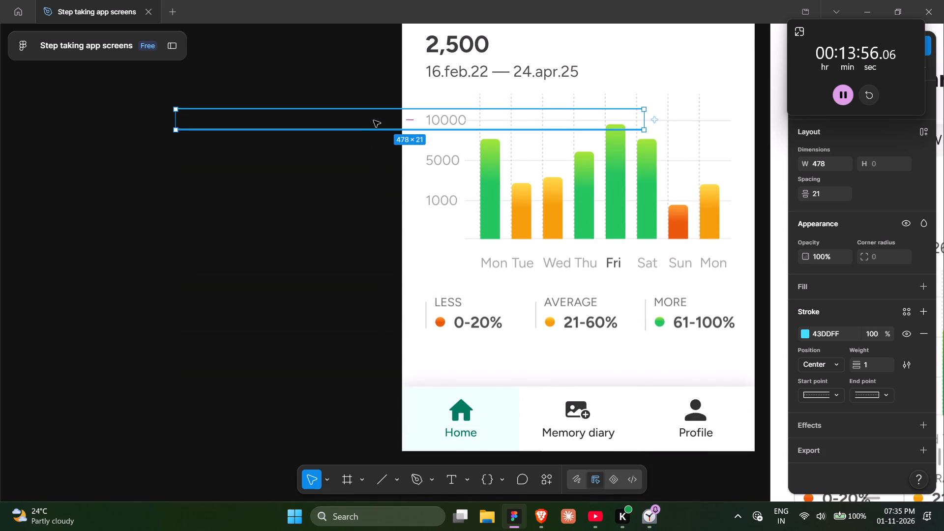
{"action": "left_click_drag", "start_coordinate": [374, 120], "coordinate": [374, 254]}
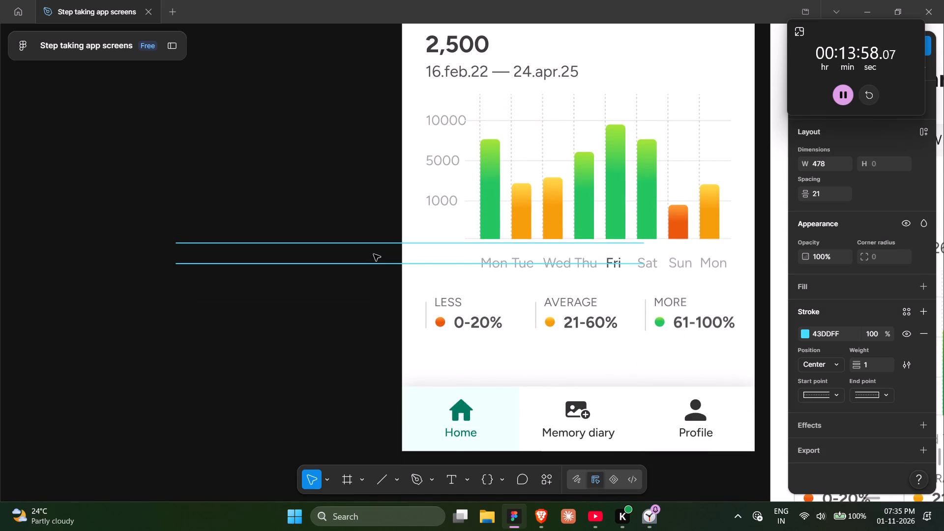
{"action": "left_click_drag", "start_coordinate": [374, 254], "coordinate": [373, 270]}
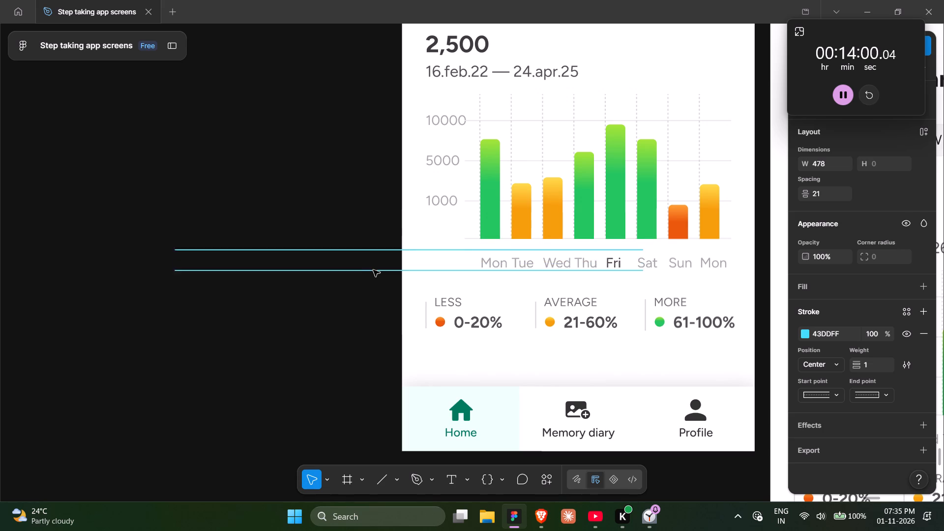
{"action": "left_click_drag", "start_coordinate": [373, 270], "coordinate": [374, 286]}
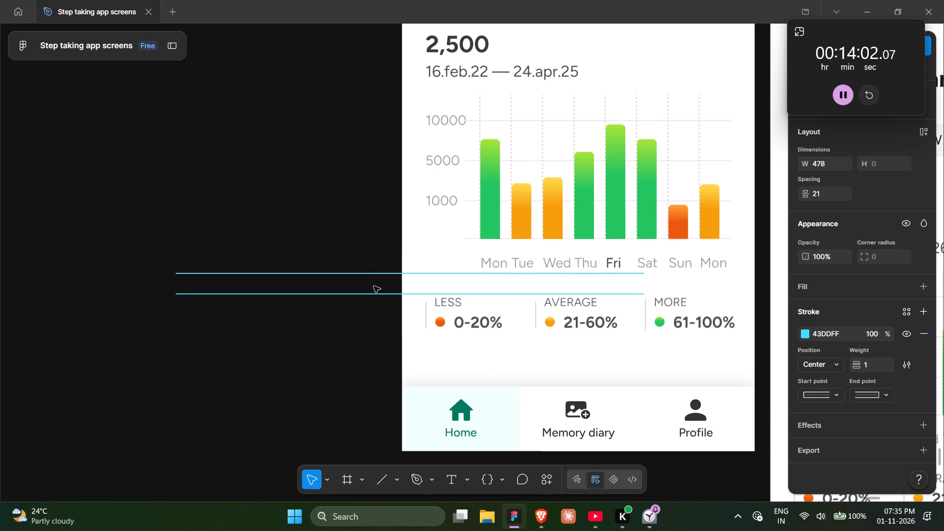
{"action": "left_click_drag", "start_coordinate": [374, 286], "coordinate": [375, 342]}
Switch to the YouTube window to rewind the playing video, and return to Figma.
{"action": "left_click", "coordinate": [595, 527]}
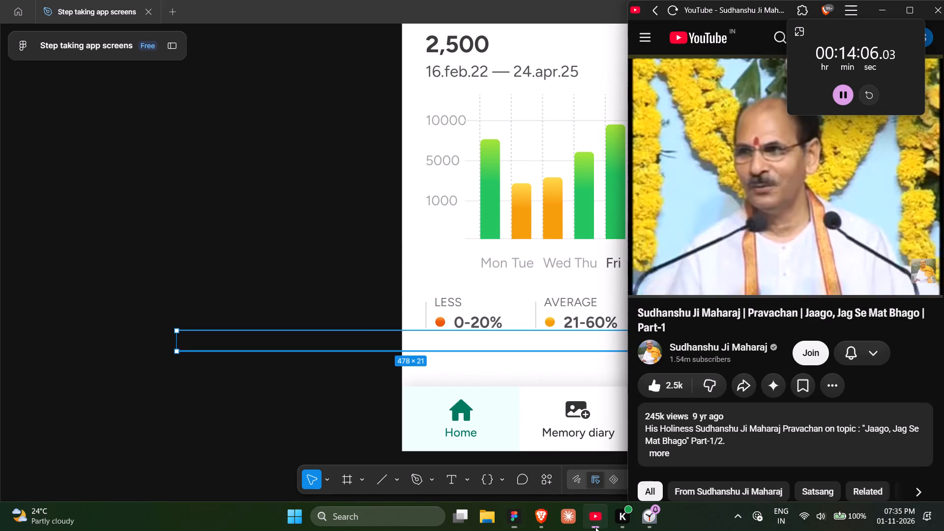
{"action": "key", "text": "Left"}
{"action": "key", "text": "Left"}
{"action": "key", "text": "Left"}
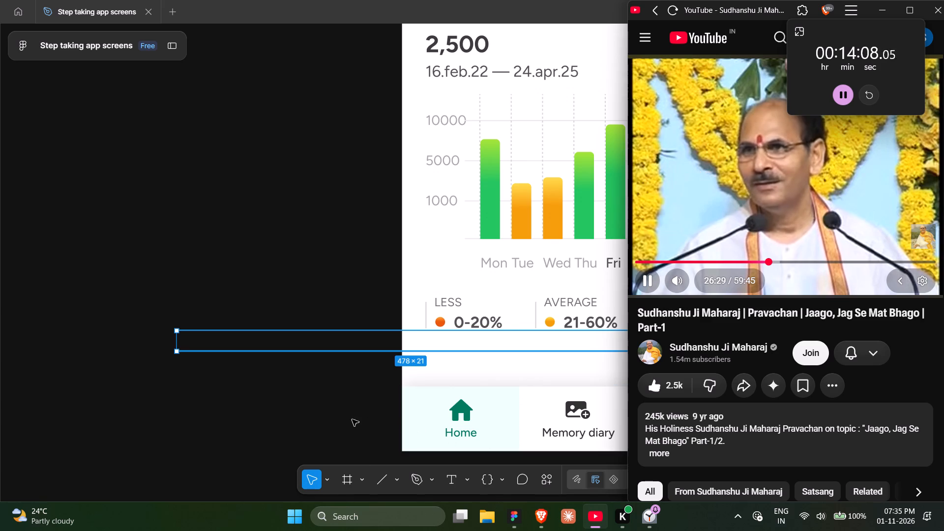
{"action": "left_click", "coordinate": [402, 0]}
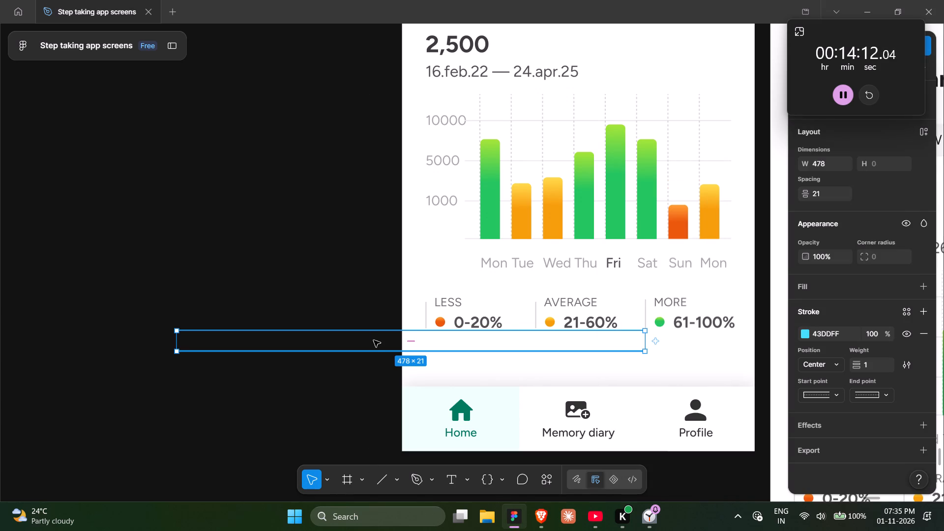
Move the light blue measuring line pair back up into the gap between the Steps card and the tip text.
{"action": "scroll", "coordinate": [374, 340], "scroll_direction": "up", "scroll_amount": 2}
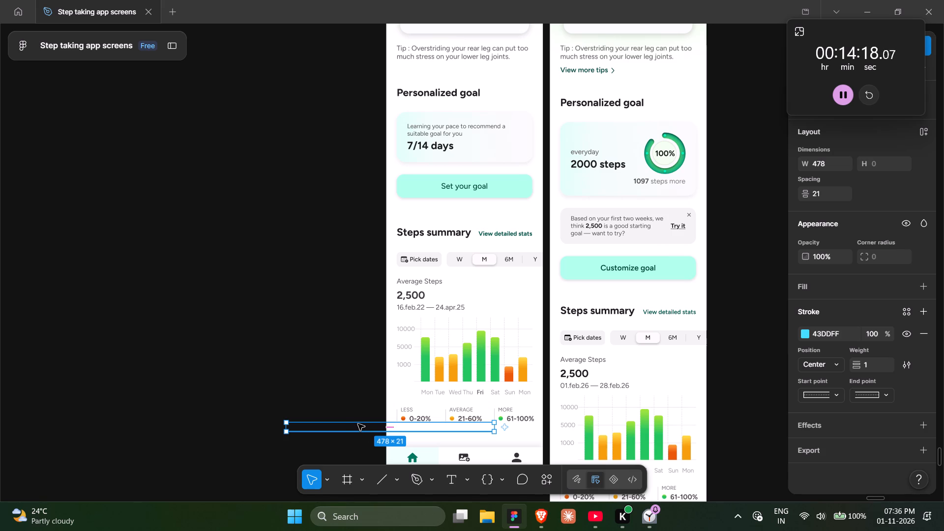
{"action": "left_click_drag", "start_coordinate": [358, 424], "coordinate": [327, 90]}
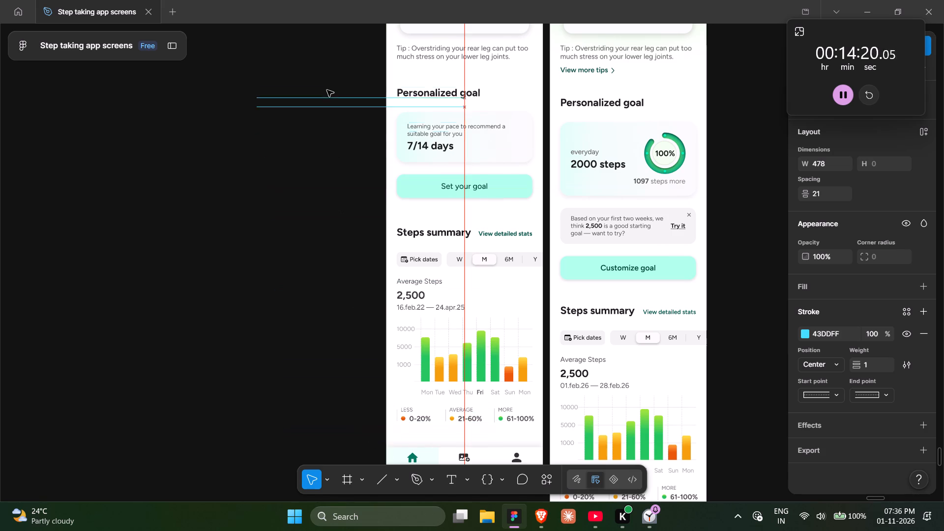
{"action": "left_click_drag", "start_coordinate": [327, 90], "coordinate": [327, 88]}
{"action": "scroll", "coordinate": [327, 88], "scroll_direction": "up", "scroll_amount": 3}
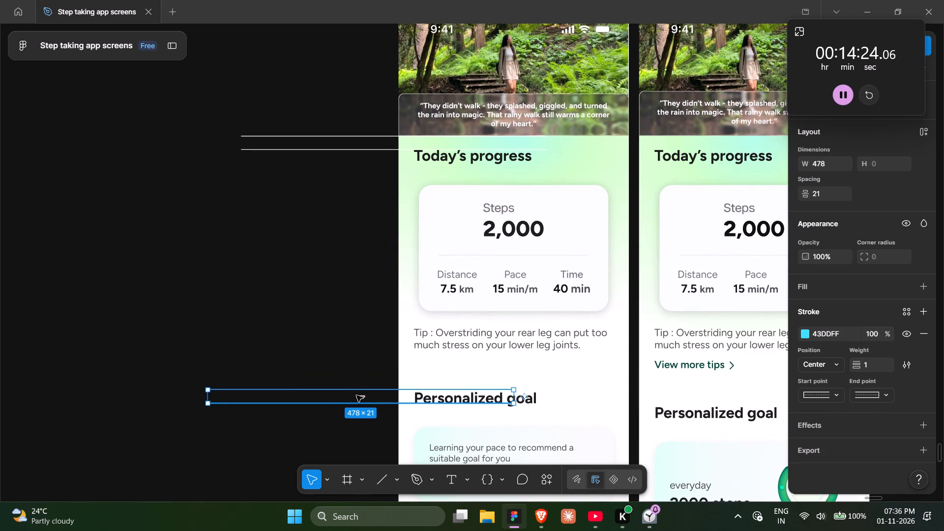
{"action": "left_click", "coordinate": [310, 213]}
{"action": "scroll", "coordinate": [310, 213], "scroll_direction": "down", "scroll_amount": 1}
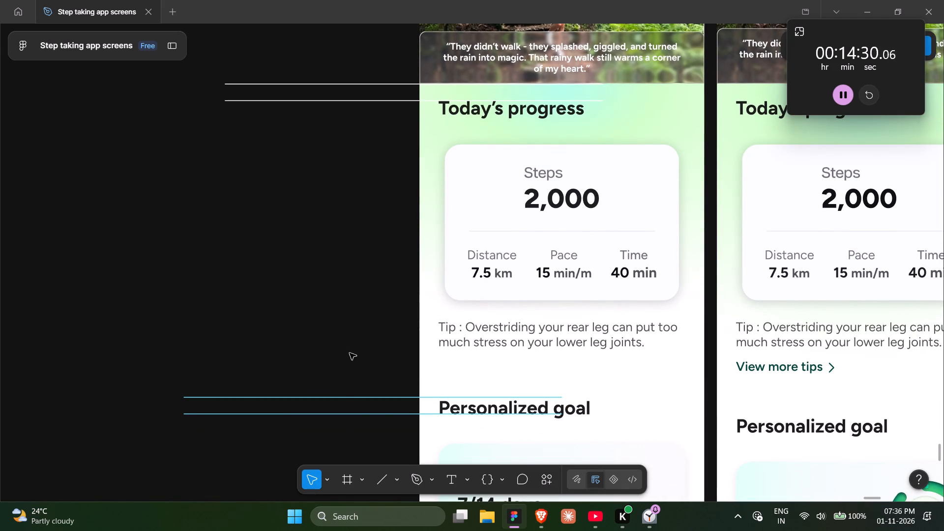
{"action": "left_click_drag", "start_coordinate": [350, 353], "coordinate": [358, 433]}
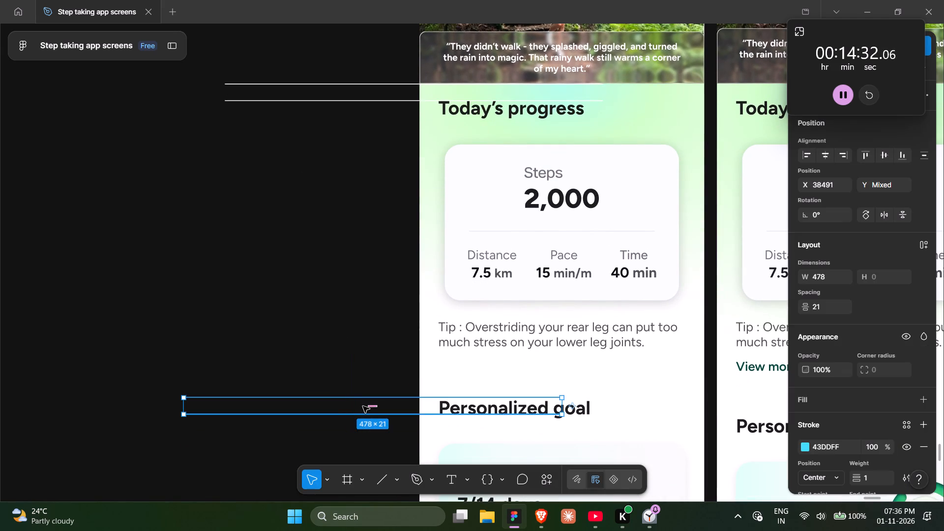
{"action": "left_click_drag", "start_coordinate": [363, 406], "coordinate": [357, 313]}
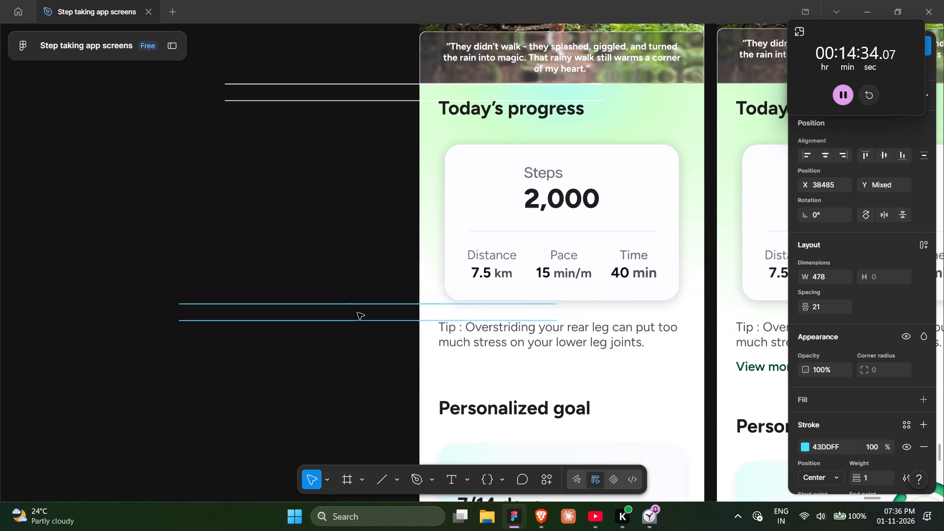
{"action": "left_click_drag", "start_coordinate": [357, 313], "coordinate": [357, 308]}
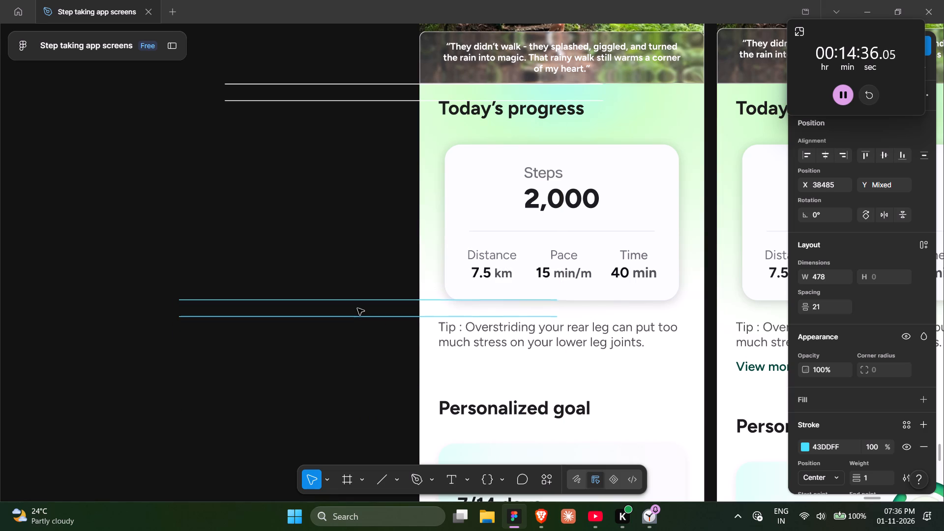
{"action": "left_click_drag", "start_coordinate": [357, 308], "coordinate": [357, 311]}
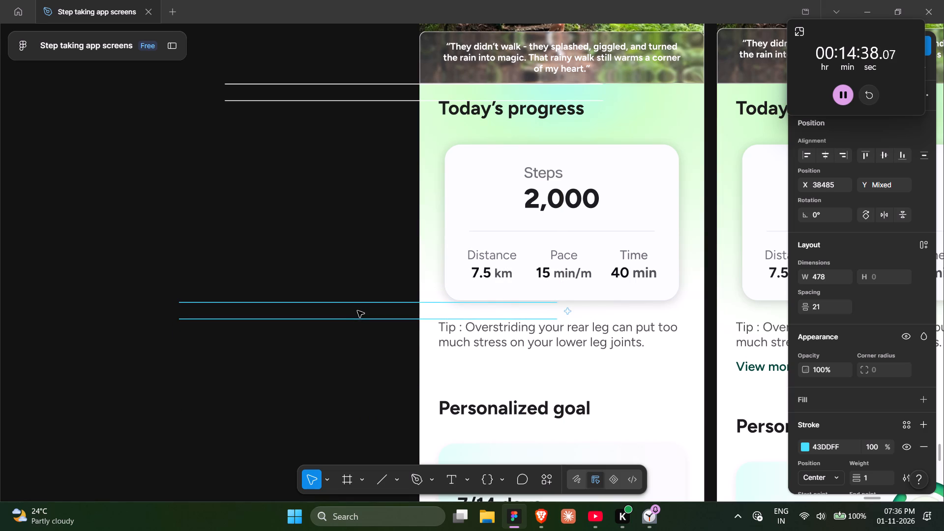
Align the light blue line pair with the Steps card's bottom edge and set its spacing to 26 to reach the tip text.
{"action": "key", "text": "Up"}
{"action": "key", "text": "Up"}
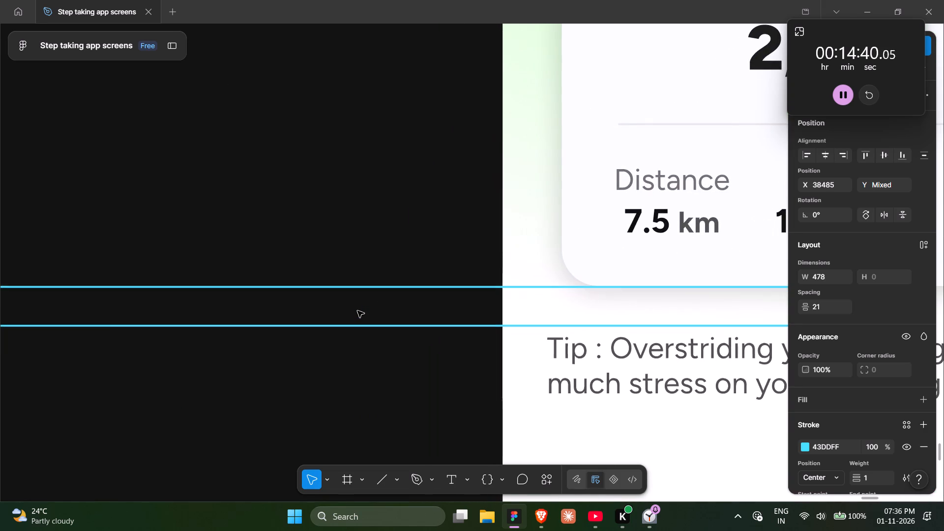
{"action": "scroll", "coordinate": [357, 311], "scroll_direction": "left", "scroll_amount": 3}
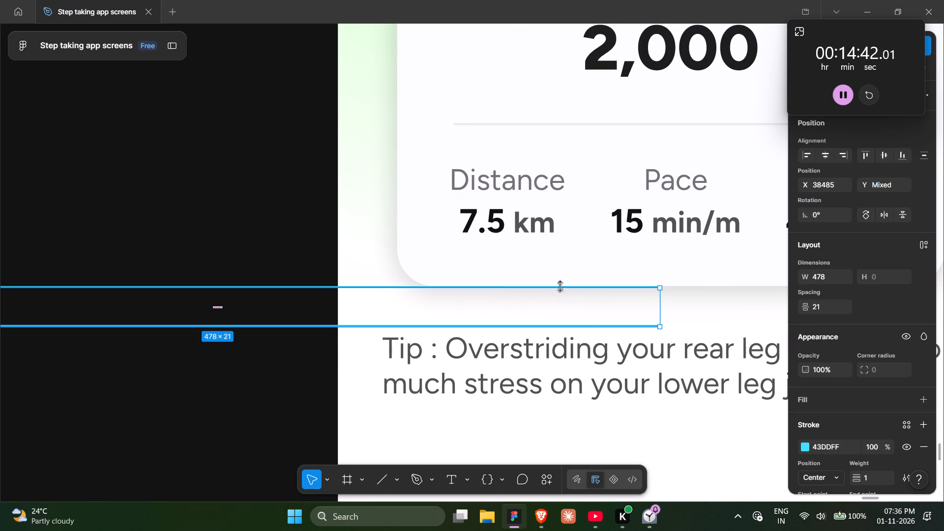
{"action": "scroll", "coordinate": [824, 394], "scroll_direction": "down", "scroll_amount": 2}
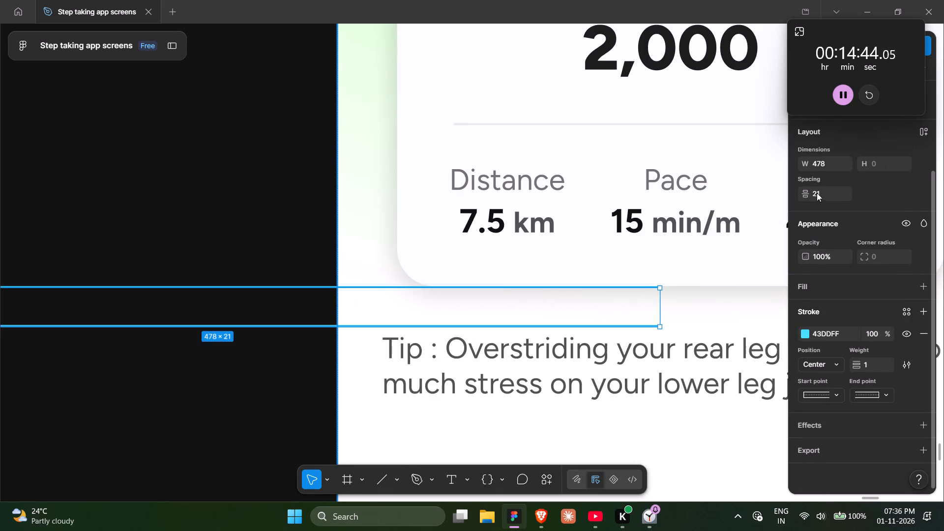
{"action": "left_click", "coordinate": [823, 189]}
{"action": "key", "text": "Up"}
{"action": "key", "text": "Up"}
{"action": "key", "text": "Up"}
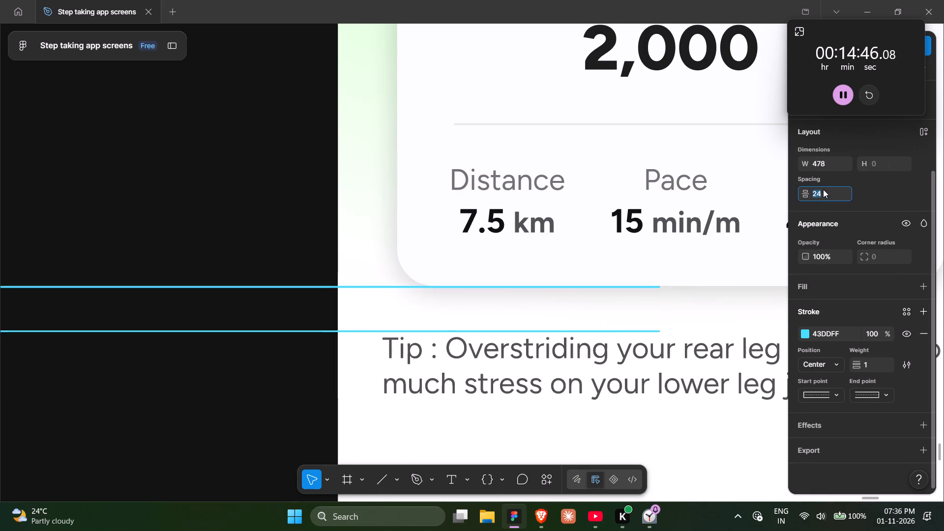
{"action": "key", "text": "Up"}
{"action": "key", "text": "Up"}
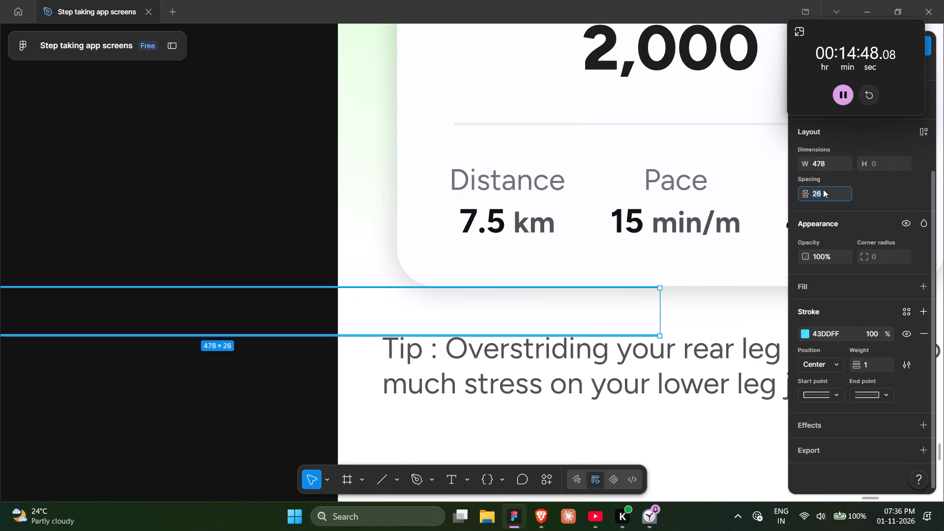
{"action": "key", "text": "Up"}
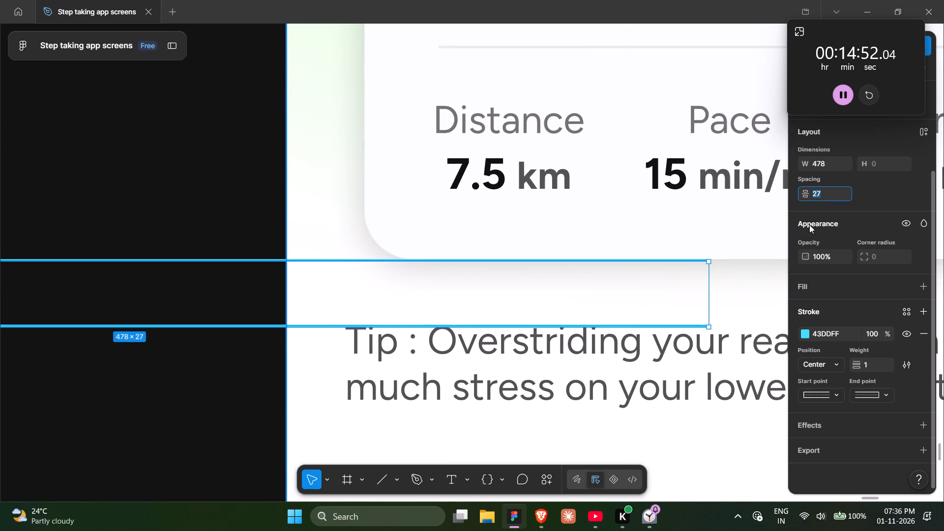
{"action": "key", "text": "Down"}
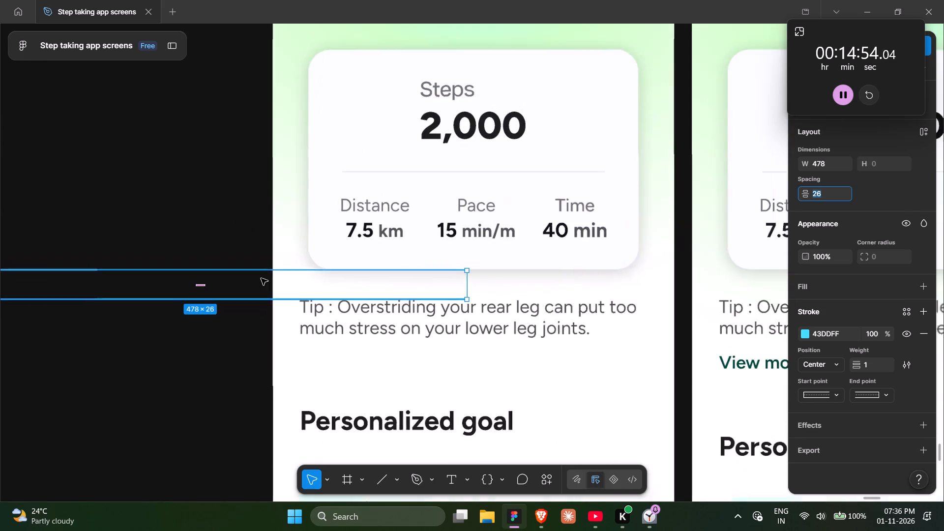
Check the 26 spacing around the Steps card's divider, and place the line pair between the stats row and the card's bottom edge.
{"action": "scroll", "coordinate": [173, 289], "scroll_direction": "up", "scroll_amount": 1}
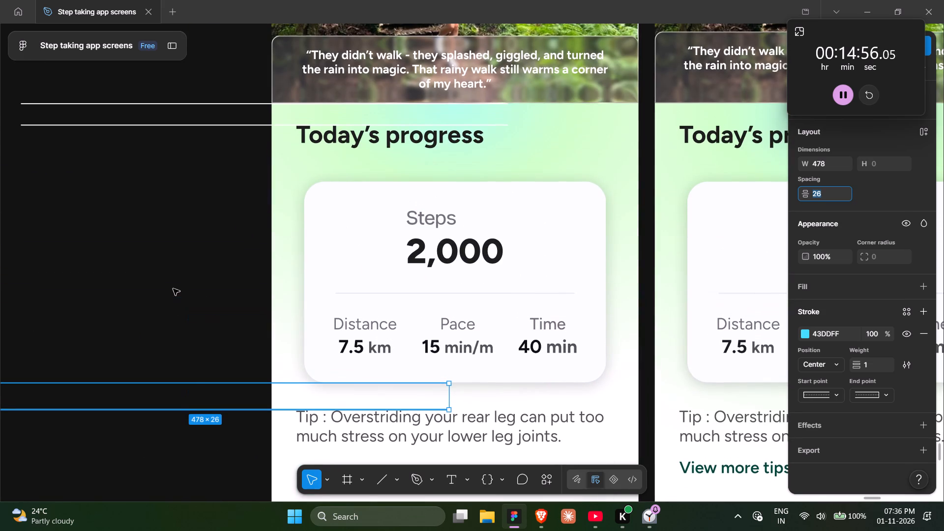
{"action": "left_click_drag", "start_coordinate": [193, 393], "coordinate": [192, 364]}
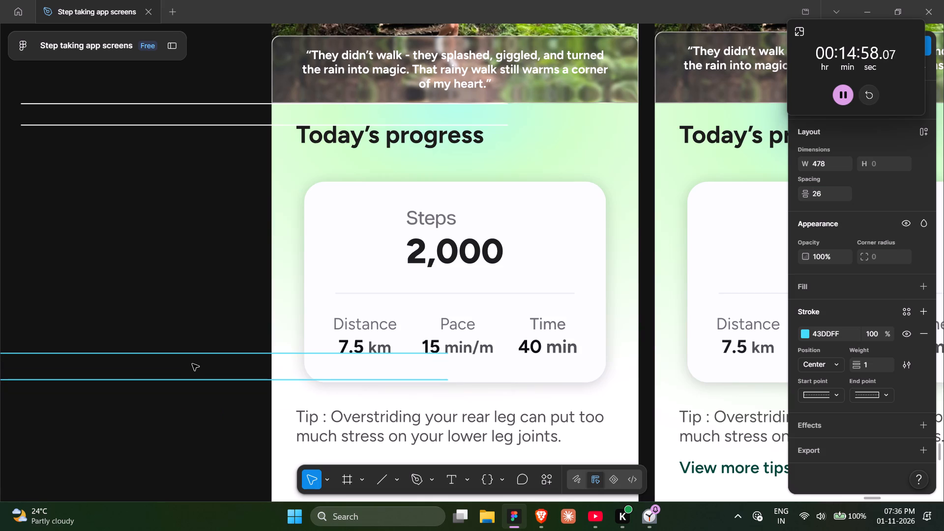
{"action": "left_click_drag", "start_coordinate": [192, 364], "coordinate": [193, 366]}
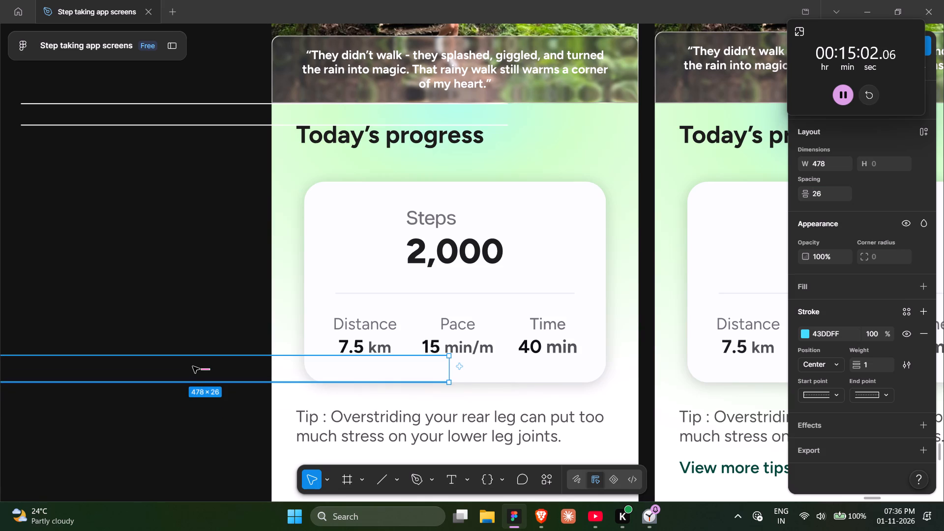
{"action": "left_click_drag", "start_coordinate": [193, 366], "coordinate": [199, 304]}
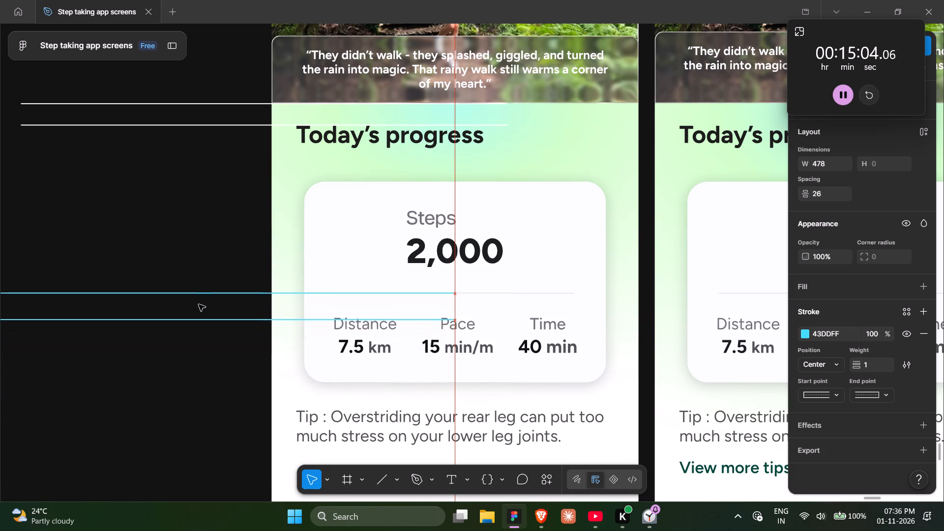
{"action": "left_click_drag", "start_coordinate": [199, 304], "coordinate": [198, 304]}
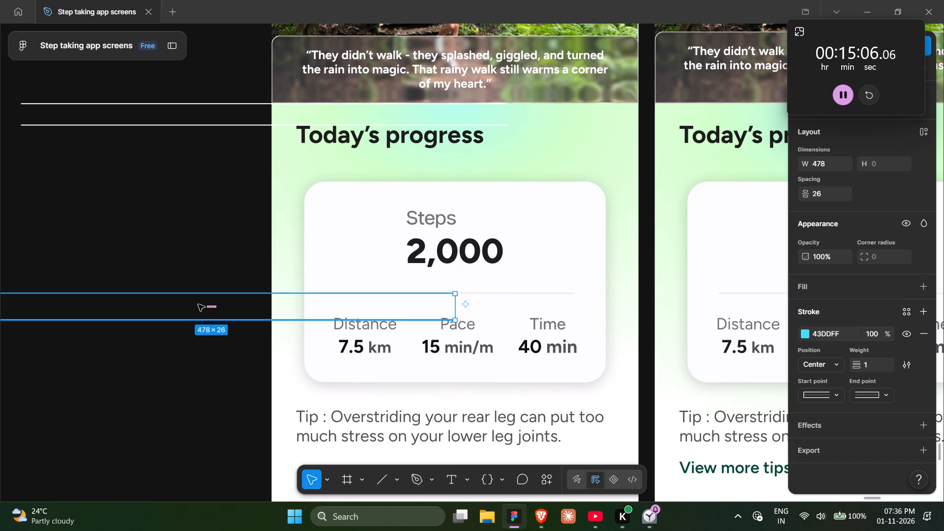
{"action": "left_click_drag", "start_coordinate": [198, 304], "coordinate": [198, 277]}
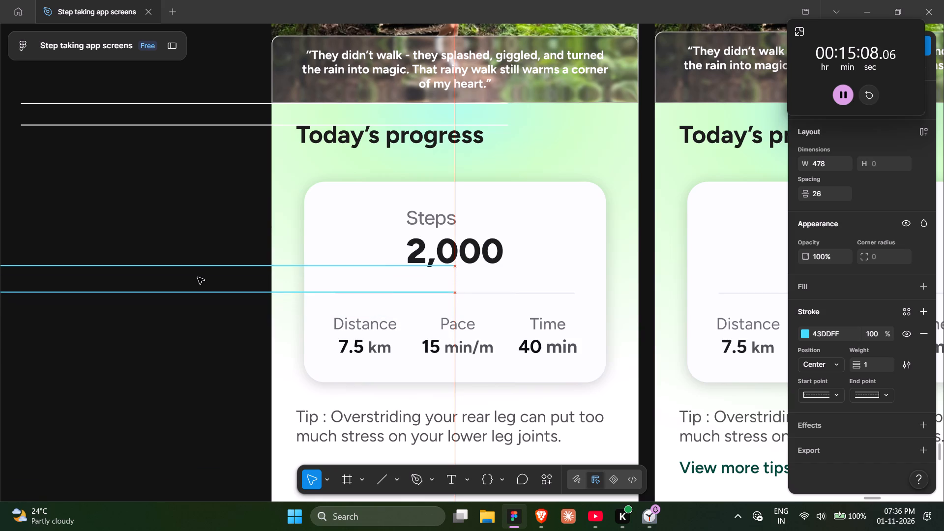
{"action": "left_click_drag", "start_coordinate": [198, 277], "coordinate": [193, 363]}
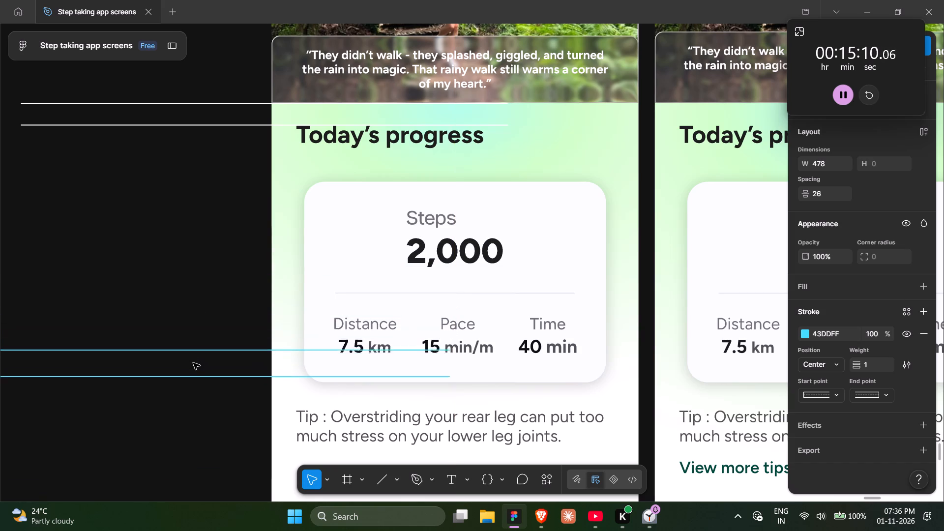
{"action": "left_click_drag", "start_coordinate": [193, 363], "coordinate": [196, 366]}
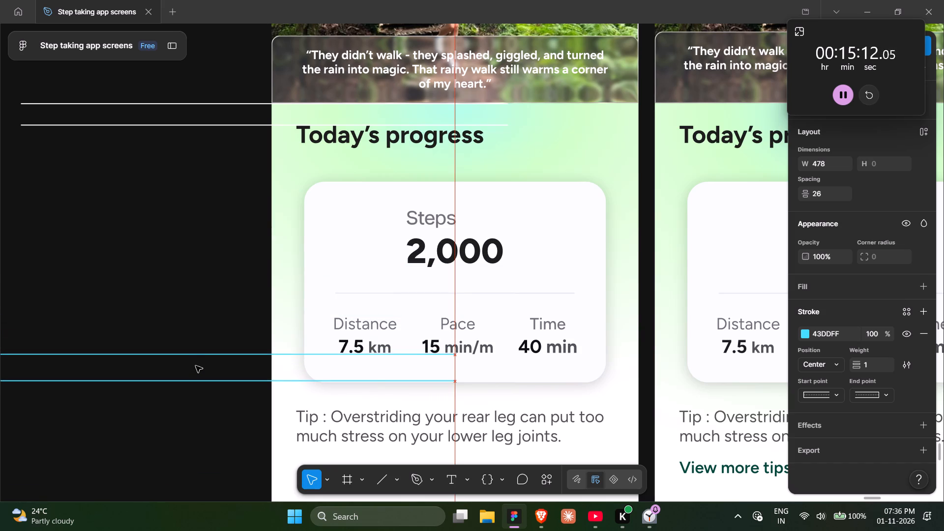
{"action": "left_click_drag", "start_coordinate": [196, 366], "coordinate": [195, 366]}
Duplicate the 26-spaced line pair into the gap between the Steps card's bottom edge and the tip text.
{"action": "scroll", "coordinate": [195, 366], "scroll_direction": "down", "scroll_amount": 1}
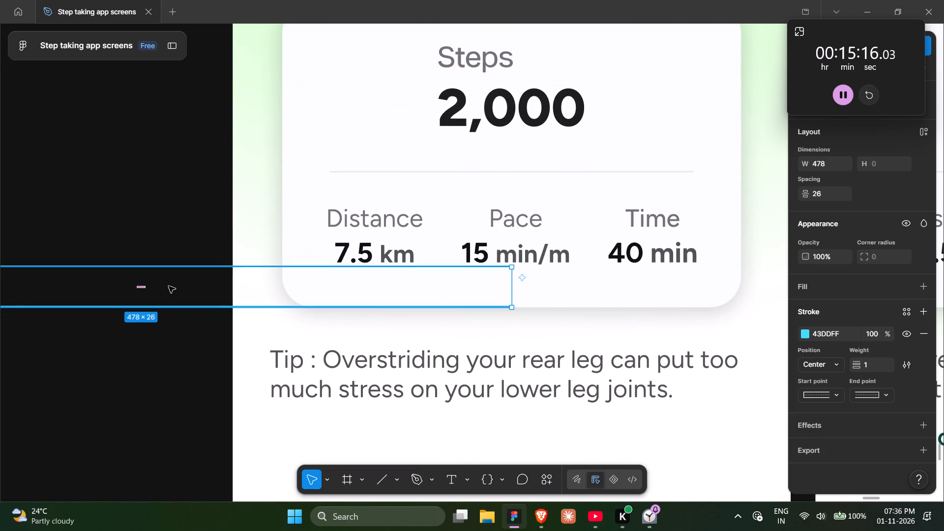
{"action": "left_click_drag", "start_coordinate": [169, 286], "coordinate": [173, 323], "text": "alt"}
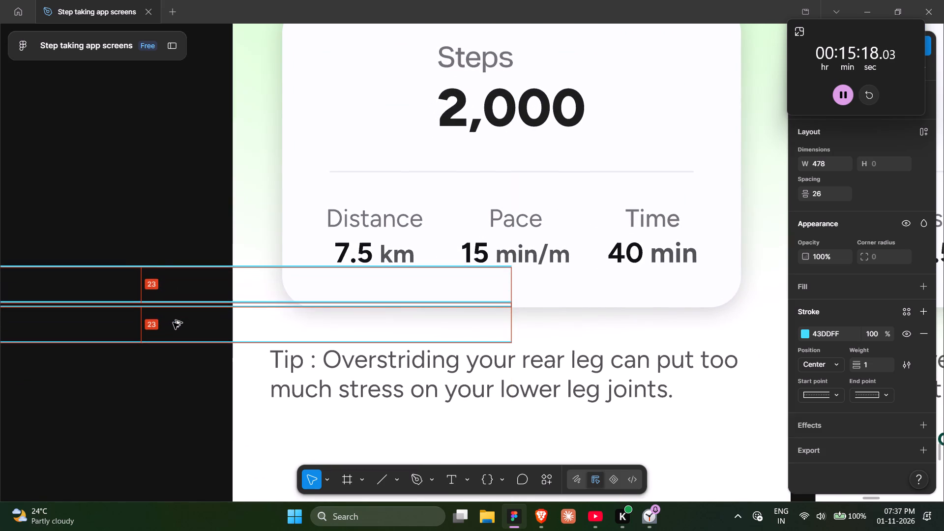
{"action": "left_click_drag", "start_coordinate": [173, 323], "coordinate": [173, 329], "text": "alt"}
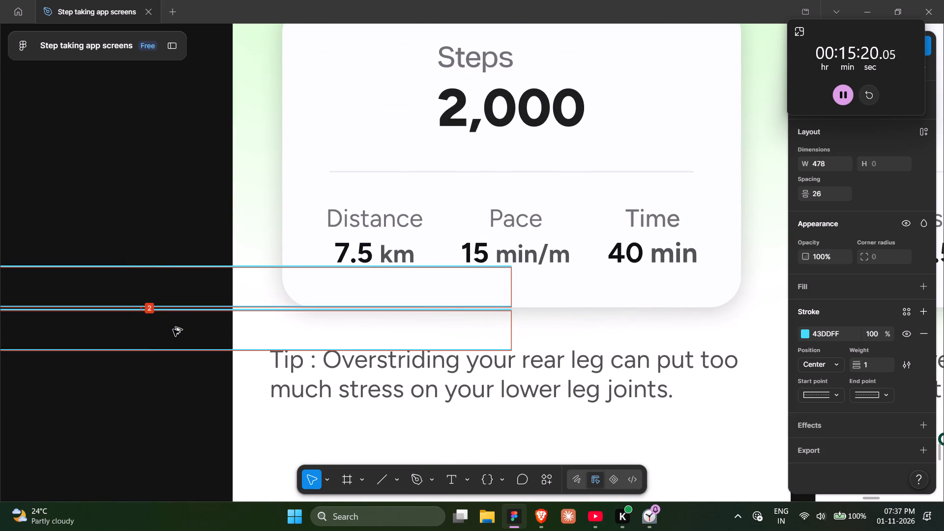
{"action": "left_click_drag", "start_coordinate": [173, 329], "coordinate": [173, 325], "text": "alt"}
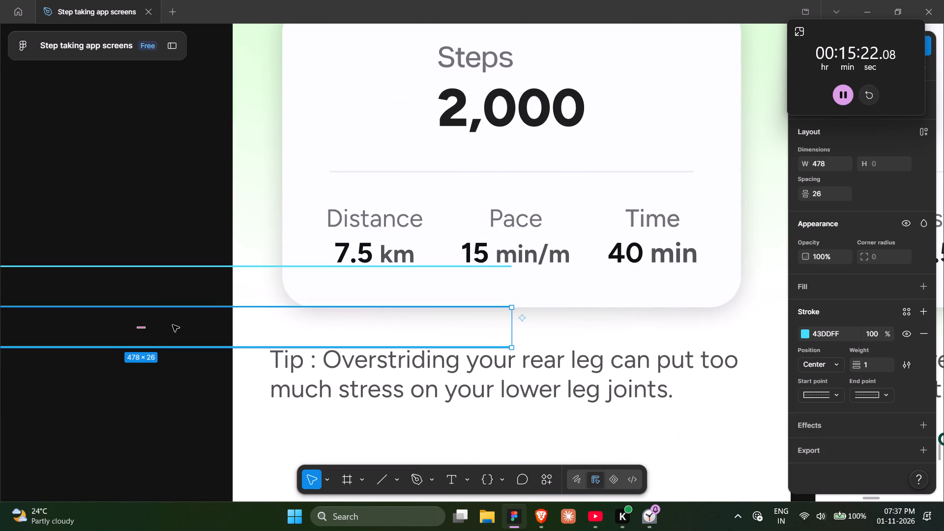
Nudge the duplicated line pair to the right so it is offset horizontally from the original pair, and deselect it.
{"action": "key", "text": "Right"}
{"action": "key", "text": "Right"}
{"action": "key", "text": "Right"}
{"action": "key", "text": "Right"}
{"action": "key", "text": "Right"}
{"action": "key", "text": "Right"}
{"action": "key", "text": "Right"}
{"action": "key", "text": "Right"}
{"action": "key", "text": "Right"}
{"action": "key", "text": "Right"}
{"action": "key", "text": "Right"}
{"action": "key", "text": "Right"}
{"action": "key", "text": "Right"}
{"action": "key", "text": "Right"}
{"action": "key", "text": "Right"}
{"action": "key", "text": "Right"}
{"action": "key", "text": "Right"}
{"action": "key", "text": "Right"}
{"action": "key", "text": "Right"}
{"action": "key", "text": "Right"}
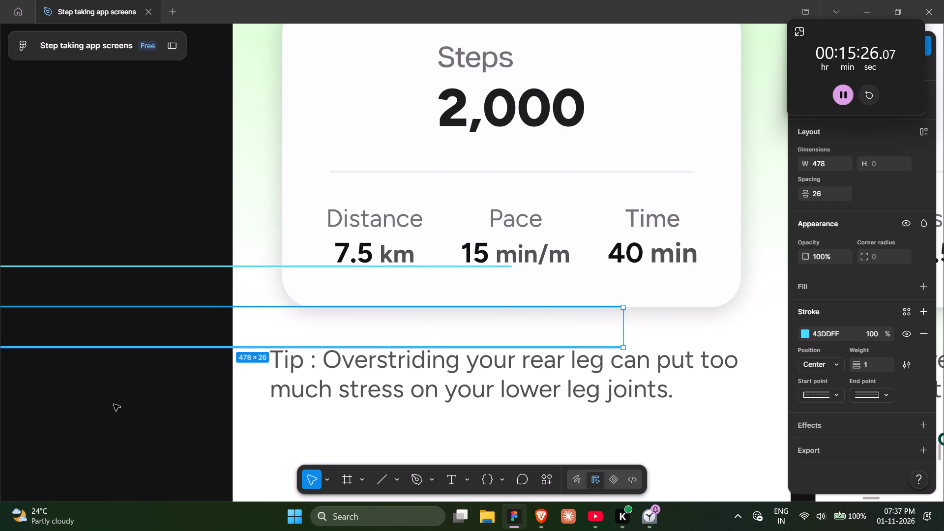
{"action": "scroll", "coordinate": [114, 404], "scroll_direction": "left", "scroll_amount": 2}
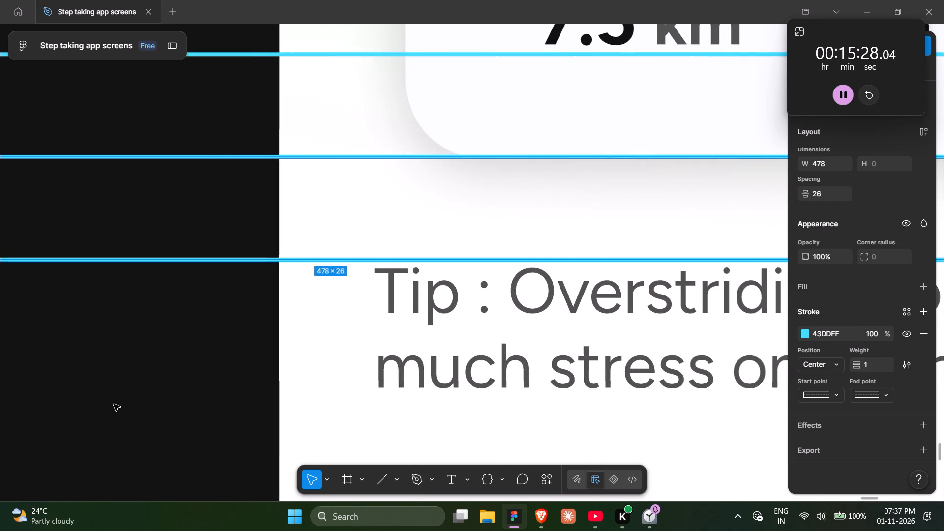
{"action": "scroll", "coordinate": [114, 404], "scroll_direction": "left", "scroll_amount": 1}
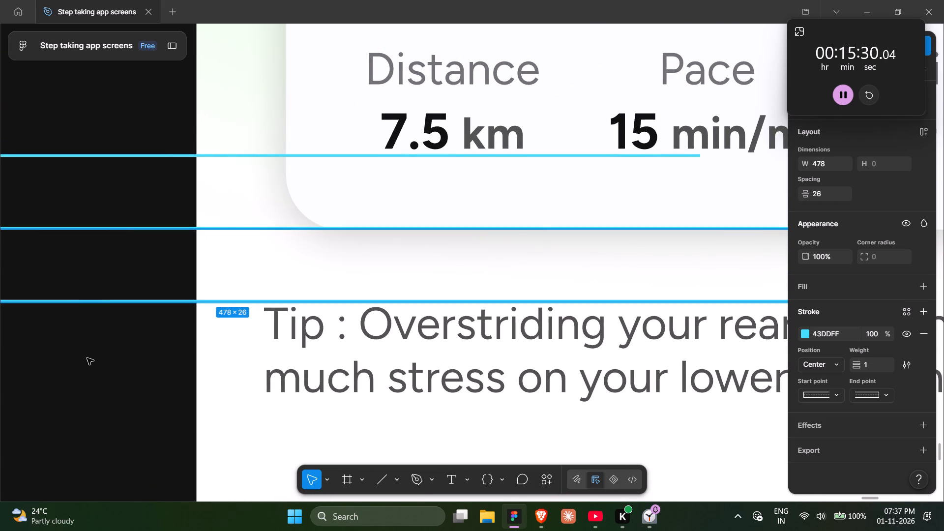
{"action": "scroll", "coordinate": [87, 357], "scroll_direction": "right", "scroll_amount": 8}
{"action": "scroll", "coordinate": [87, 357], "scroll_direction": "left", "scroll_amount": 3}
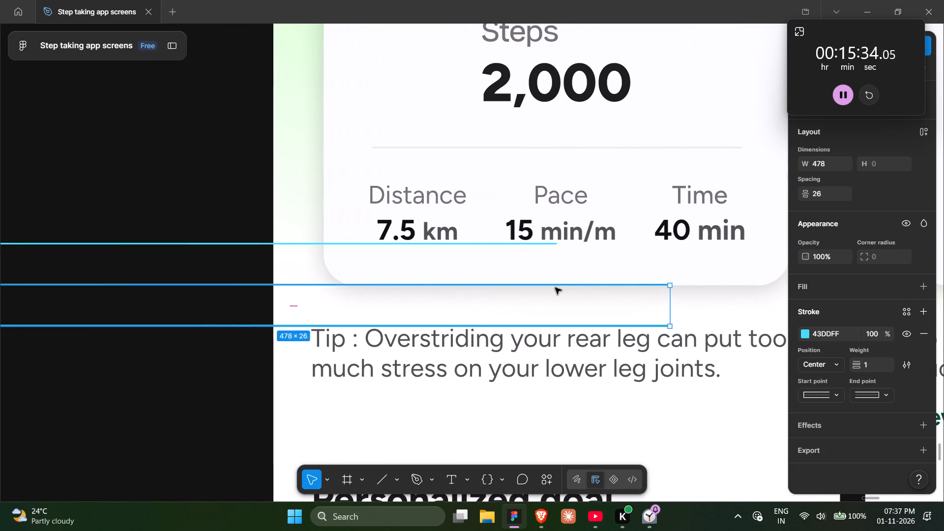
{"action": "left_click", "coordinate": [27, 412]}
Duplicate the line pair inside the Steps card to the card's top edge, covering the gap above the Steps label.
{"action": "scroll", "coordinate": [27, 412], "scroll_direction": "right", "scroll_amount": 4}
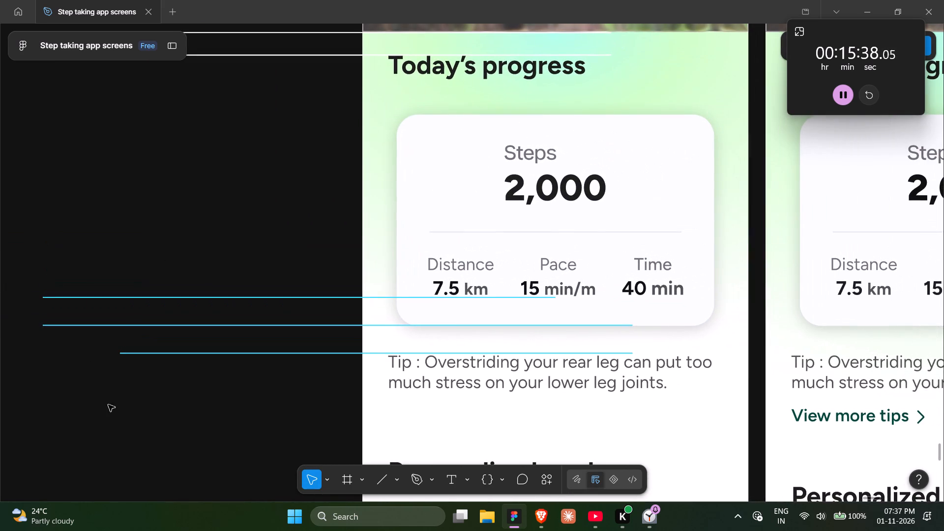
{"action": "left_click", "coordinate": [147, 408]}
{"action": "scroll", "coordinate": [147, 408], "scroll_direction": "up", "scroll_amount": 1}
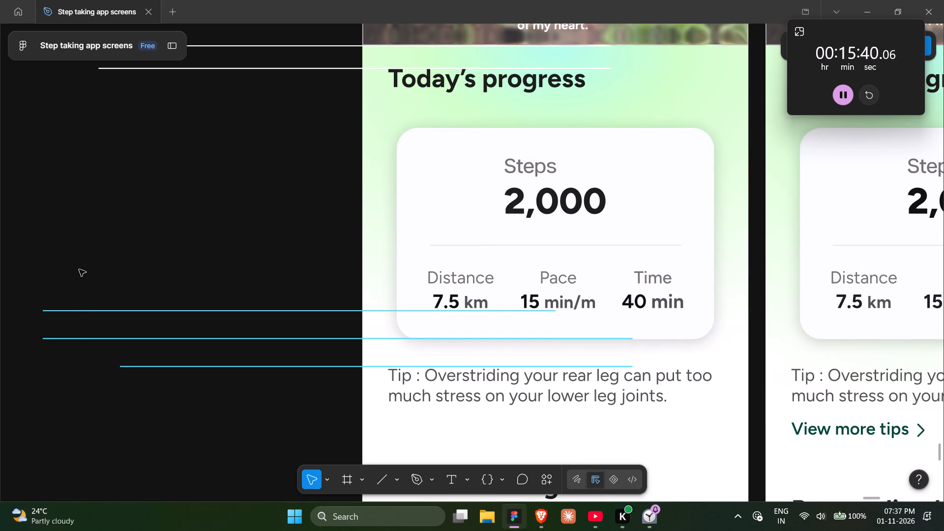
{"action": "left_click_drag", "start_coordinate": [79, 269], "coordinate": [73, 381]}
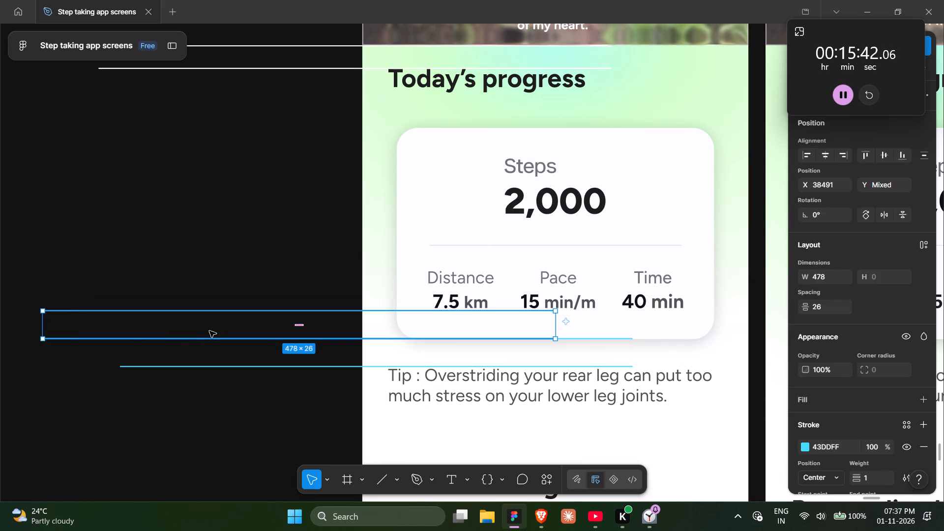
{"action": "left_click_drag", "start_coordinate": [204, 327], "coordinate": [217, 194], "text": "alt"}
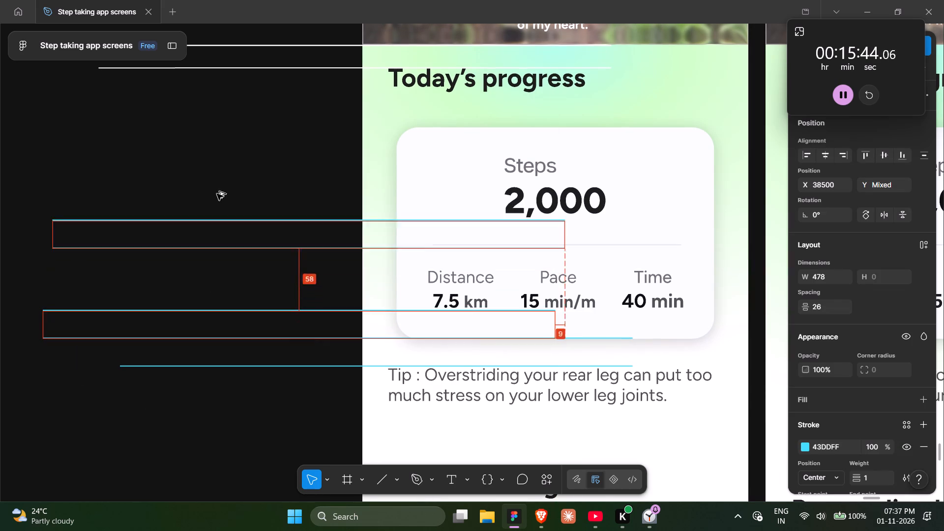
{"action": "left_click_drag", "start_coordinate": [217, 194], "coordinate": [225, 142], "text": "alt"}
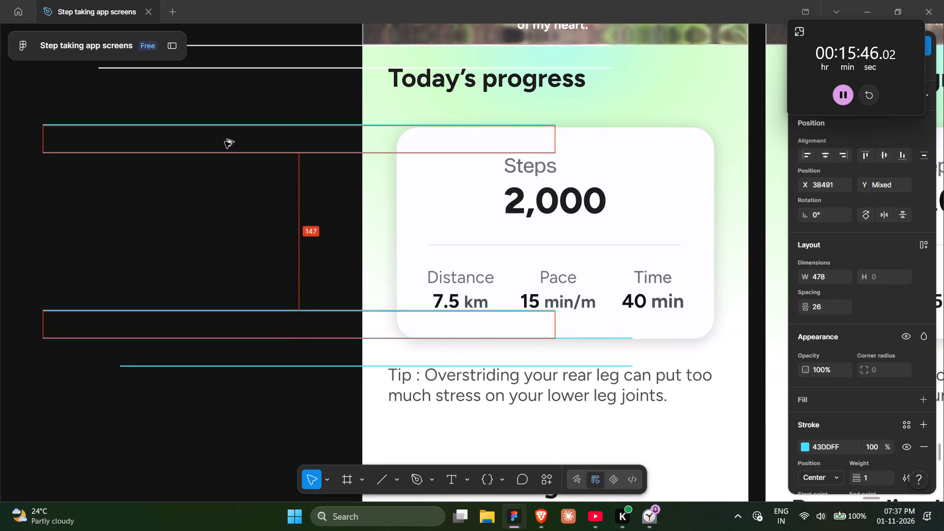
{"action": "left_click_drag", "start_coordinate": [225, 142], "coordinate": [225, 145], "text": "alt"}
{"action": "left_click", "coordinate": [228, 204]}
Duplicate the 26-spaced line pair at the Steps card's bottom to below the tip text, and rotate the copy to 90°.
{"action": "scroll", "coordinate": [228, 204], "scroll_direction": "right", "scroll_amount": 1}
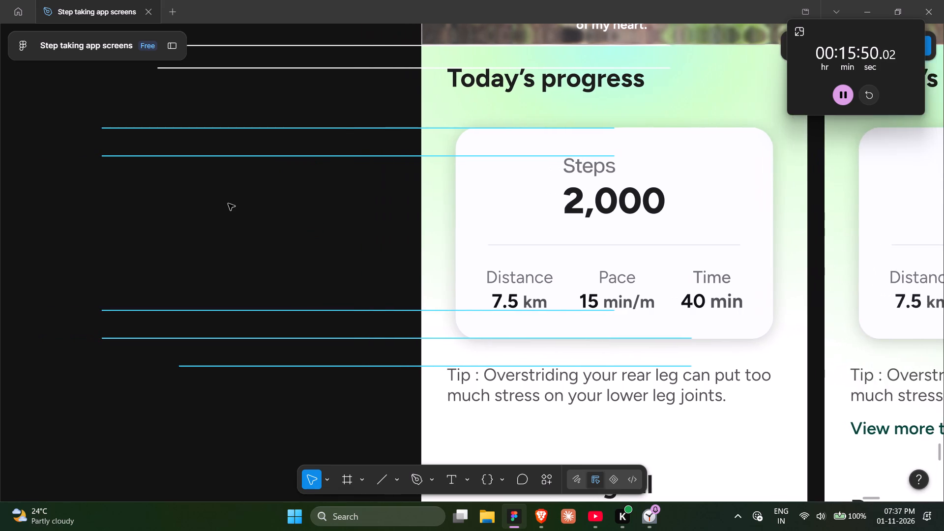
{"action": "scroll", "coordinate": [228, 204], "scroll_direction": "right", "scroll_amount": 1}
{"action": "scroll", "coordinate": [228, 204], "scroll_direction": "left", "scroll_amount": 2}
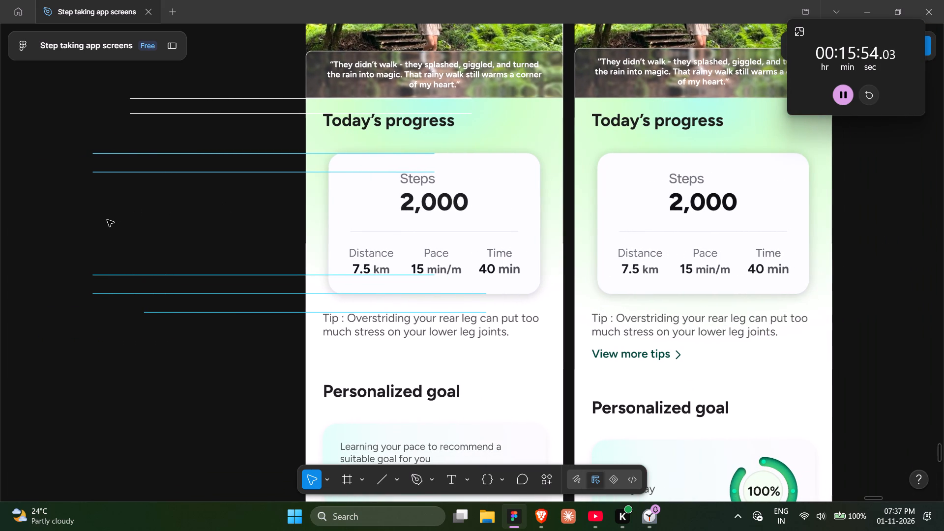
{"action": "left_click_drag", "start_coordinate": [107, 220], "coordinate": [117, 333]}
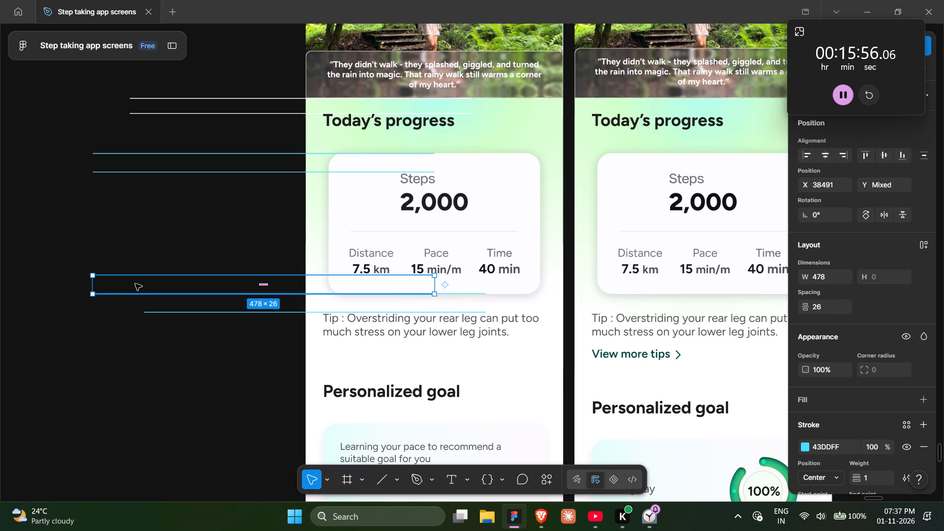
{"action": "left_click_drag", "start_coordinate": [135, 284], "coordinate": [144, 385], "text": "alt"}
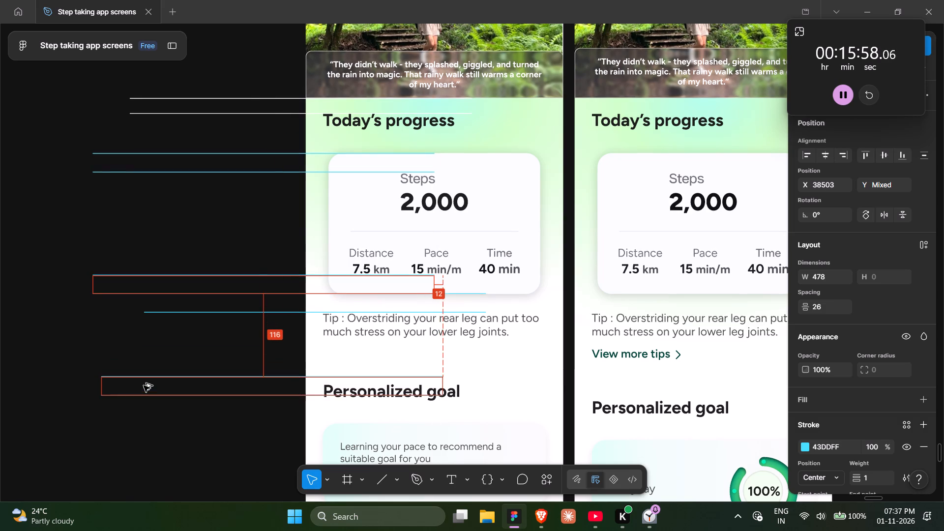
{"action": "left_click_drag", "start_coordinate": [144, 385], "coordinate": [120, 369], "text": "alt"}
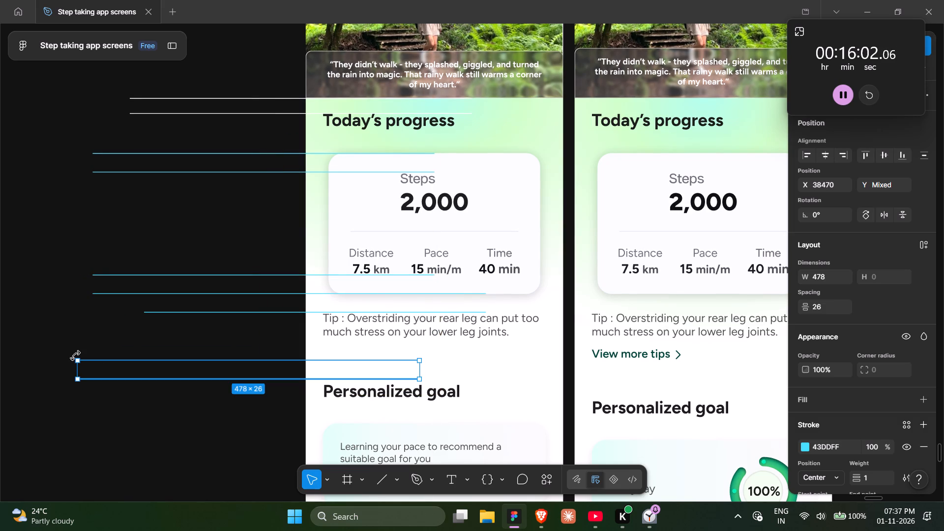
{"action": "left_click_drag", "start_coordinate": [75, 355], "coordinate": [93, 485]}
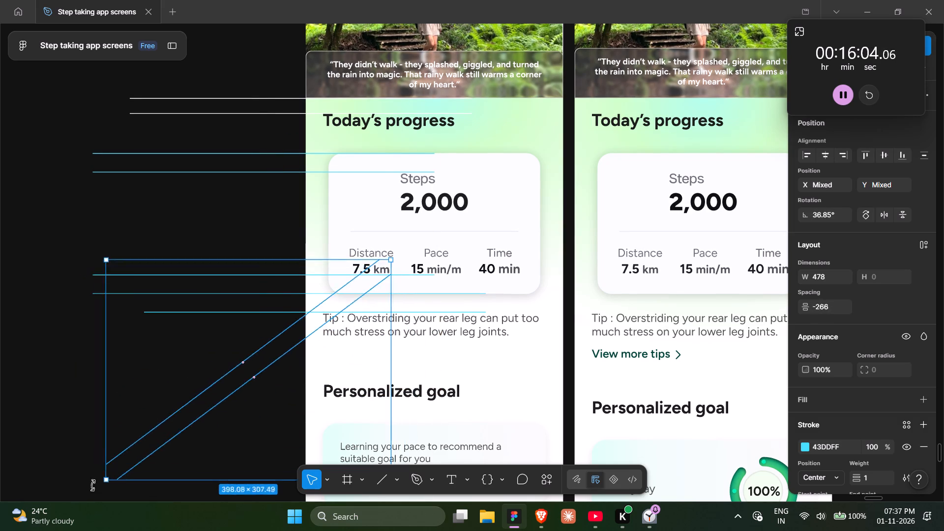
{"action": "left_click_drag", "start_coordinate": [93, 485], "coordinate": [237, 482]}
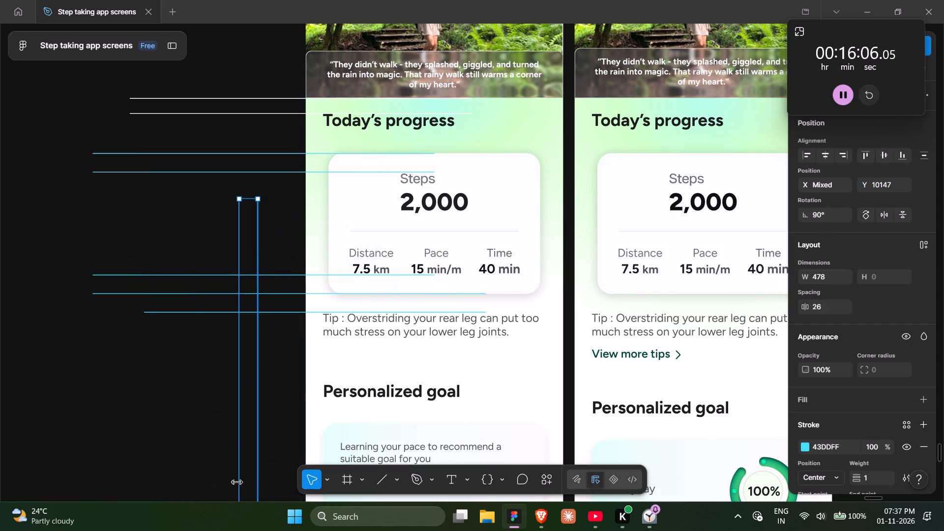
Move the rotated line pair right until its outer line meets the Steps card's left edge, covering the left padding.
{"action": "key", "text": "Right"}
{"action": "key", "text": "Right"}
{"action": "key", "text": "Right"}
{"action": "key", "text": "Right"}
{"action": "key", "text": "Right"}
{"action": "key", "text": "Right"}
{"action": "key", "text": "Right"}
{"action": "key", "text": "Right"}
{"action": "key", "text": "Right"}
{"action": "key", "text": "Right"}
{"action": "key", "text": "Right"}
{"action": "key", "text": "Right"}
{"action": "key", "text": "Right"}
{"action": "key", "text": "Right"}
{"action": "key", "text": "Right"}
{"action": "key", "text": "Right"}
{"action": "key", "text": "Right"}
{"action": "key", "text": "Right"}
{"action": "key", "text": "Right"}
{"action": "key", "text": "Right"}
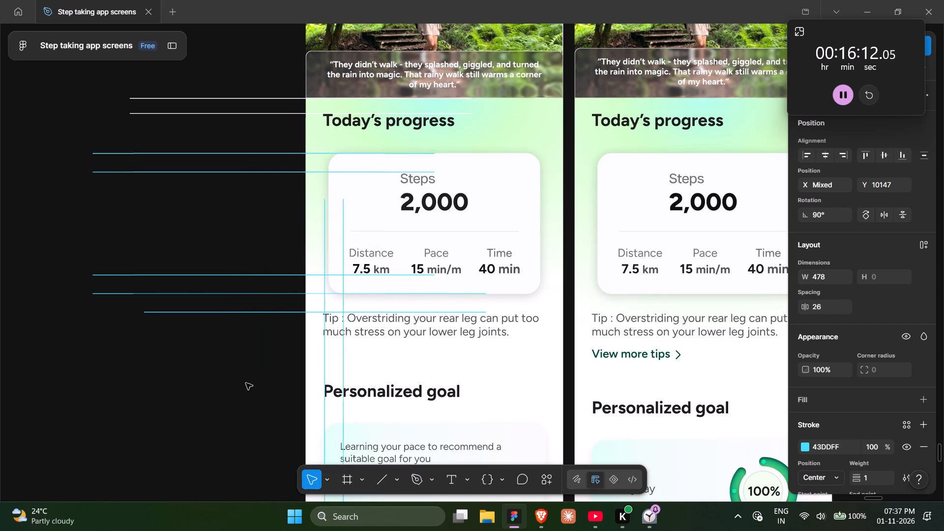
{"action": "key", "text": "Left"}
{"action": "key", "text": "Left"}
{"action": "key", "text": "Left"}
{"action": "key", "text": "Left"}
{"action": "key", "text": "Left"}
{"action": "key", "text": "Left"}
{"action": "key", "text": "Left"}
{"action": "key", "text": "Left"}
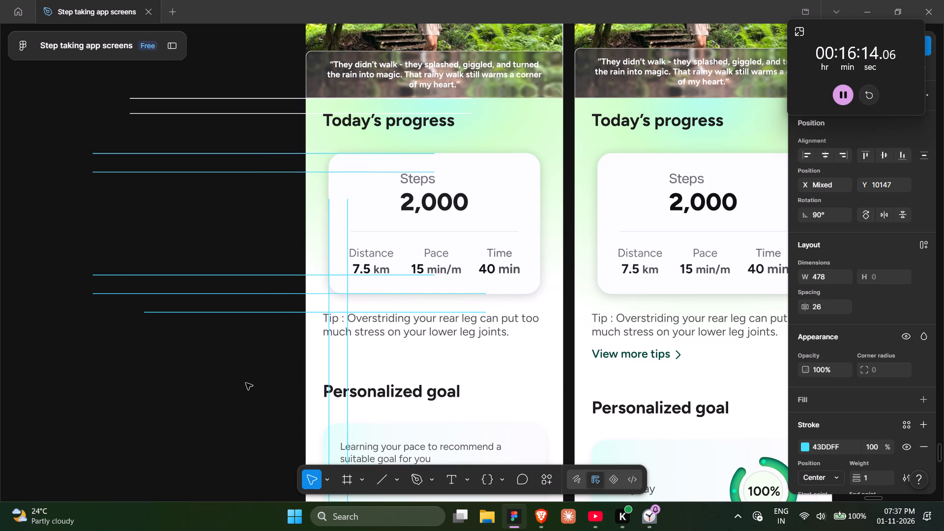
Raise the vertical line pair to Y 10082 so its upper ends reach the Steps card's top edge.
{"action": "key", "text": "Up"}
{"action": "key", "text": "Up"}
{"action": "key", "text": "Up"}
{"action": "key", "text": "Up"}
{"action": "key", "text": "Up"}
{"action": "key", "text": "Up"}
{"action": "key", "text": "Up"}
{"action": "key", "text": "Up"}
{"action": "key", "text": "Up"}
{"action": "key", "text": "Up"}
{"action": "key", "text": "Up"}
{"action": "key", "text": "Up"}
{"action": "key", "text": "Up"}
{"action": "key", "text": "Up"}
{"action": "key", "text": "Up"}
{"action": "key", "text": "Up"}
{"action": "key", "text": "Up"}
{"action": "key", "text": "Up"}
{"action": "key", "text": "Up"}
{"action": "key", "text": "Up"}
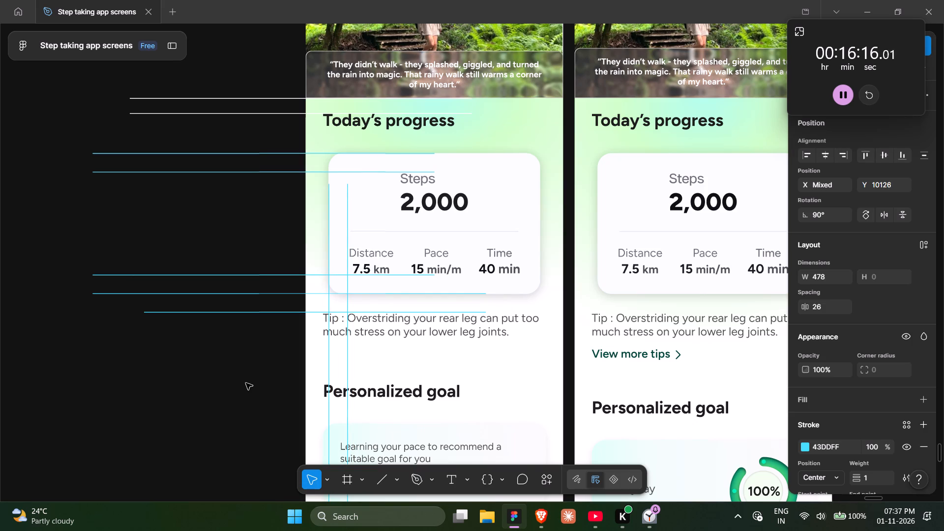
{"action": "key", "text": "Up"}
{"action": "key", "text": "Up"}
{"action": "key", "text": "Up"}
{"action": "key", "text": "Up"}
{"action": "key", "text": "Up"}
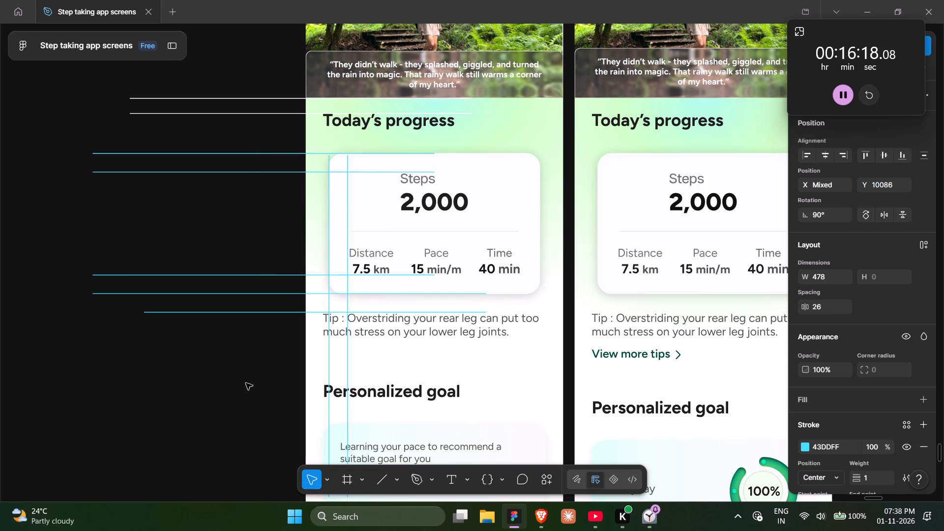
{"action": "scroll", "coordinate": [246, 383], "scroll_direction": "up", "scroll_amount": 2}
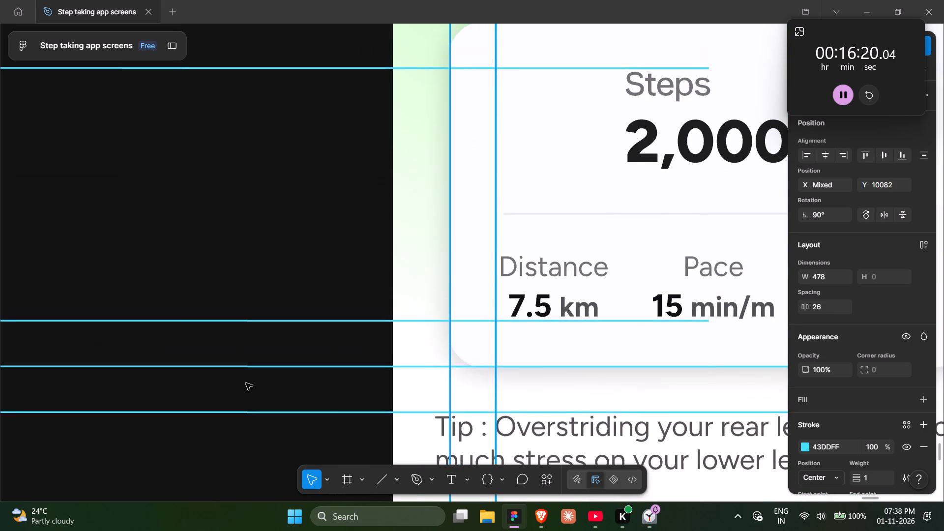
{"action": "scroll", "coordinate": [246, 383], "scroll_direction": "up", "scroll_amount": 2}
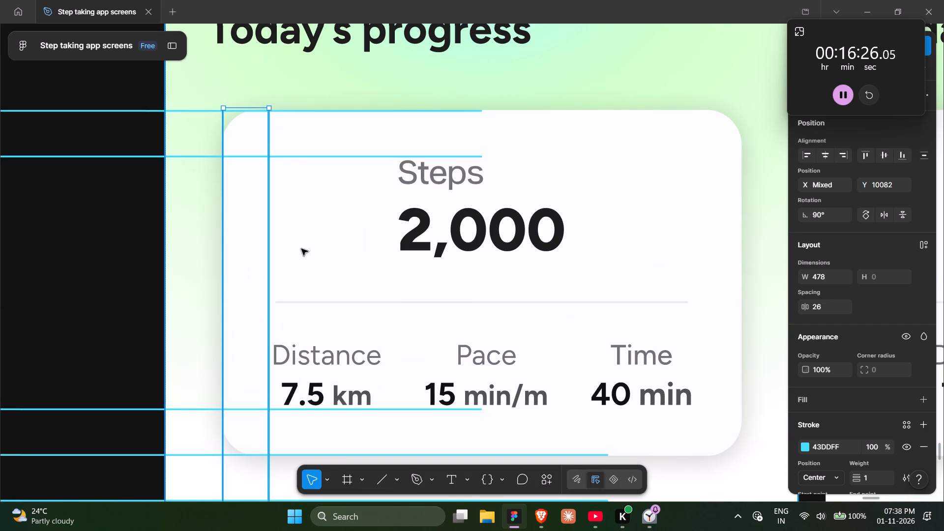
{"action": "scroll", "coordinate": [301, 249], "scroll_direction": "down", "scroll_amount": 1}
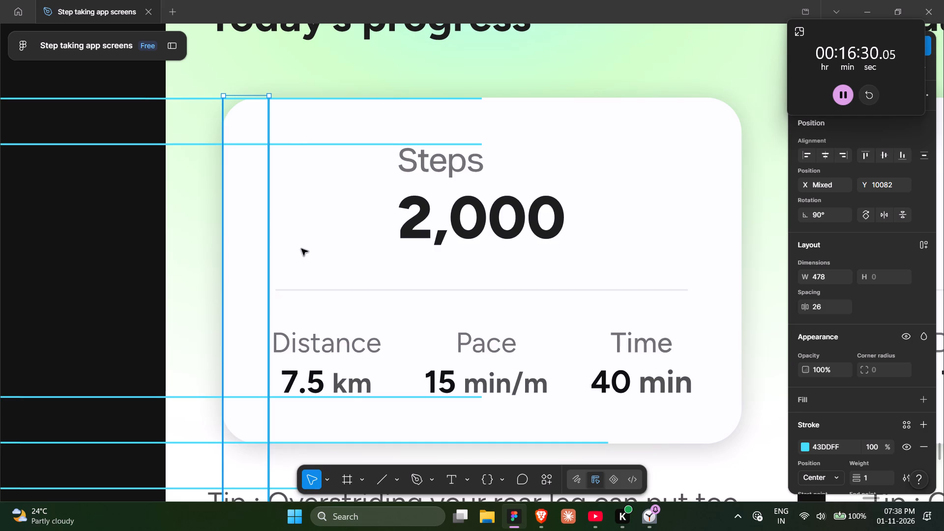
Set the spacing of the line pair between the Steps card's bottom edge and the tip text to 27.
{"action": "left_click", "coordinate": [294, 144]}
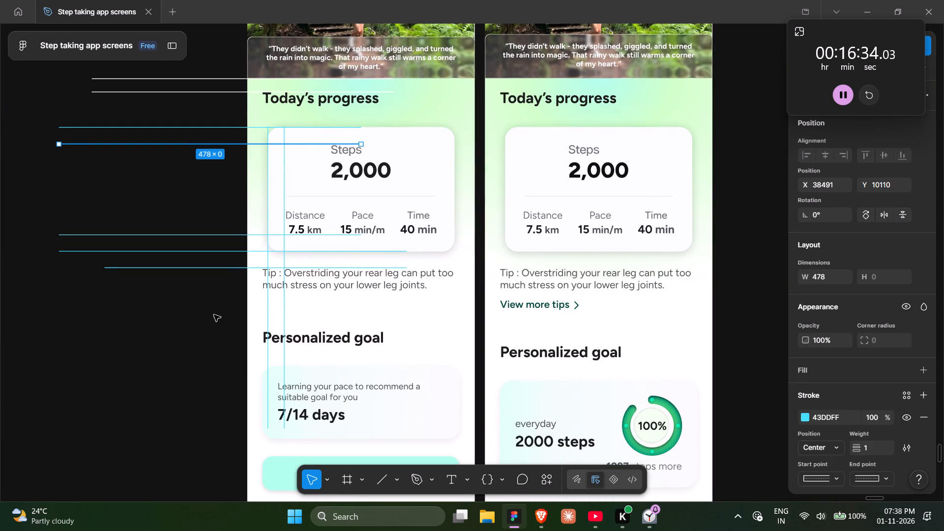
{"action": "scroll", "coordinate": [208, 312], "scroll_direction": "up", "scroll_amount": 3}
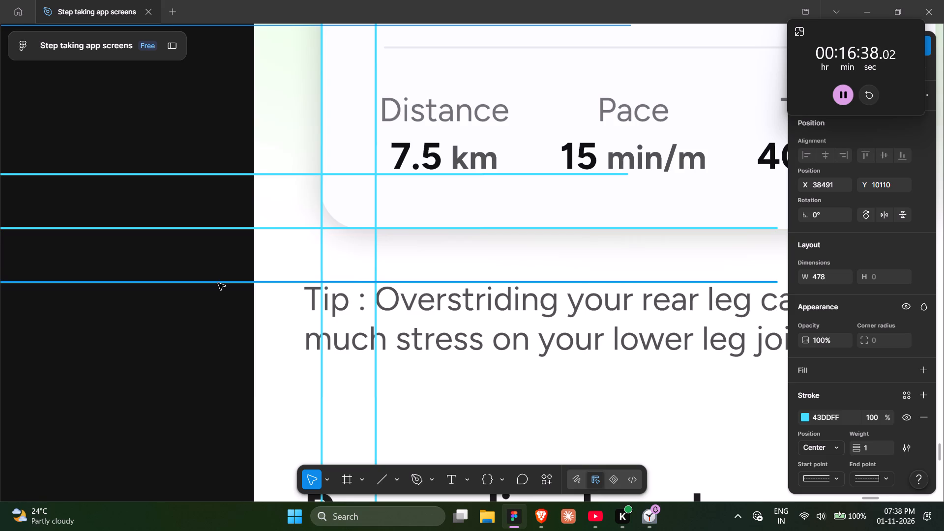
{"action": "scroll", "coordinate": [218, 283], "scroll_direction": "right", "scroll_amount": 8}
{"action": "left_click_drag", "start_coordinate": [440, 337], "coordinate": [443, 195]}
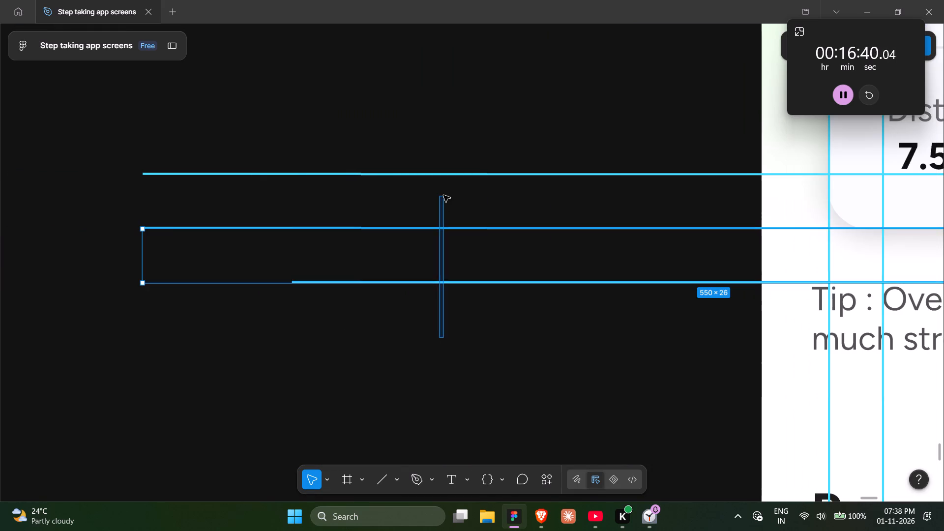
{"action": "left_click_drag", "start_coordinate": [443, 195], "coordinate": [444, 195]}
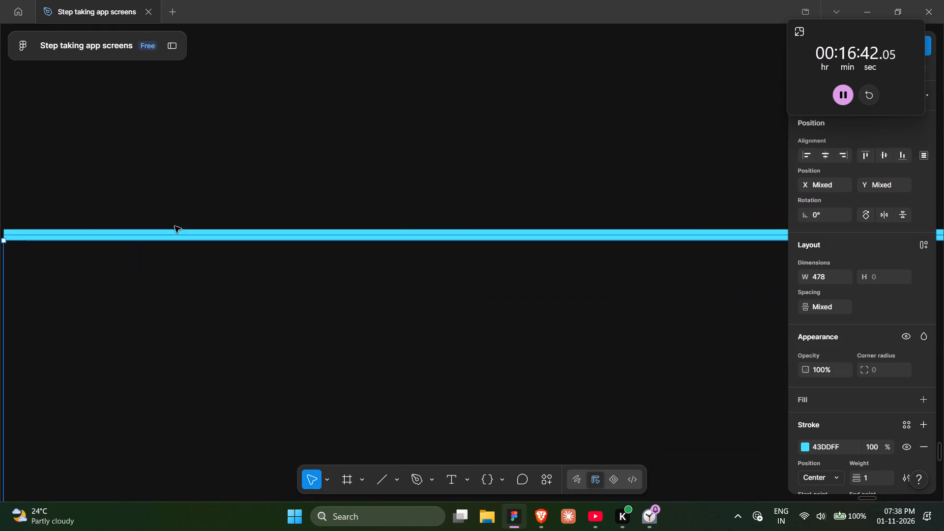
{"action": "left_click", "coordinate": [175, 233], "text": "shift"}
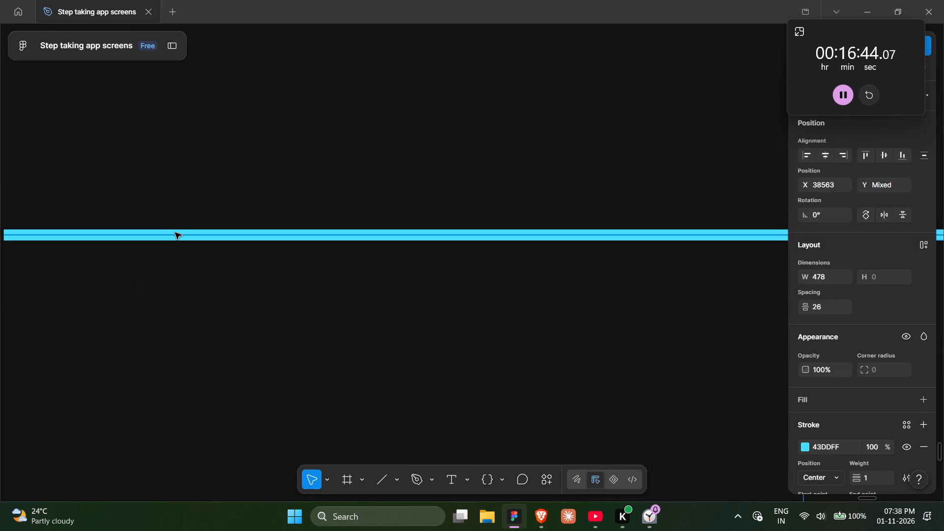
{"action": "scroll", "coordinate": [175, 233], "scroll_direction": "left", "scroll_amount": 6}
{"action": "scroll", "coordinate": [446, 266], "scroll_direction": "left", "scroll_amount": 1}
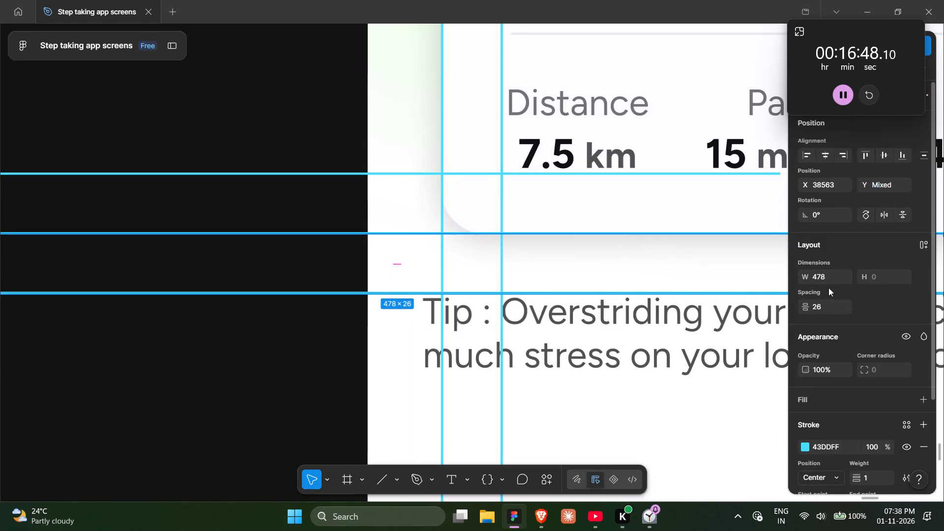
{"action": "left_click", "coordinate": [824, 302]}
{"action": "key", "text": "Up"}
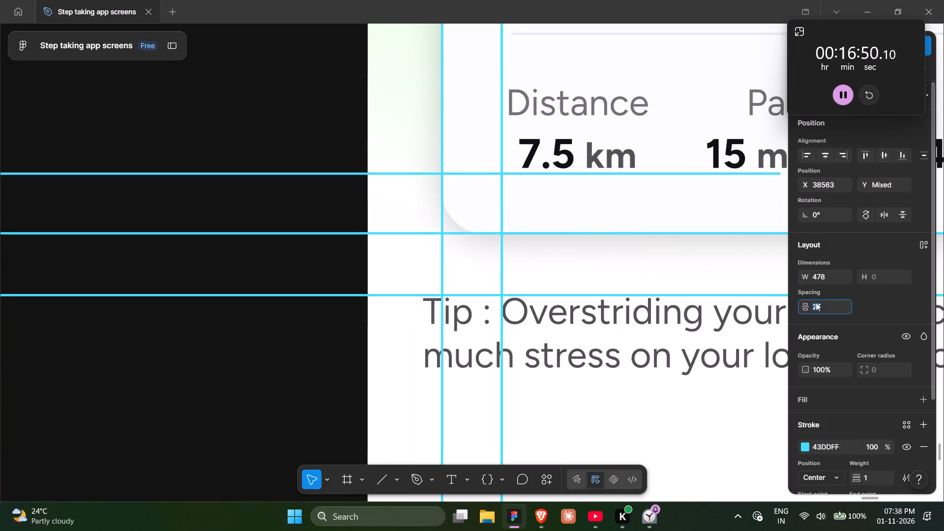
{"action": "scroll", "coordinate": [508, 317], "scroll_direction": "left", "scroll_amount": 2}
{"action": "scroll", "coordinate": [508, 317], "scroll_direction": "up", "scroll_amount": 1}
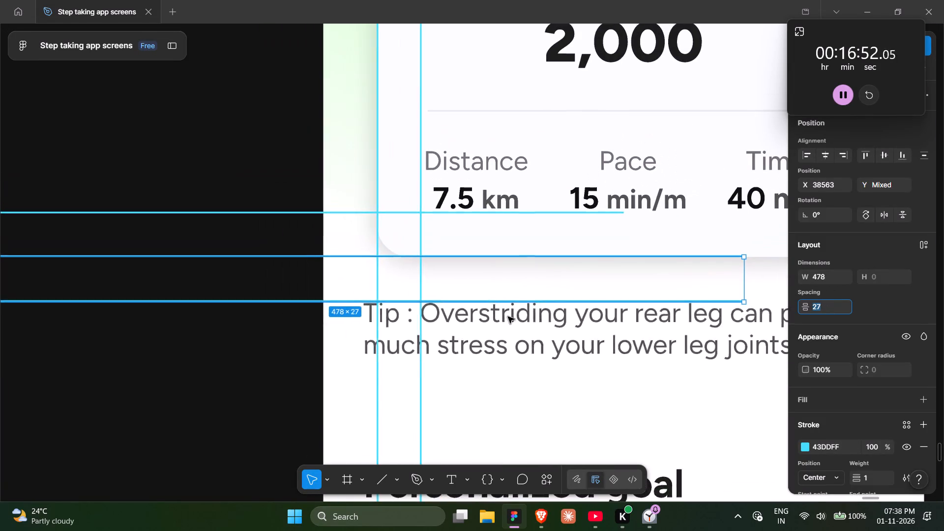
{"action": "scroll", "coordinate": [508, 317], "scroll_direction": "up", "scroll_amount": 1}
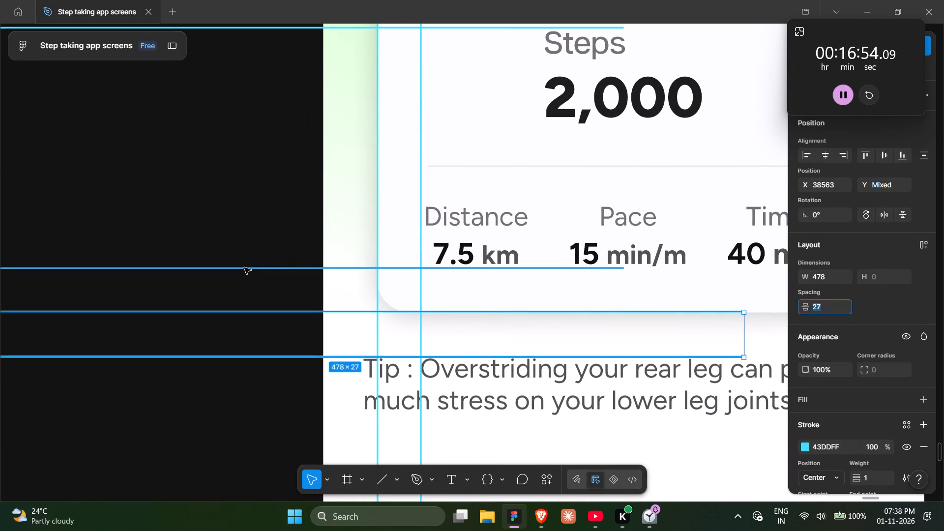
Nudge the line beneath the stats row up to Y 10253.
{"action": "left_click", "coordinate": [244, 267]}
{"action": "key", "text": "Up"}
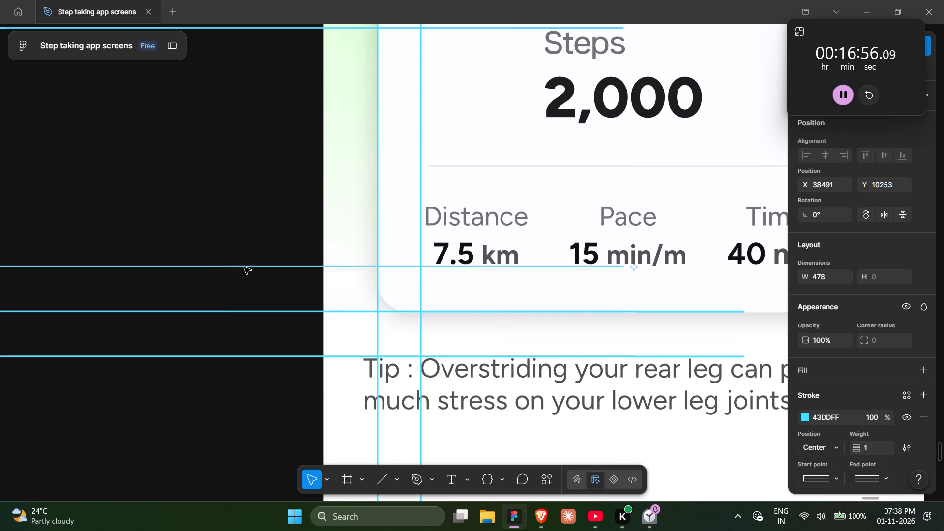
Check the spacing of the line pairs inside and below the Steps card's bottom edge against each other.
{"action": "scroll", "coordinate": [284, 217], "scroll_direction": "up", "scroll_amount": 2}
{"action": "scroll", "coordinate": [284, 217], "scroll_direction": "down", "scroll_amount": 1}
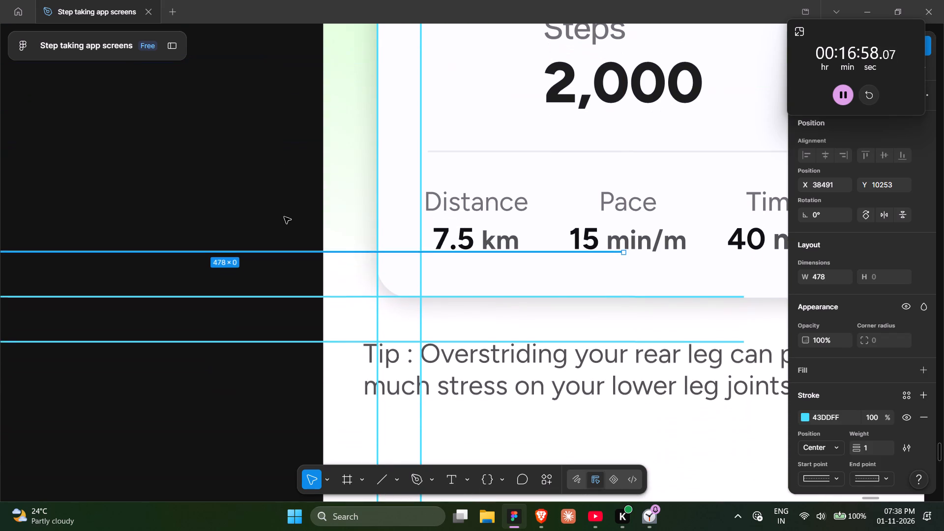
{"action": "scroll", "coordinate": [284, 217], "scroll_direction": "down", "scroll_amount": 2}
{"action": "left_click", "coordinate": [284, 217]}
{"action": "left_click_drag", "start_coordinate": [284, 217], "coordinate": [279, 245]}
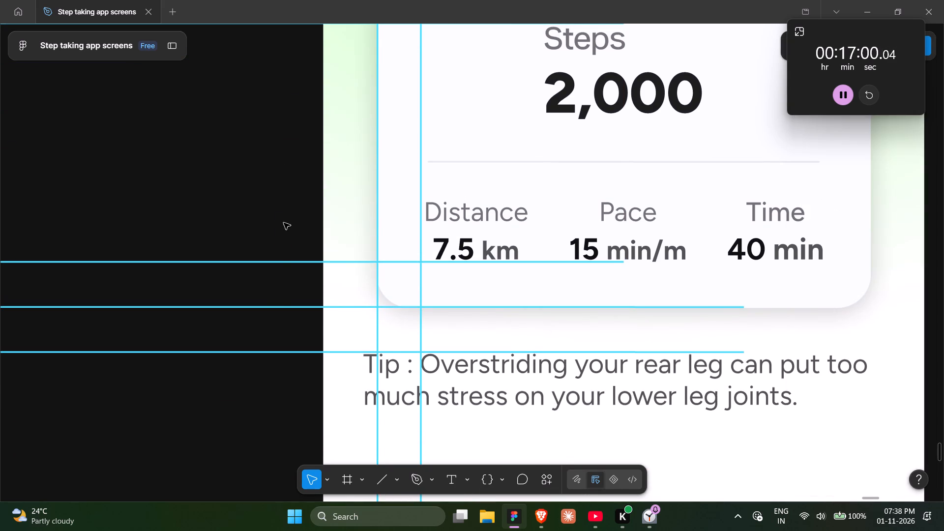
{"action": "left_click_drag", "start_coordinate": [279, 245], "coordinate": [262, 313]}
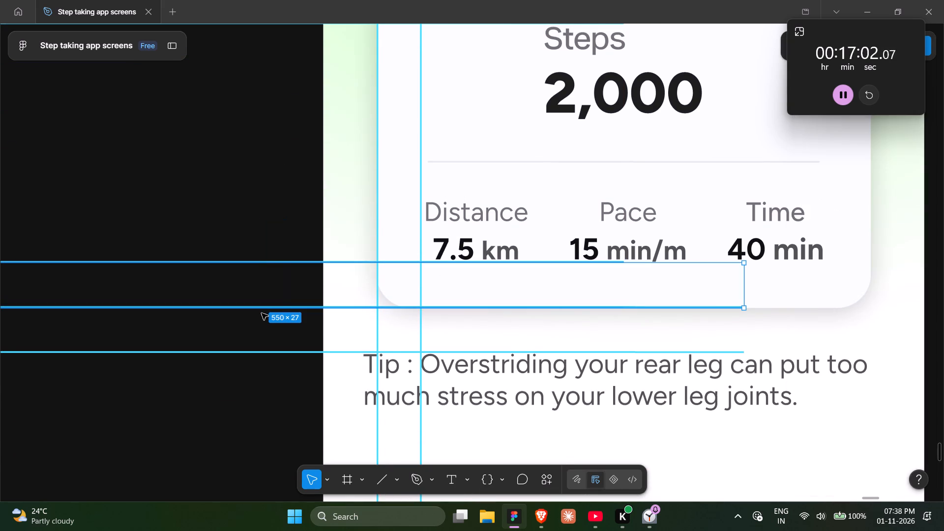
{"action": "left_click", "coordinate": [261, 387]}
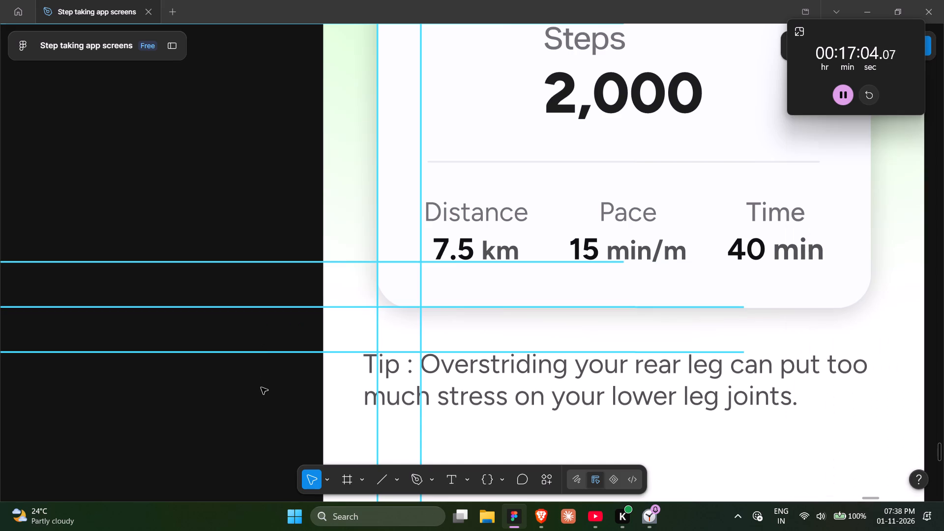
{"action": "scroll", "coordinate": [178, 350], "scroll_direction": "right", "scroll_amount": 8}
{"action": "left_click", "coordinate": [588, 162]}
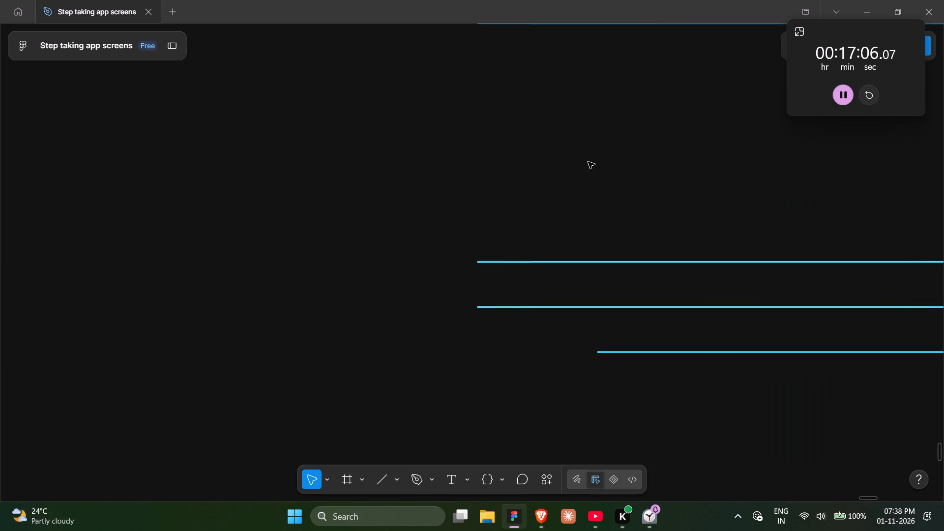
{"action": "left_click_drag", "start_coordinate": [508, 153], "coordinate": [530, 446]}
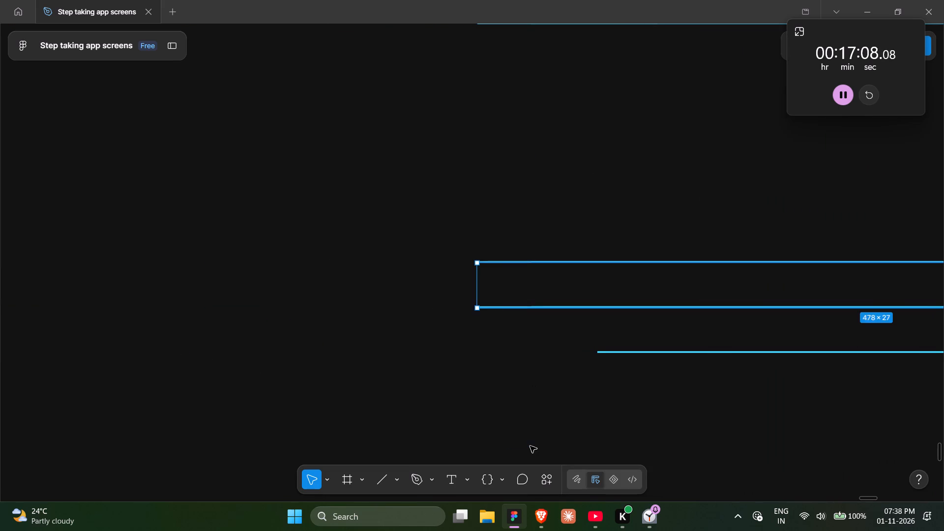
{"action": "scroll", "coordinate": [530, 446], "scroll_direction": "left", "scroll_amount": 6}
{"action": "left_click", "coordinate": [333, 382]}
{"action": "left_click_drag", "start_coordinate": [333, 382], "coordinate": [339, 266]}
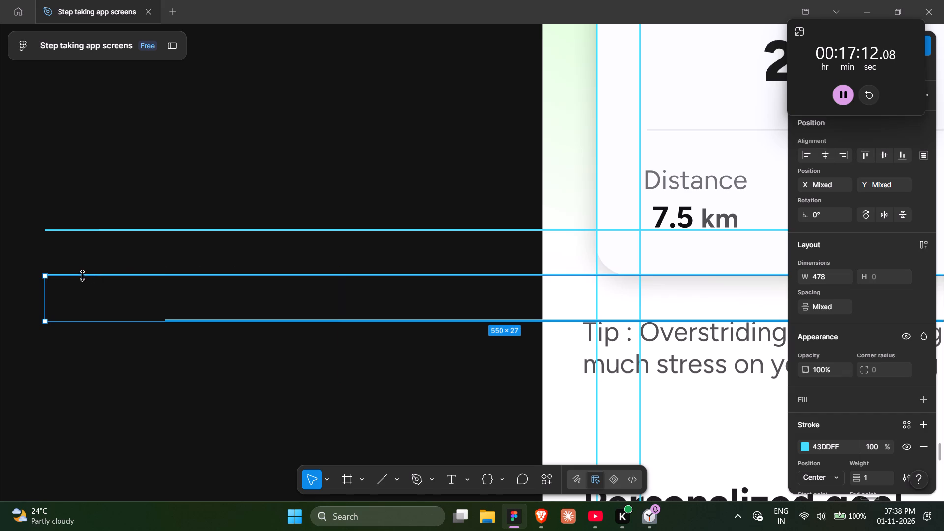
{"action": "left_click", "coordinate": [307, 362]}
Nudge the inner vertical line right to X 38849 so the left-padding pair is spaced 27 apart.
{"action": "scroll", "coordinate": [307, 362], "scroll_direction": "left", "scroll_amount": 5}
{"action": "scroll", "coordinate": [307, 362], "scroll_direction": "up", "scroll_amount": 1}
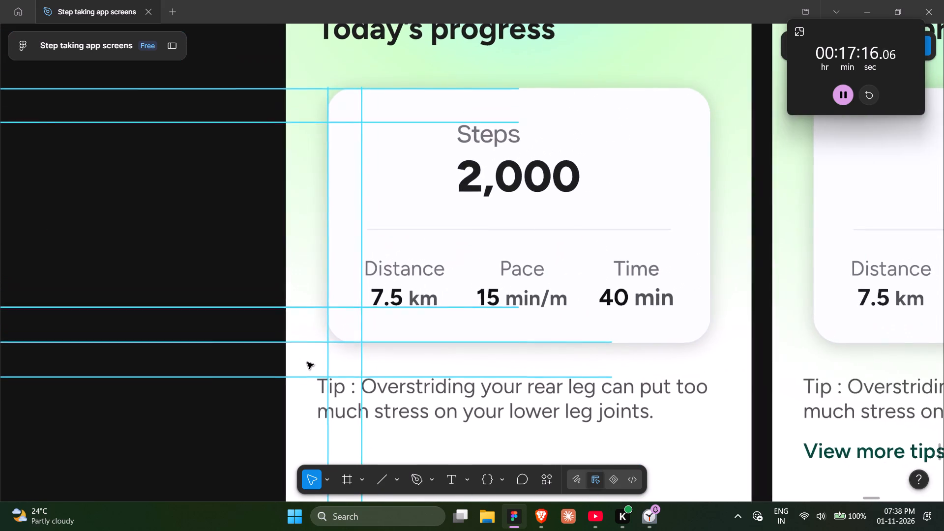
{"action": "left_click", "coordinate": [361, 243]}
{"action": "key", "text": "Right"}
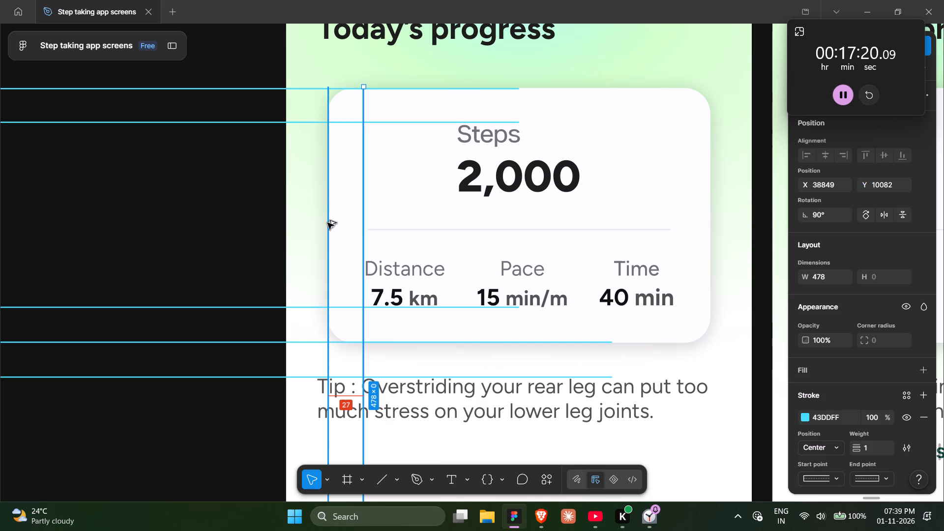
{"action": "scroll", "coordinate": [367, 228], "scroll_direction": "right", "scroll_amount": 1}
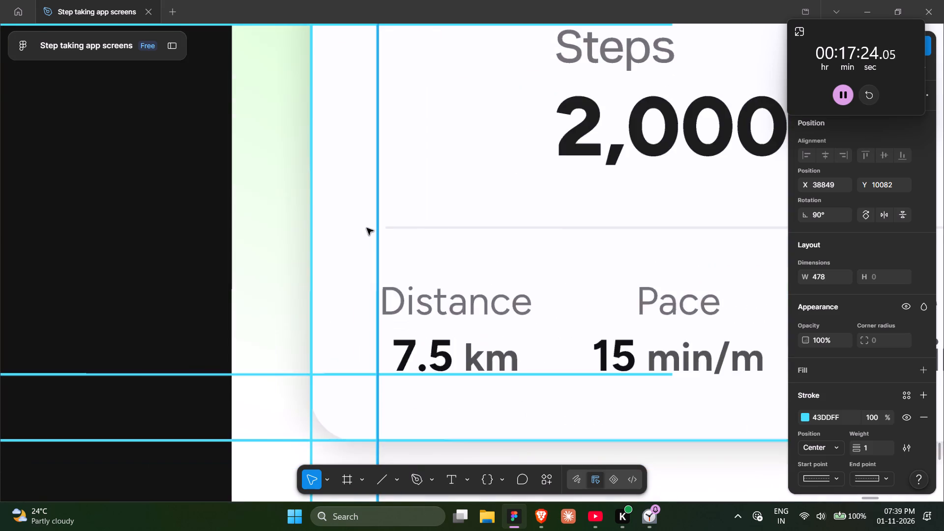
Set the spacing of the line pair between the Steps card's top edge and the Steps label to 27.
{"action": "scroll", "coordinate": [367, 228], "scroll_direction": "up", "scroll_amount": 3}
{"action": "scroll", "coordinate": [367, 228], "scroll_direction": "down", "scroll_amount": 1}
{"action": "left_click_drag", "start_coordinate": [101, 159], "coordinate": [100, 316]}
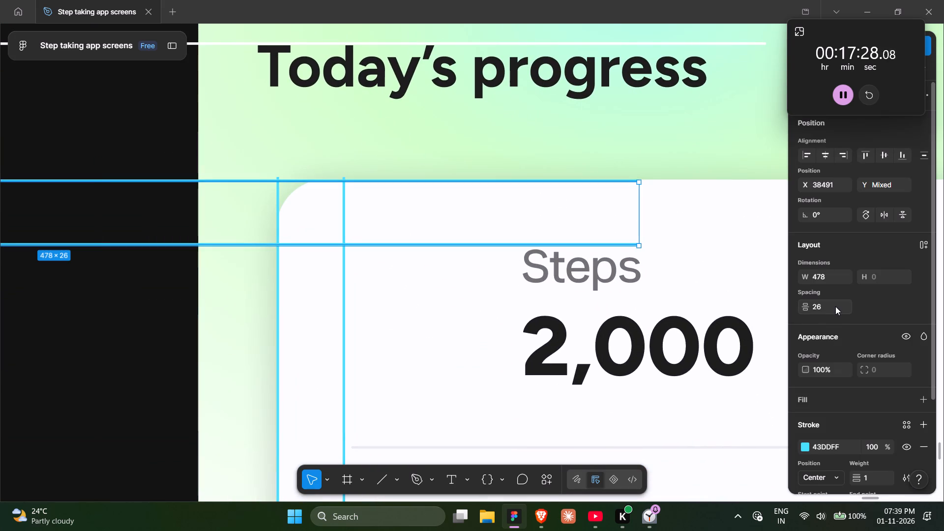
{"action": "left_click", "coordinate": [835, 306]}
{"action": "key", "text": "Up"}
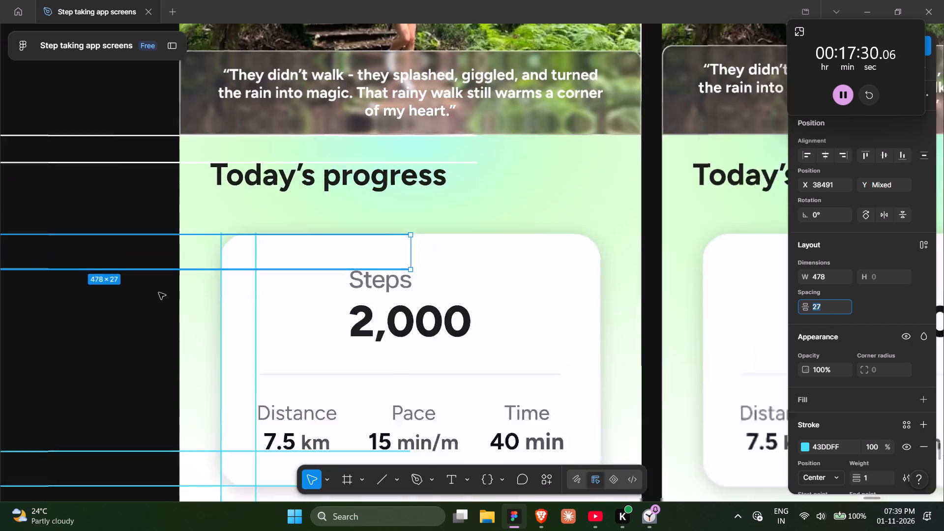
{"action": "scroll", "coordinate": [159, 293], "scroll_direction": "down", "scroll_amount": 1}
{"action": "left_click", "coordinate": [117, 263]}
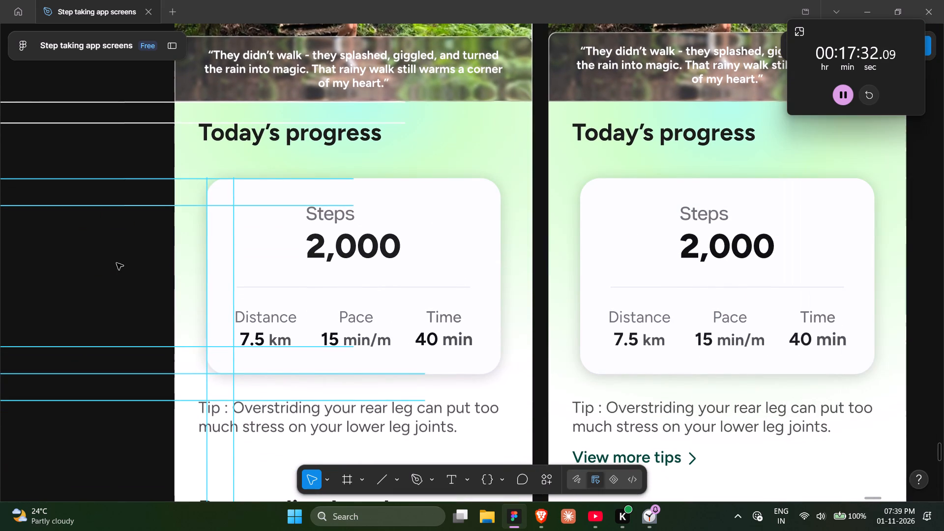
{"action": "scroll", "coordinate": [117, 263], "scroll_direction": "right", "scroll_amount": 3}
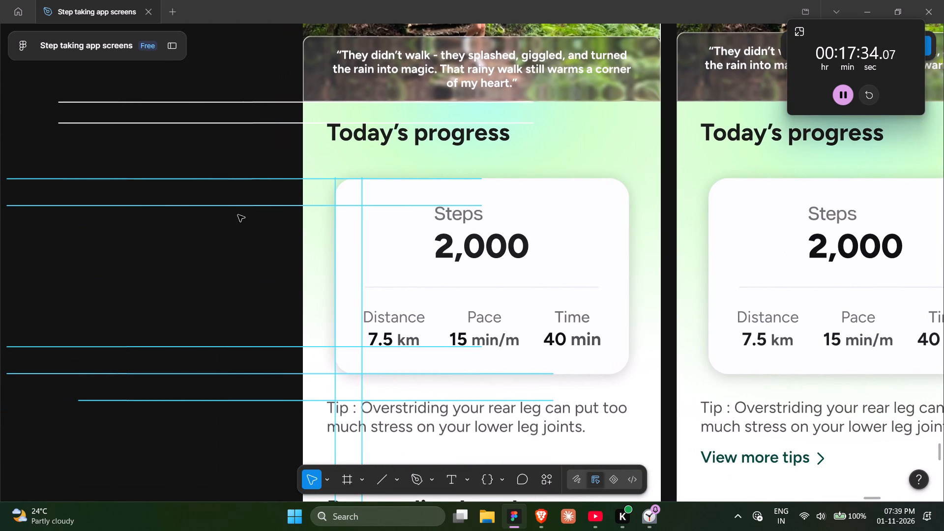
{"action": "left_click_drag", "start_coordinate": [233, 146], "coordinate": [237, 282]}
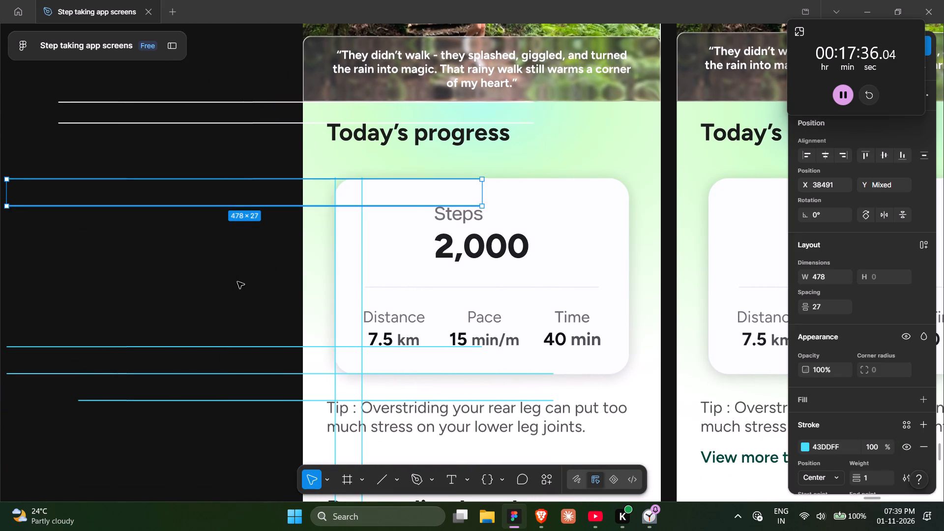
Inspect the auto-layout padding and gaps of the Steps card, the Today's progress header and the second screen's Personalized goal header.
{"action": "left_click", "coordinate": [559, 211], "text": "ctrl"}
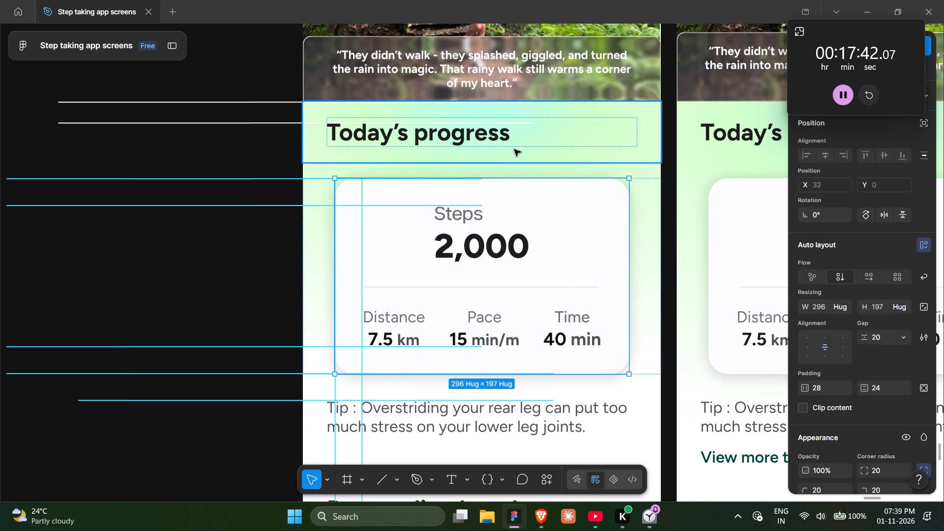
{"action": "scroll", "coordinate": [495, 145], "scroll_direction": "up", "scroll_amount": 1}
{"action": "left_click", "coordinate": [641, 144]}
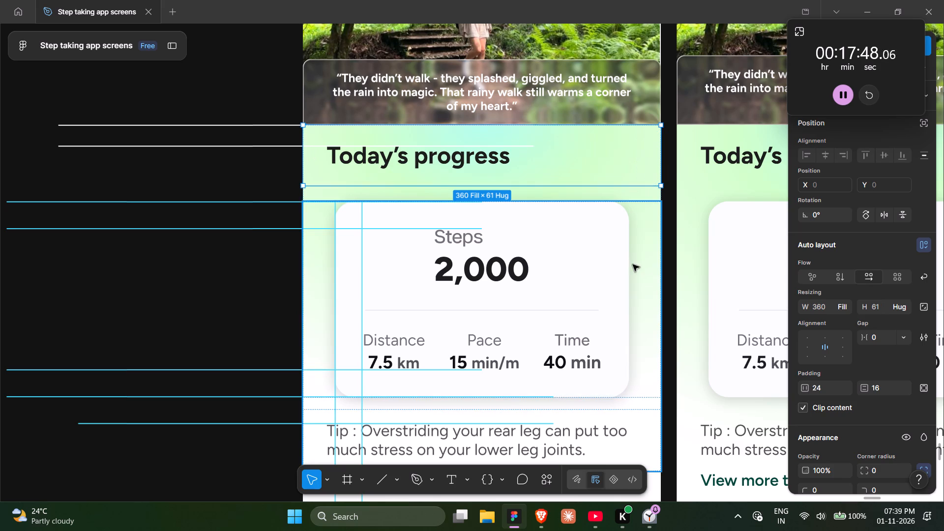
{"action": "scroll", "coordinate": [633, 265], "scroll_direction": "left", "scroll_amount": 3}
{"action": "scroll", "coordinate": [560, 373], "scroll_direction": "down", "scroll_amount": 6}
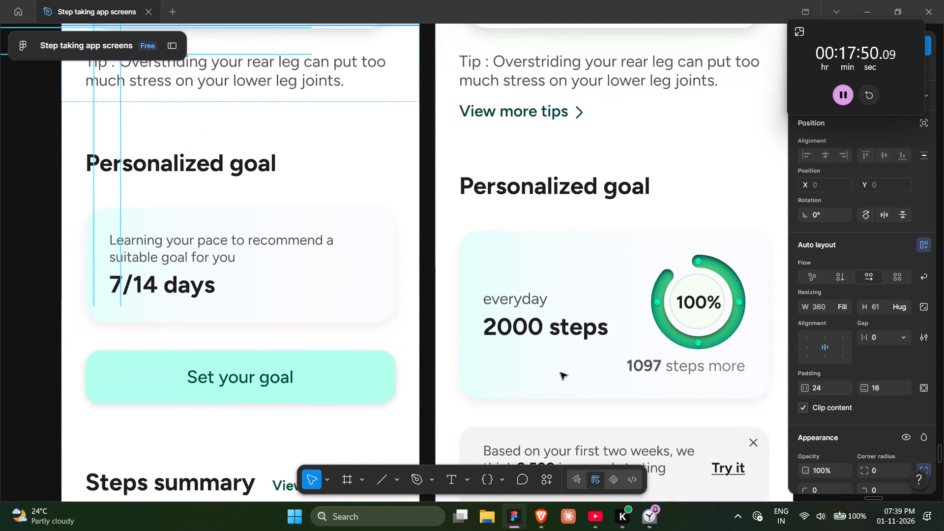
{"action": "left_click", "coordinate": [500, 172], "text": "ctrl"}
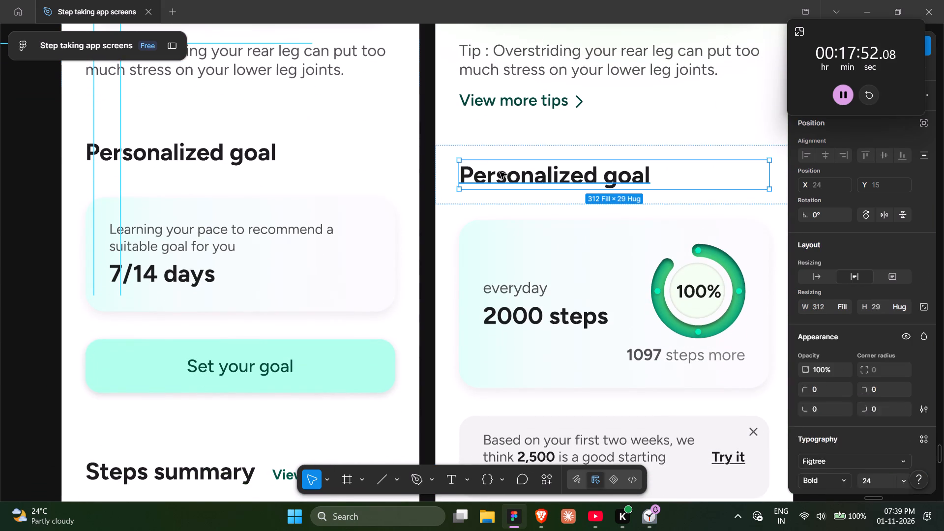
{"action": "left_click", "coordinate": [662, 145]}
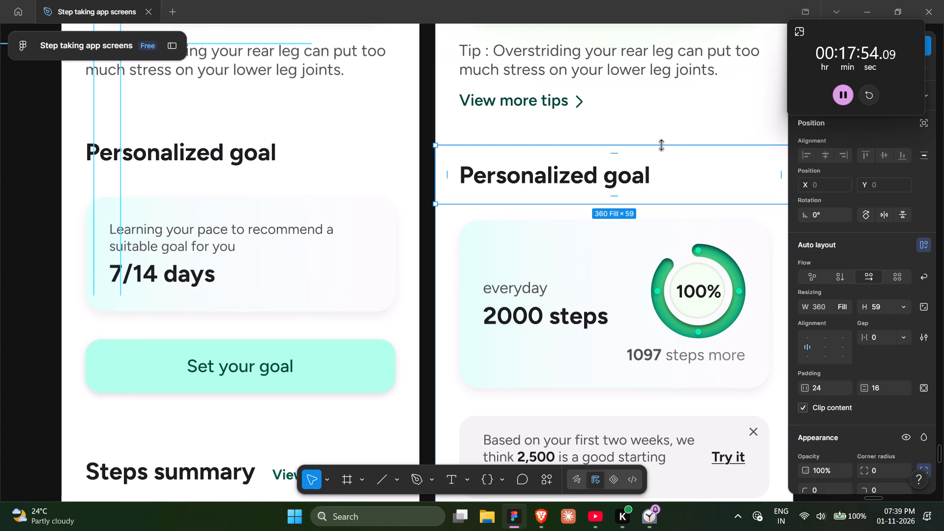
{"action": "scroll", "coordinate": [493, 214], "scroll_direction": "up", "scroll_amount": 1}
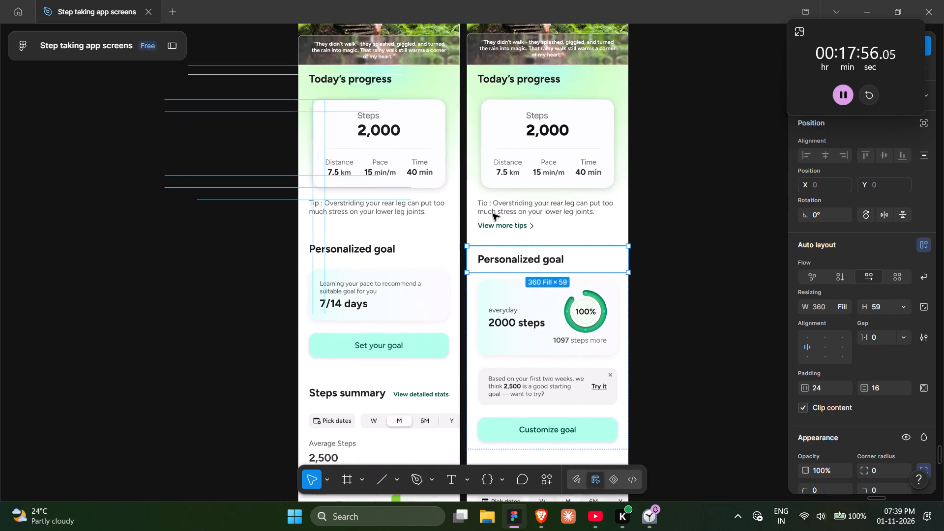
{"action": "scroll", "coordinate": [493, 214], "scroll_direction": "up", "scroll_amount": 1}
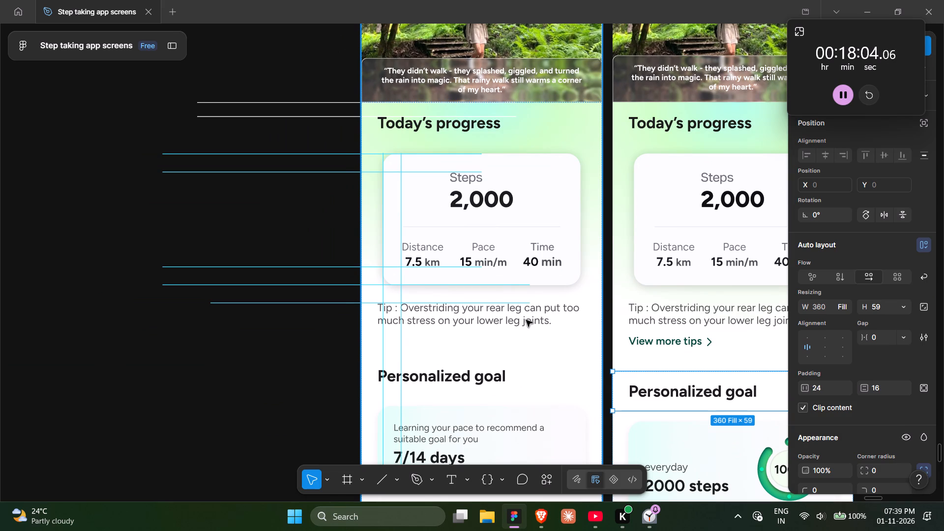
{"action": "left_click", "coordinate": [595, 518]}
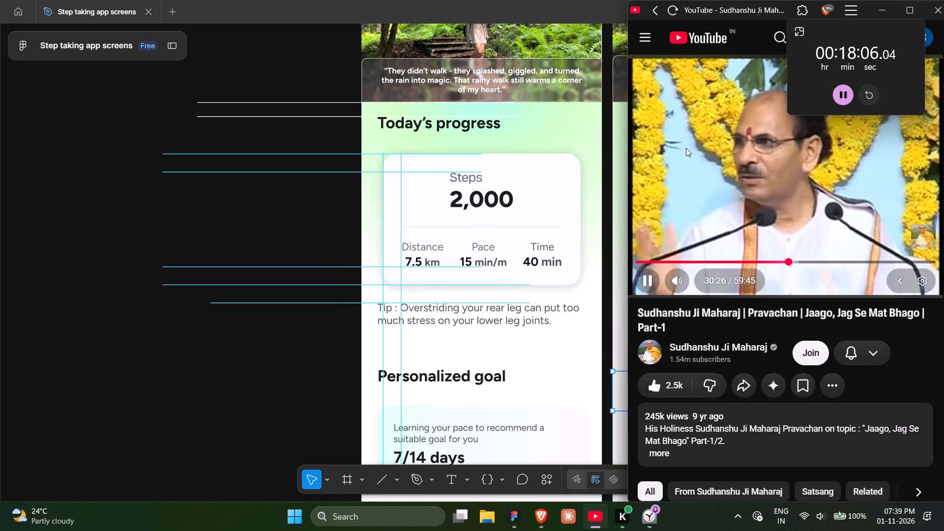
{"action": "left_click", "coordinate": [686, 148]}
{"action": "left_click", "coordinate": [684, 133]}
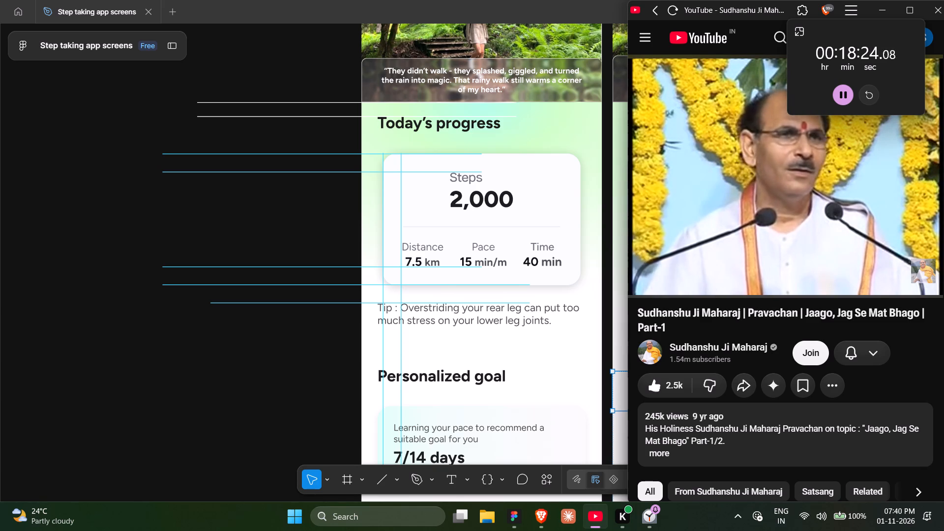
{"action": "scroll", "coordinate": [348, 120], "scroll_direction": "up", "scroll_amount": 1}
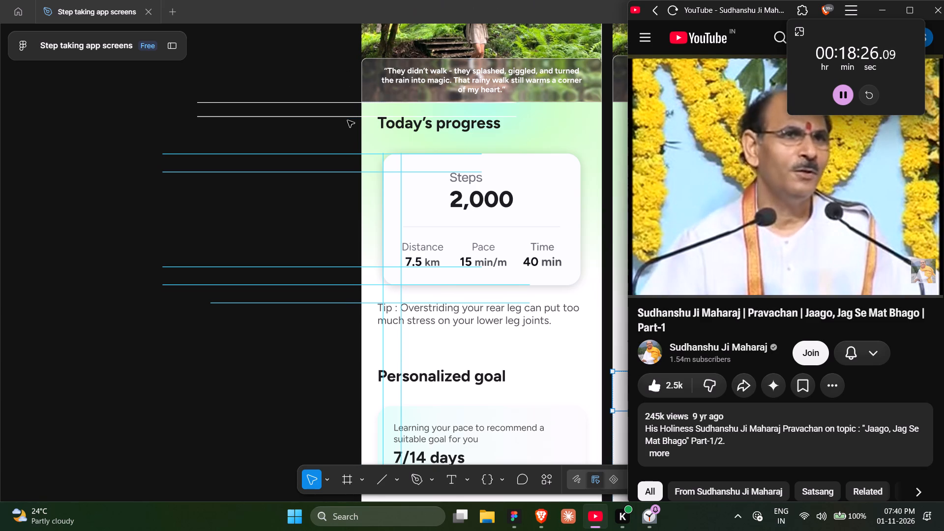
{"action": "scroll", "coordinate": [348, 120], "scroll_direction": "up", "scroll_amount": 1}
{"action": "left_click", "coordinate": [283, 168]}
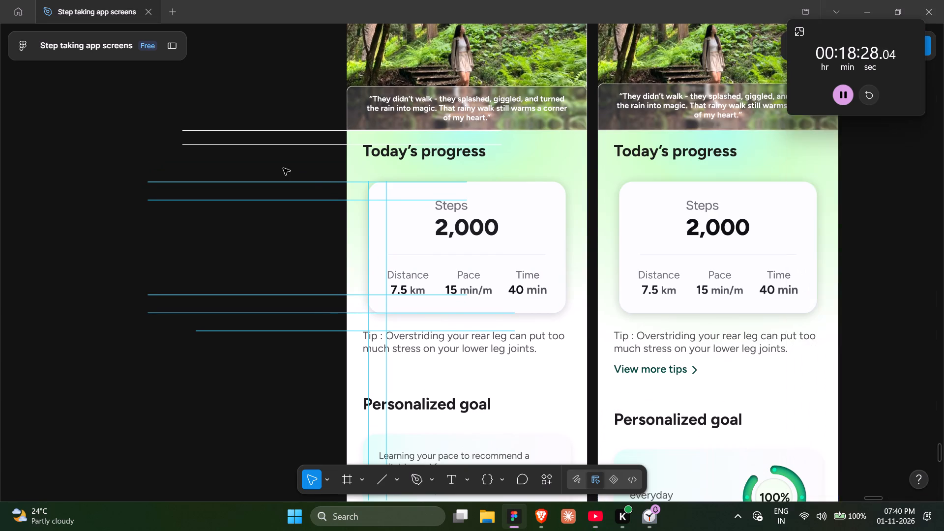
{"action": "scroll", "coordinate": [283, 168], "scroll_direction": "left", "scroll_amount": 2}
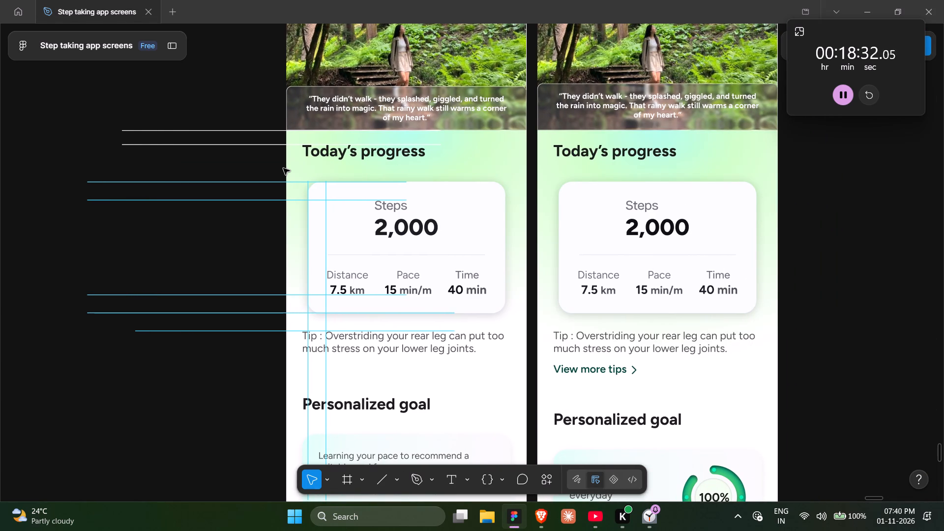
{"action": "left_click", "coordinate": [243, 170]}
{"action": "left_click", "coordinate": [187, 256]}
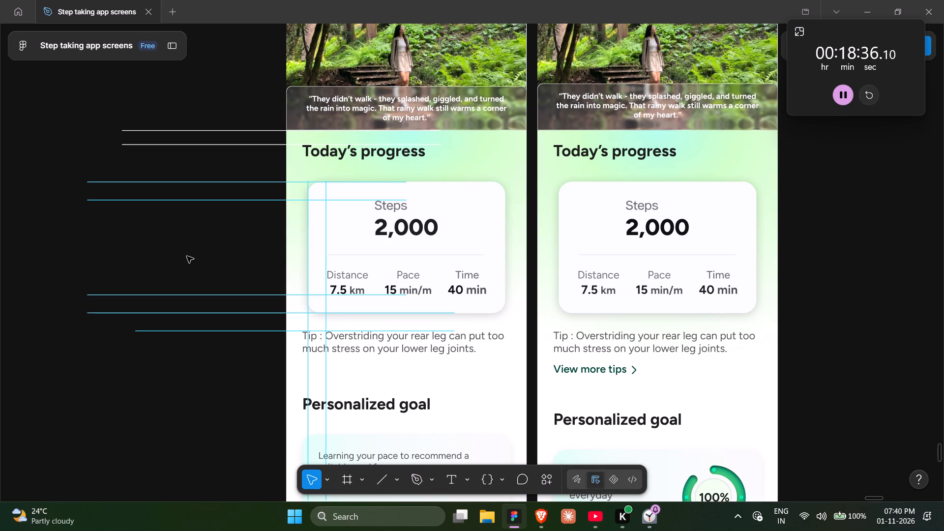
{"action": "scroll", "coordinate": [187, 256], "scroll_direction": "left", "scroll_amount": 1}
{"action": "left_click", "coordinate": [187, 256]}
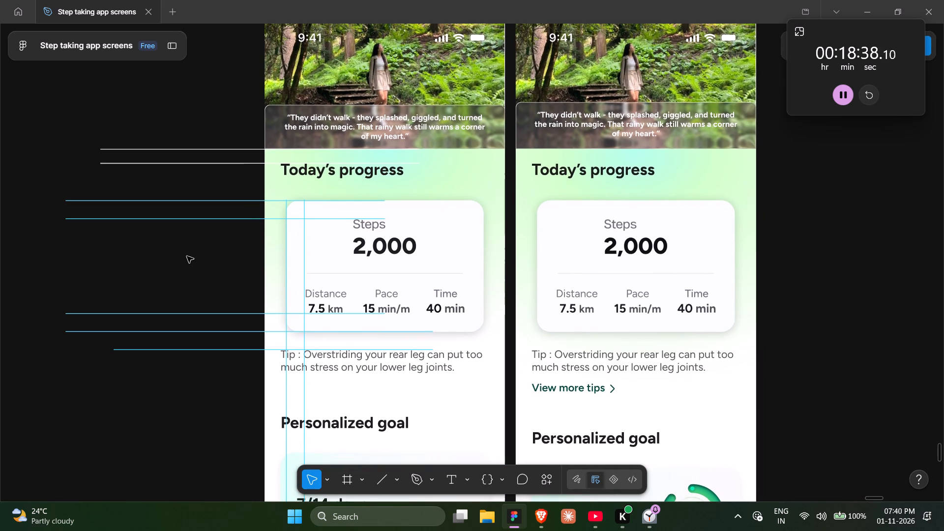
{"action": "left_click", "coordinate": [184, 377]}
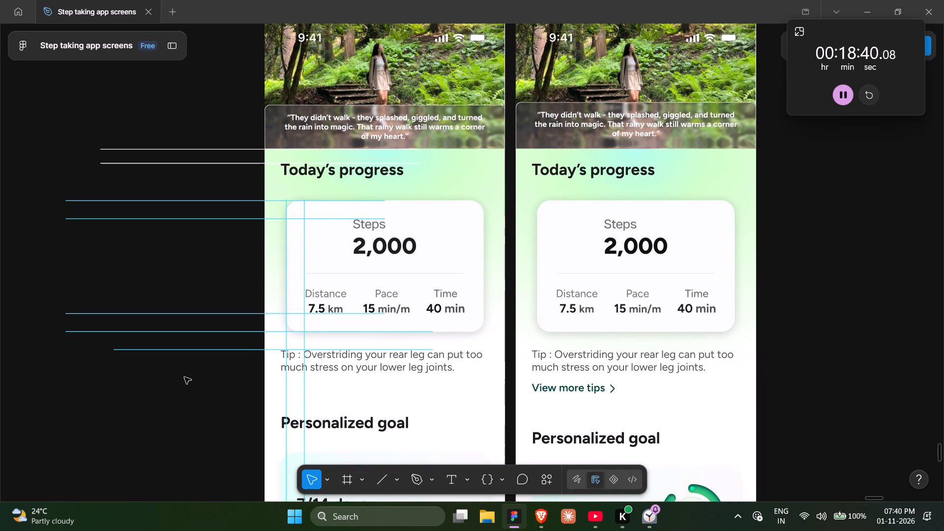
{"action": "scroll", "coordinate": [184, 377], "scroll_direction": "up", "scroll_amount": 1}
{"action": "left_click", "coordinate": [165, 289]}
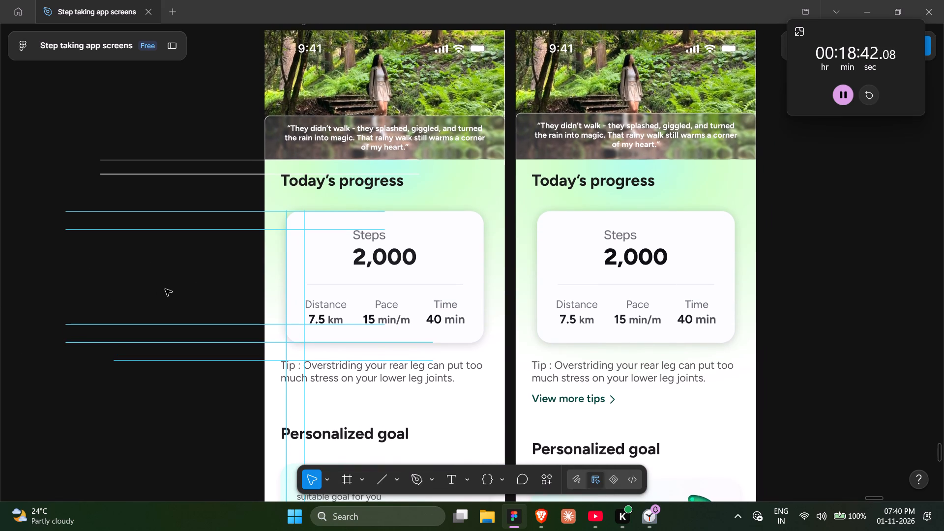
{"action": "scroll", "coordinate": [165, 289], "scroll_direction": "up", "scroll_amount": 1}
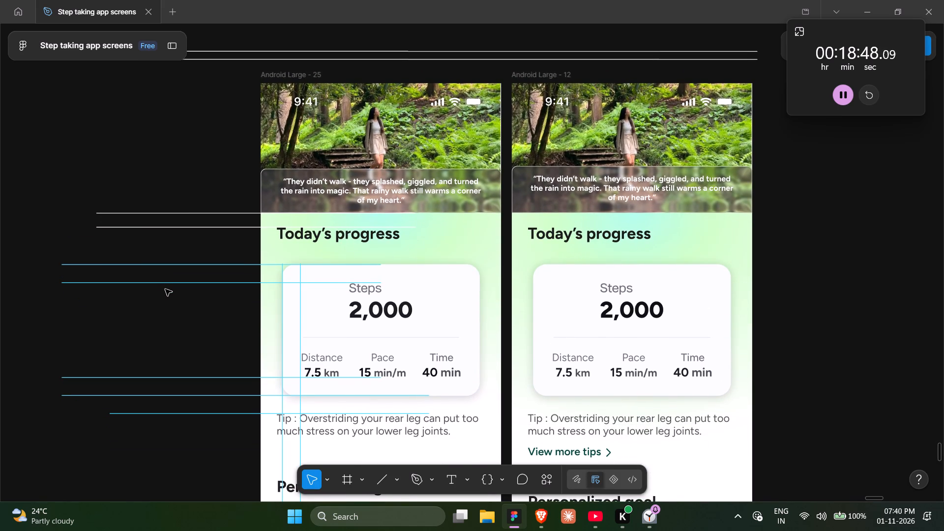
Examine the auto-layout gaps and padding of the Steps card, the tip text block and their parent frames in the first screen.
{"action": "left_click", "coordinate": [428, 285], "text": "ctrl"}
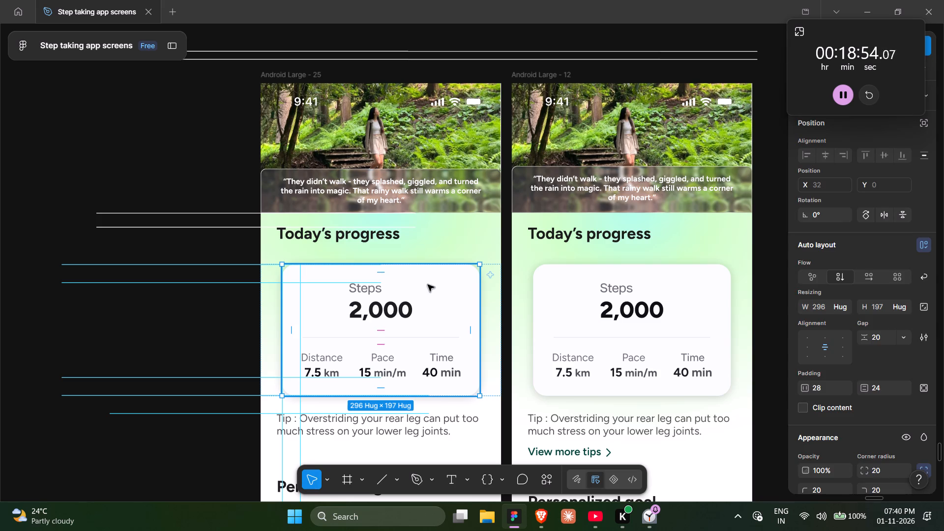
{"action": "scroll", "coordinate": [428, 285], "scroll_direction": "up", "scroll_amount": 1}
{"action": "scroll", "coordinate": [428, 285], "scroll_direction": "right", "scroll_amount": 1}
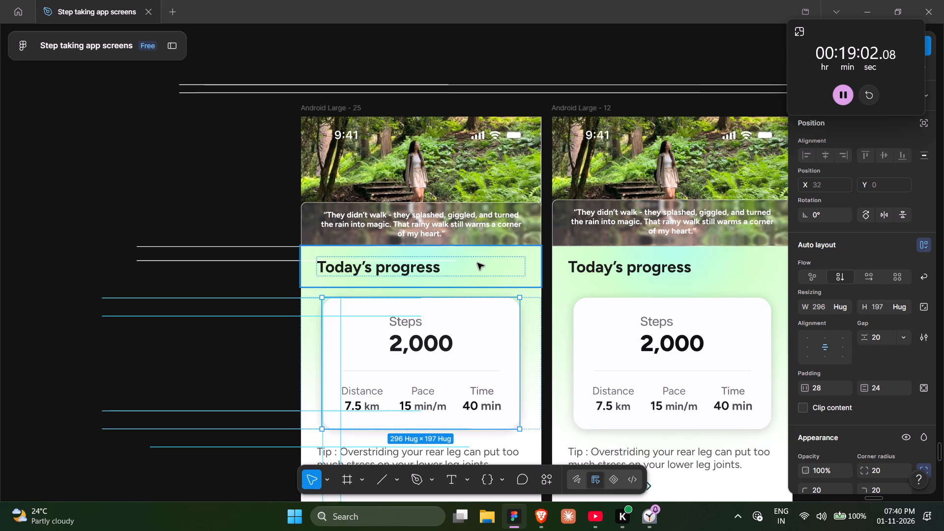
{"action": "left_click", "coordinate": [526, 277]}
{"action": "key", "text": "shift+Return"}
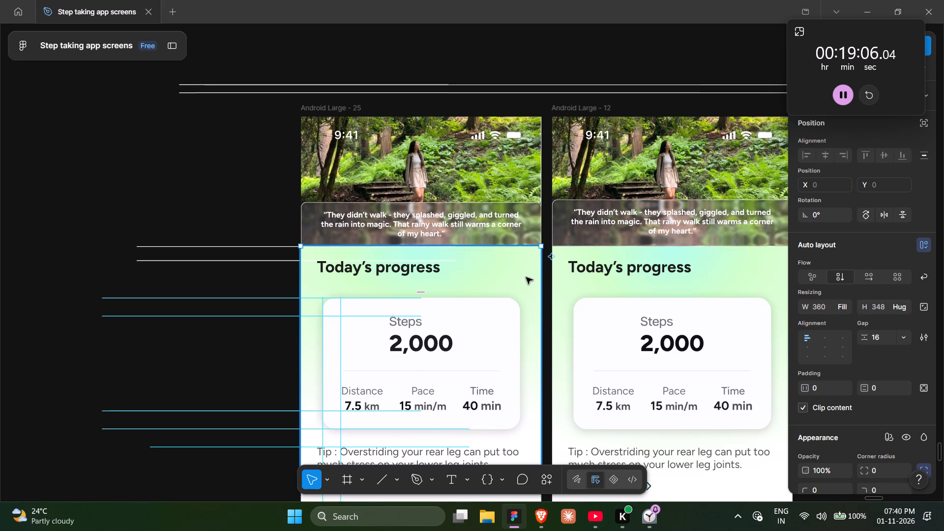
{"action": "scroll", "coordinate": [458, 331], "scroll_direction": "down", "scroll_amount": 1}
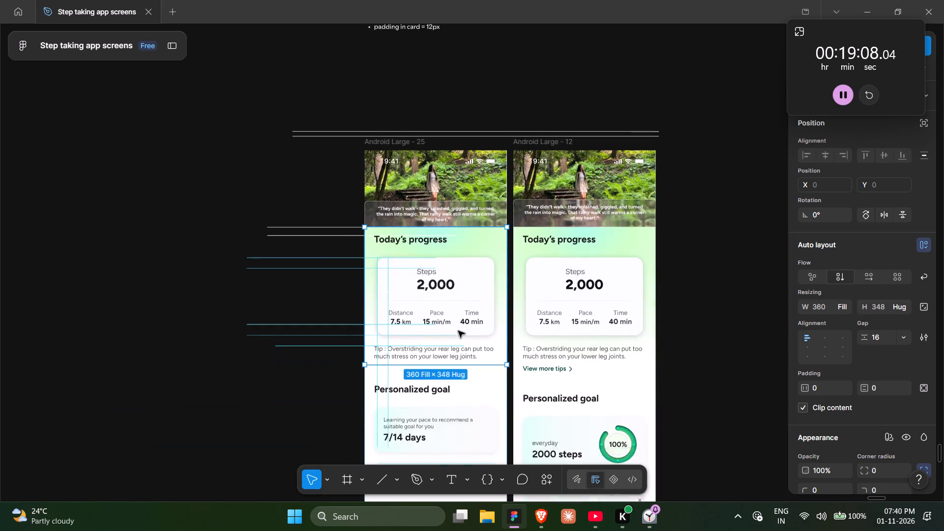
{"action": "scroll", "coordinate": [458, 331], "scroll_direction": "down", "scroll_amount": 1}
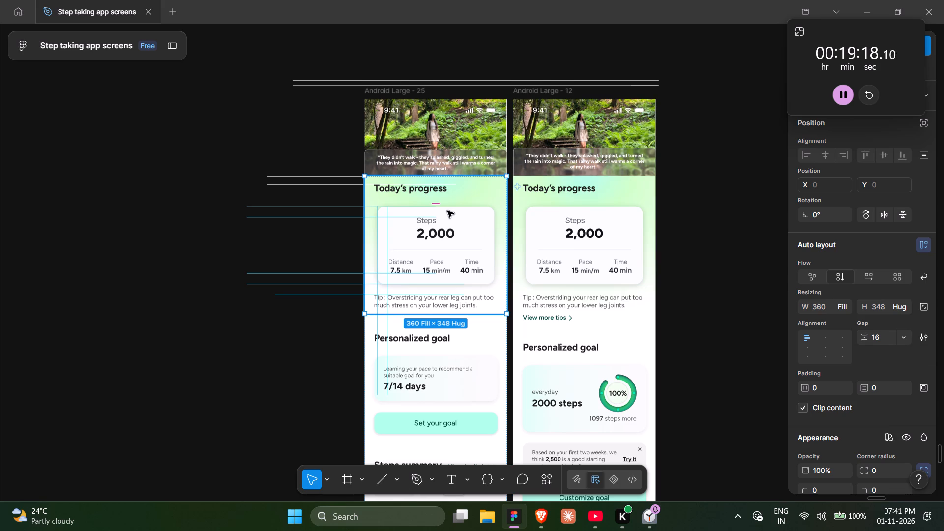
{"action": "scroll", "coordinate": [447, 211], "scroll_direction": "up", "scroll_amount": 1}
{"action": "scroll", "coordinate": [469, 292], "scroll_direction": "down", "scroll_amount": 1}
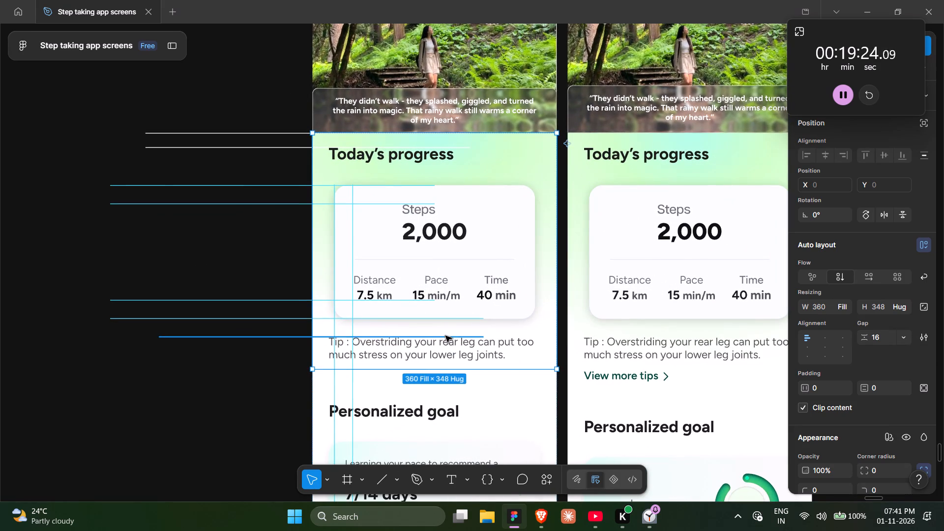
{"action": "double_click", "coordinate": [445, 336]}
{"action": "triple_click", "coordinate": [527, 325]}
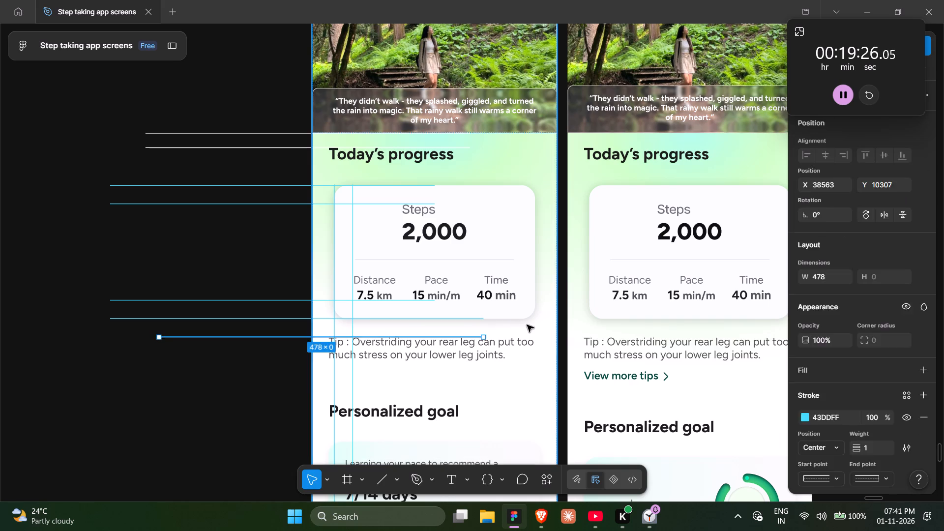
{"action": "triple_click", "coordinate": [527, 325]}
{"action": "left_click", "coordinate": [527, 325]}
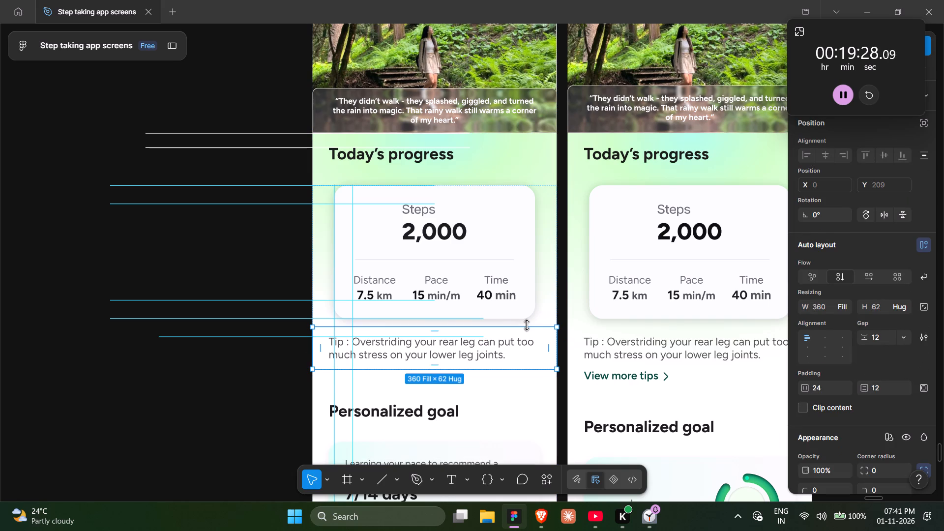
{"action": "key", "text": "shift+Return"}
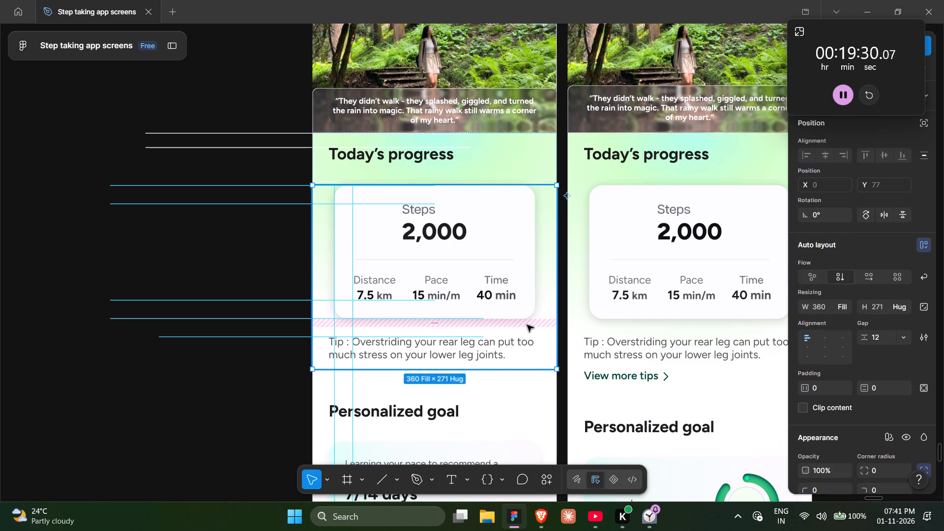
{"action": "left_click", "coordinate": [230, 384]}
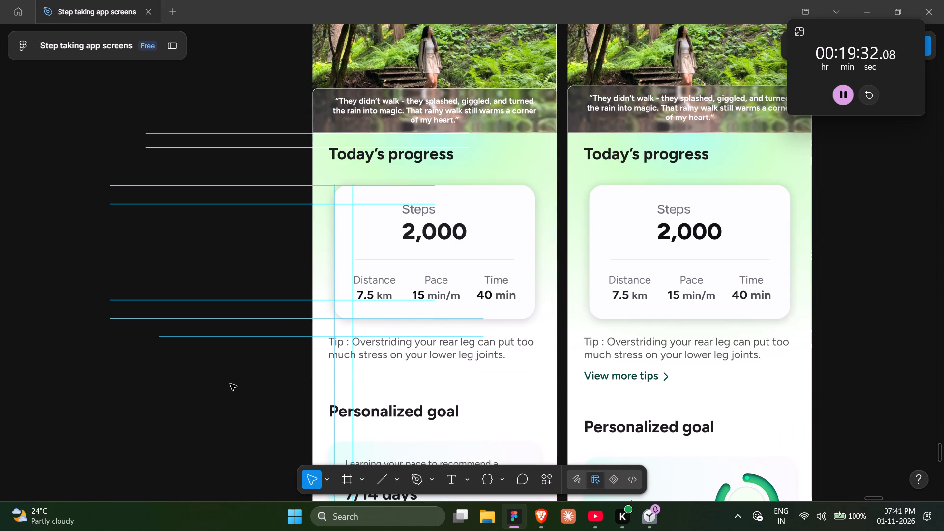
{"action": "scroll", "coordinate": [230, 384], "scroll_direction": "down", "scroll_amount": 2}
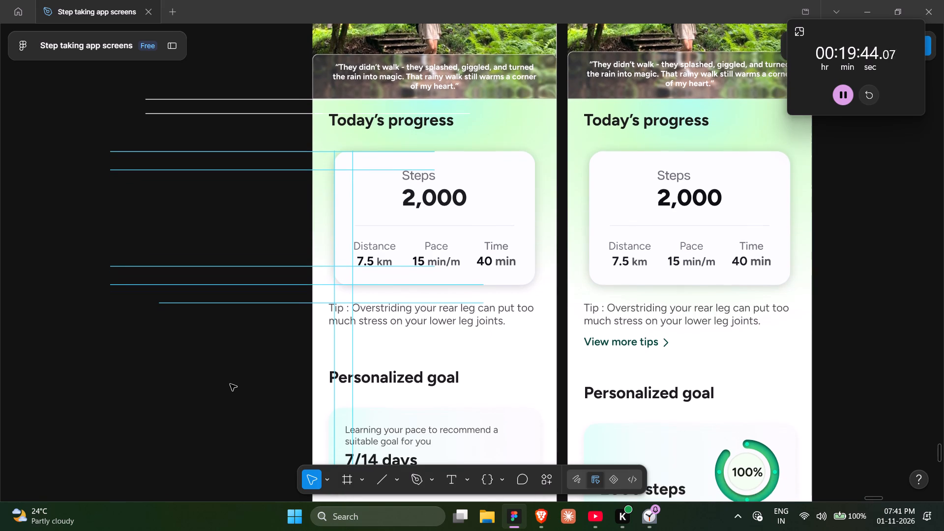
Examine the text settings and surrounding spacing of the tip text and the Today's progress heading in the first screen.
{"action": "scroll", "coordinate": [230, 384], "scroll_direction": "right", "scroll_amount": 1}
{"action": "left_click", "coordinate": [230, 384]}
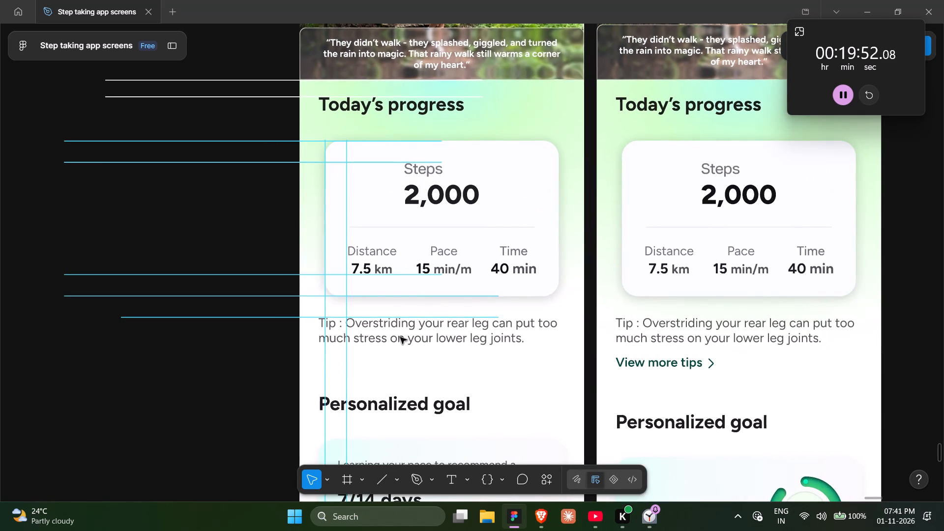
{"action": "left_click", "coordinate": [401, 340], "text": "ctrl"}
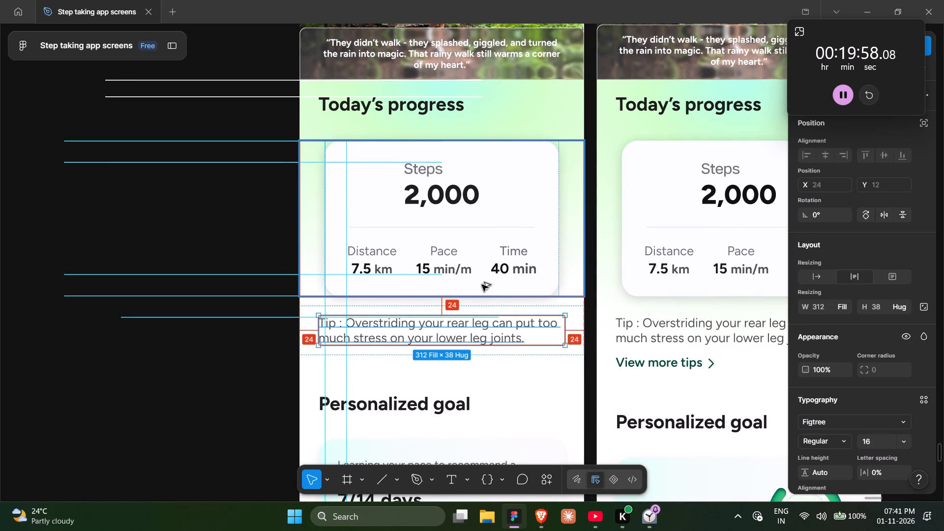
{"action": "left_click", "coordinate": [417, 105], "text": "ctrl"}
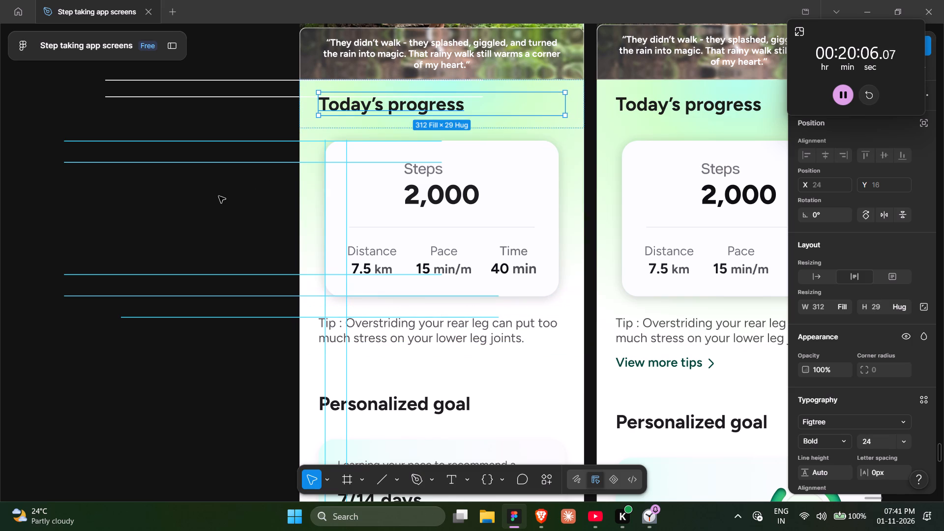
{"action": "left_click", "coordinate": [190, 207]}
{"action": "scroll", "coordinate": [190, 207], "scroll_direction": "right", "scroll_amount": 1}
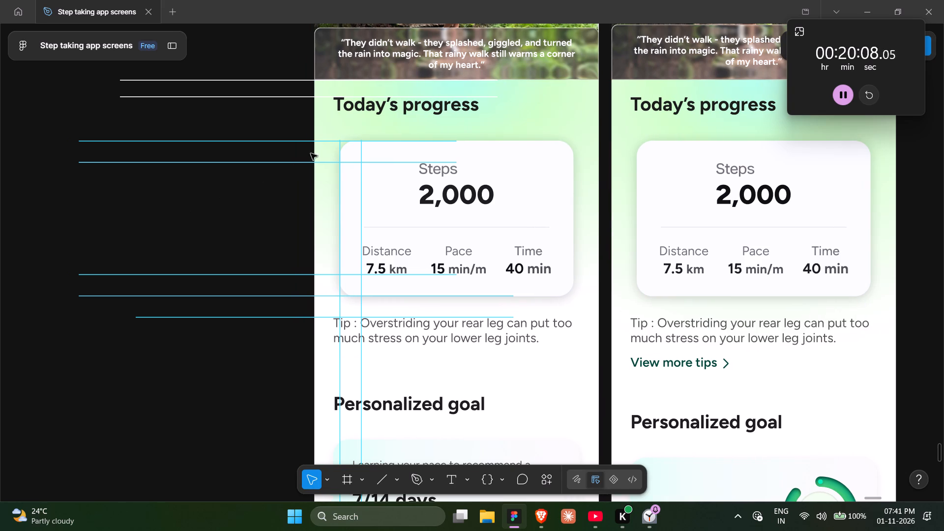
{"action": "left_click", "coordinate": [412, 110], "text": "ctrl"}
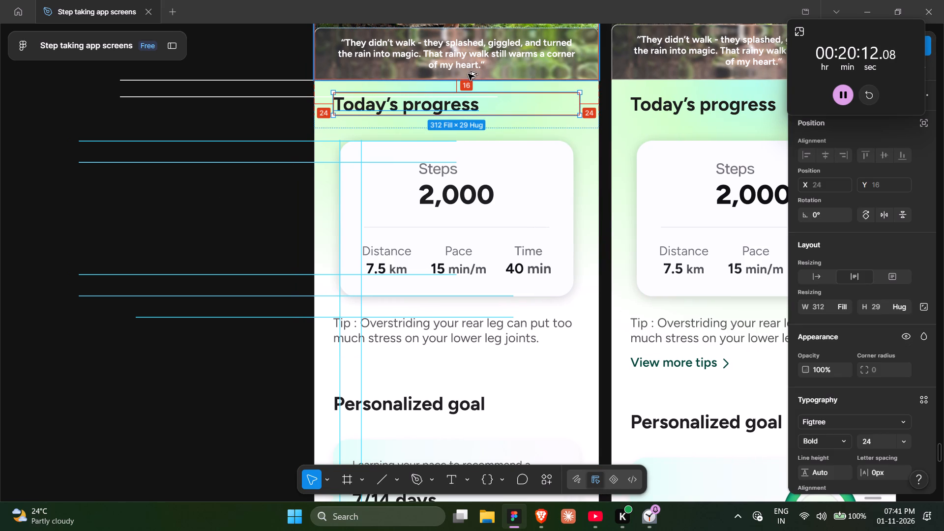
{"action": "left_click", "coordinate": [219, 217]}
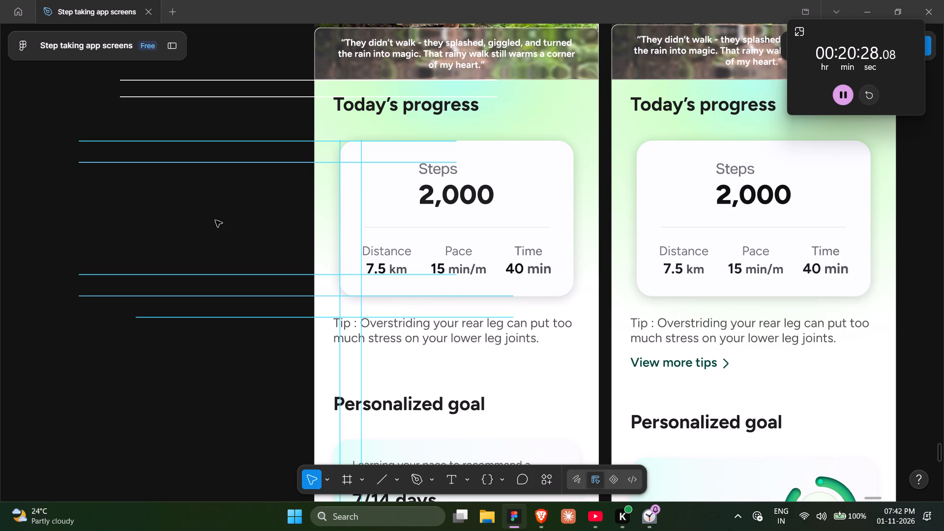
{"action": "left_click", "coordinate": [205, 234]}
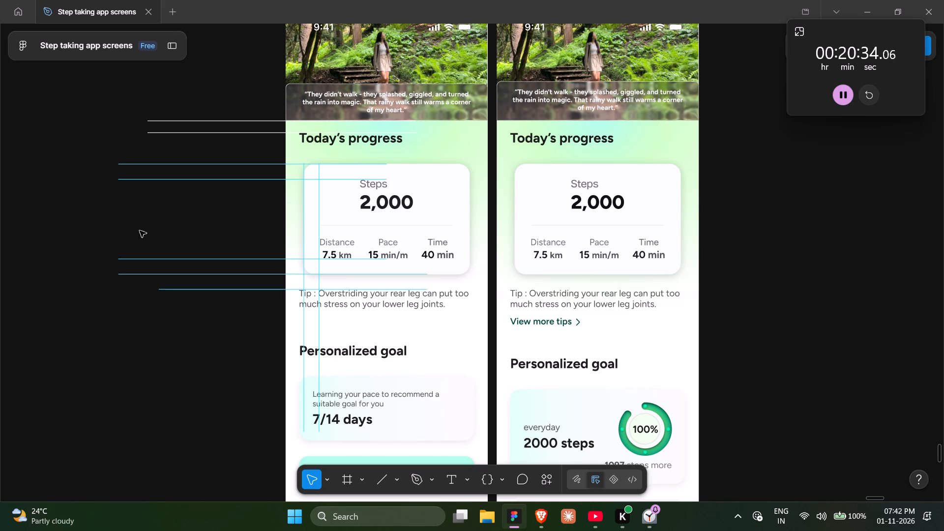
Duplicate the line pair marking the Steps card's bottom padding down to the top of the first screen's Personalized goal card.
{"action": "left_click", "coordinate": [123, 238]}
{"action": "scroll", "coordinate": [123, 238], "scroll_direction": "down", "scroll_amount": 1}
{"action": "scroll", "coordinate": [191, 274], "scroll_direction": "down", "scroll_amount": 1}
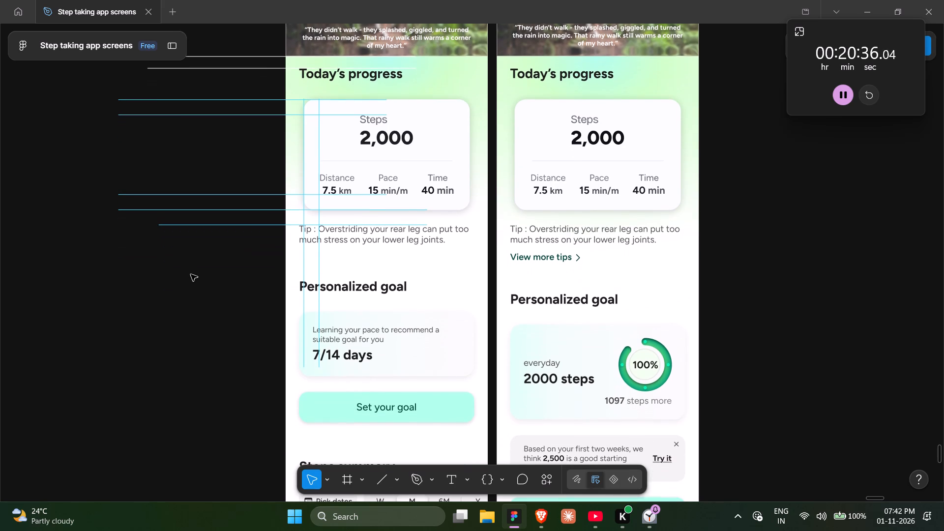
{"action": "scroll", "coordinate": [191, 274], "scroll_direction": "down", "scroll_amount": 1}
{"action": "scroll", "coordinate": [191, 274], "scroll_direction": "up", "scroll_amount": 1}
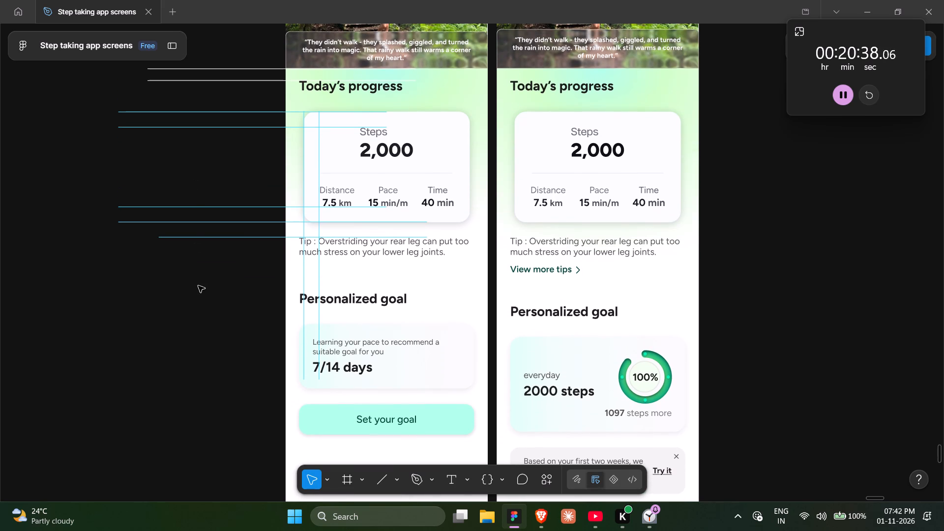
{"action": "left_click", "coordinate": [200, 290]}
{"action": "scroll", "coordinate": [200, 290], "scroll_direction": "down", "scroll_amount": 1}
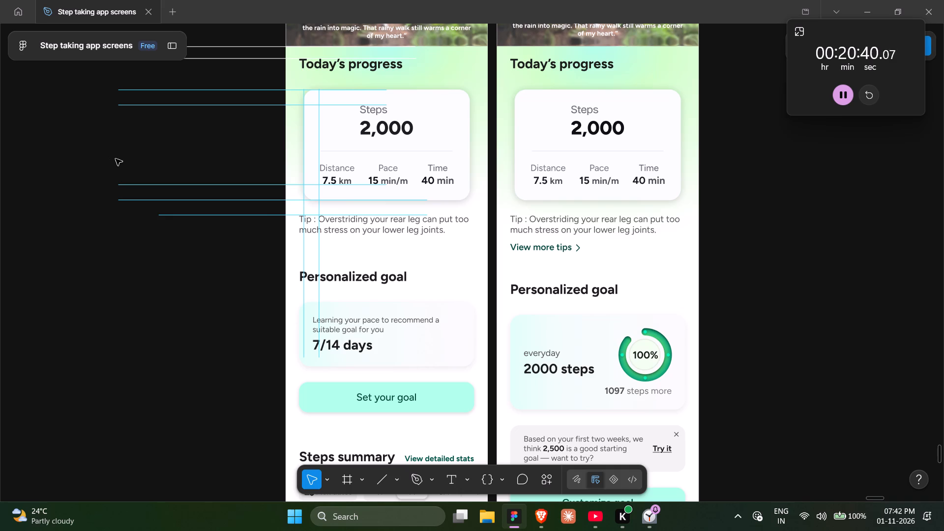
{"action": "left_click_drag", "start_coordinate": [119, 159], "coordinate": [119, 243]}
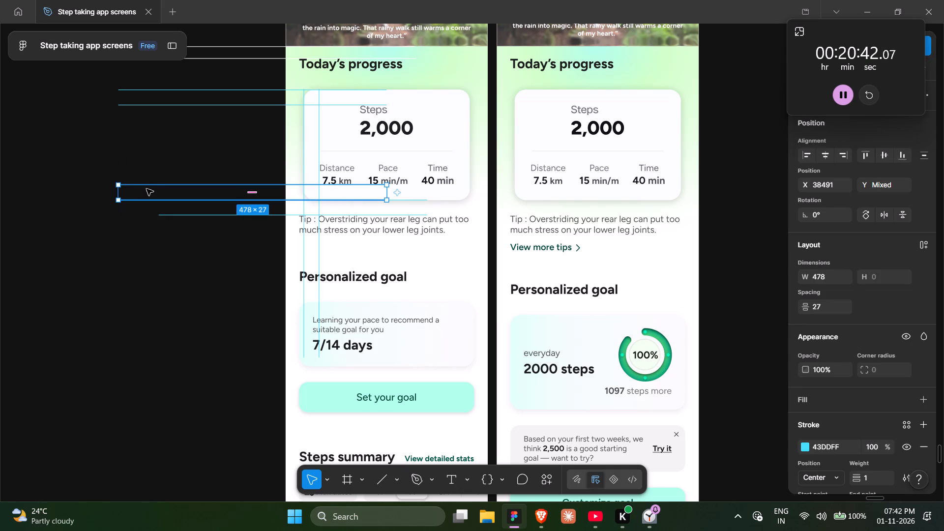
{"action": "left_click_drag", "start_coordinate": [147, 189], "coordinate": [143, 283], "text": "alt"}
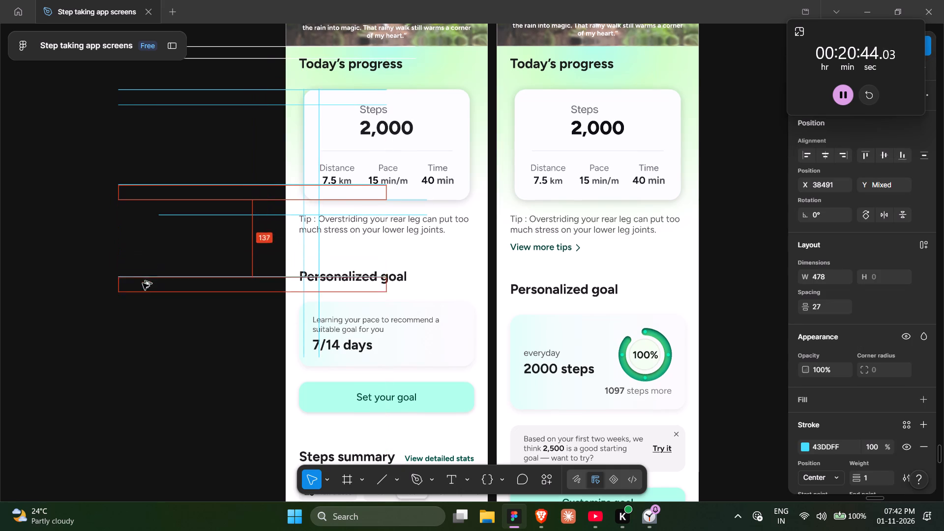
{"action": "left_click_drag", "start_coordinate": [143, 283], "coordinate": [140, 307], "text": "alt"}
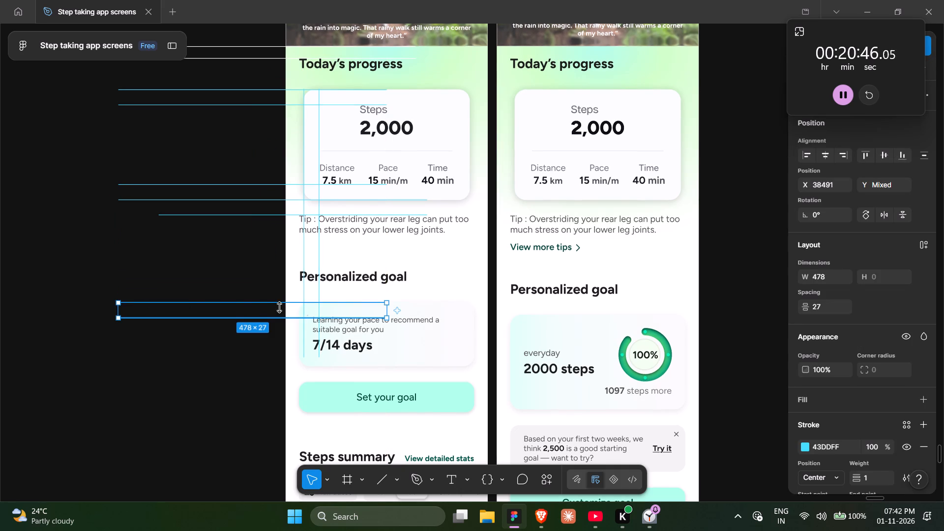
{"action": "scroll", "coordinate": [322, 313], "scroll_direction": "left", "scroll_amount": 1}
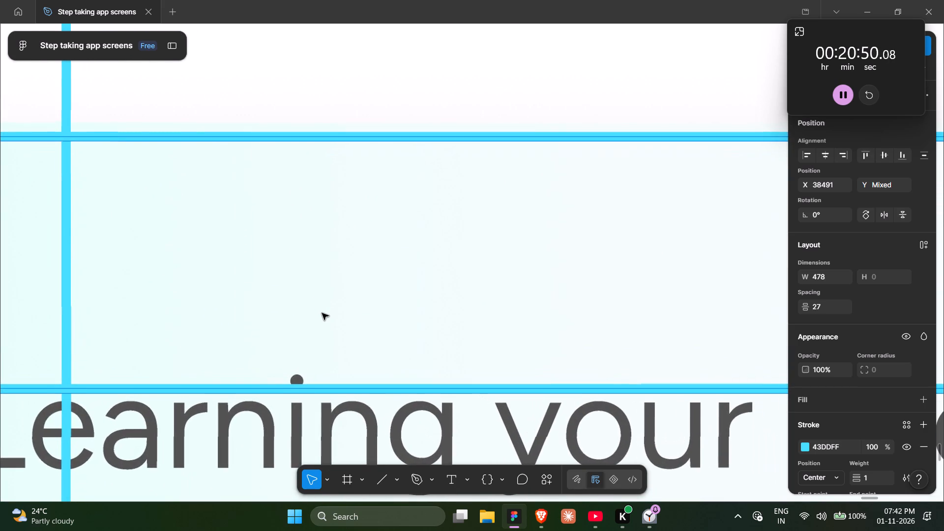
{"action": "scroll", "coordinate": [322, 313], "scroll_direction": "right", "scroll_amount": 2}
{"action": "scroll", "coordinate": [322, 313], "scroll_direction": "up", "scroll_amount": 1}
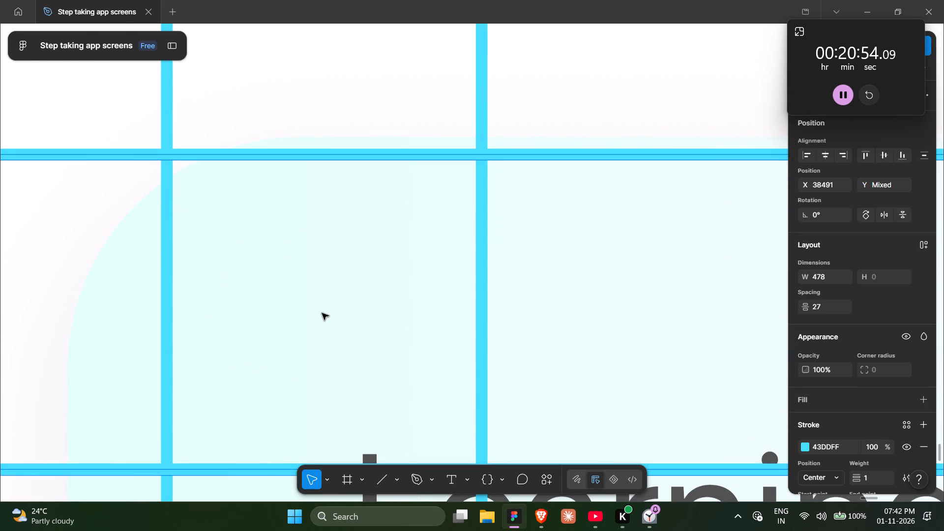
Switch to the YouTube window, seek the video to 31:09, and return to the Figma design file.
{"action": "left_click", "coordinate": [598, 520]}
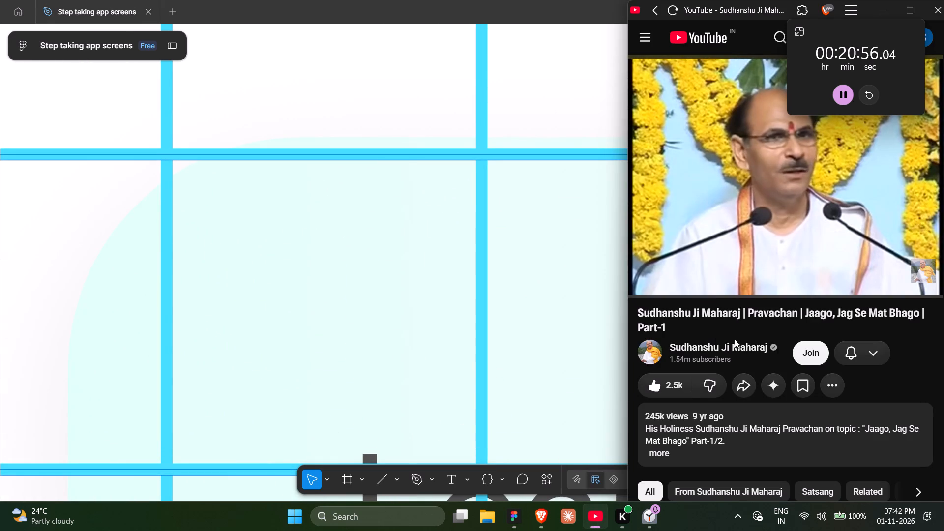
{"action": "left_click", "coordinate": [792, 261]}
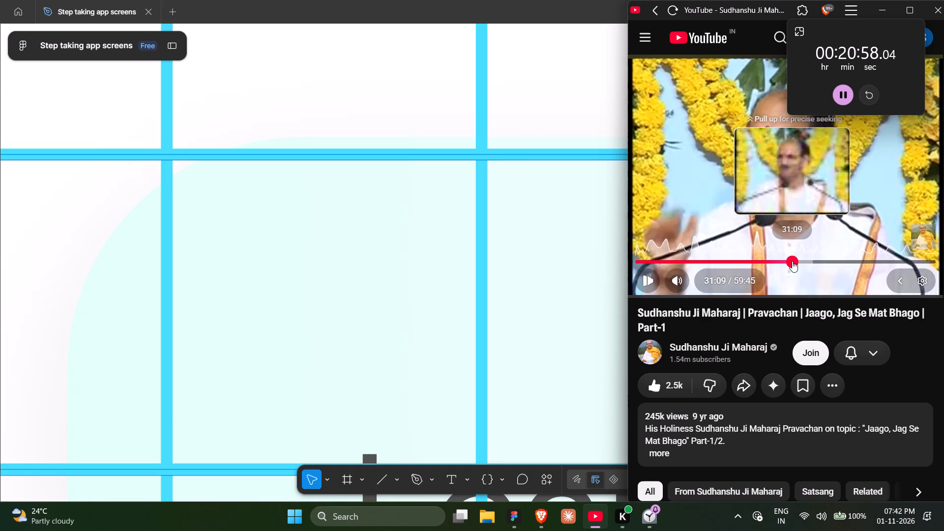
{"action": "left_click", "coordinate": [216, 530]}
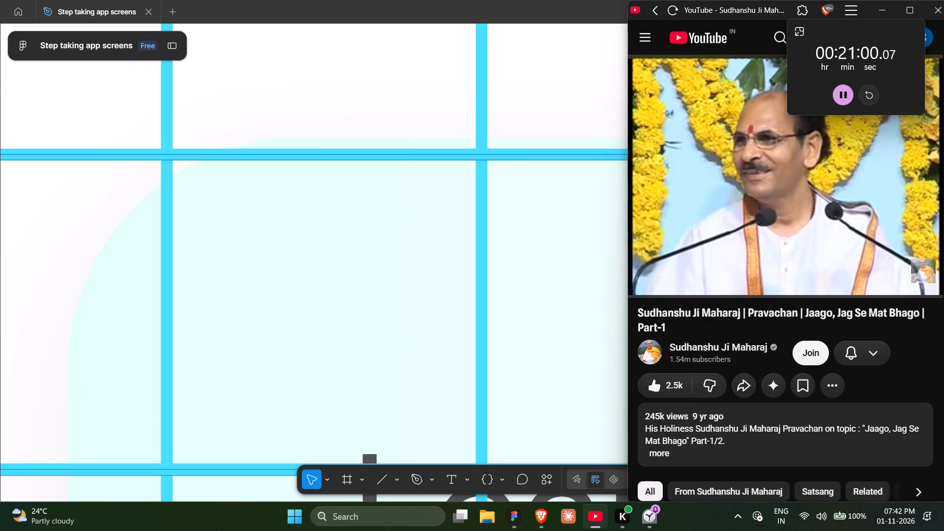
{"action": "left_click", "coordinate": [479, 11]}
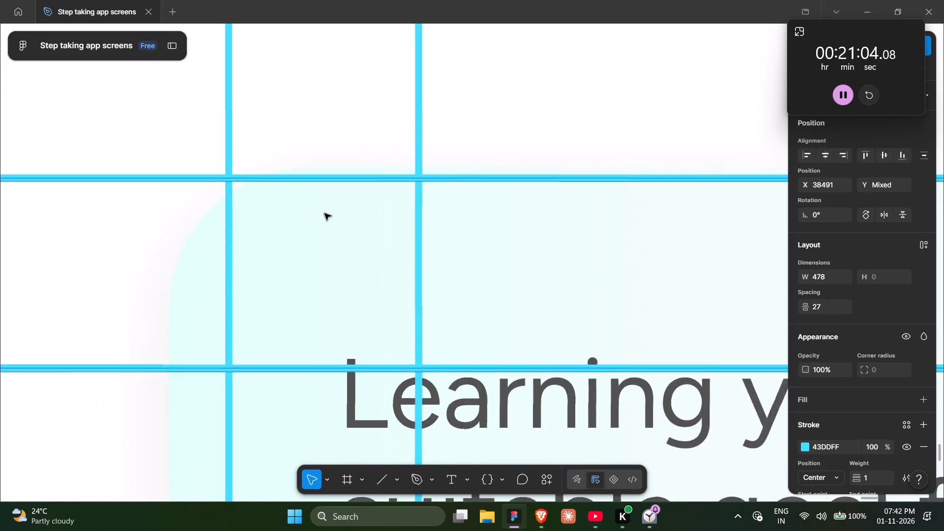
Nudge the copied line pair vertically to align its upper line with the Personalized goal card's top edge.
{"action": "key", "text": "Up"}
{"action": "key", "text": "Up"}
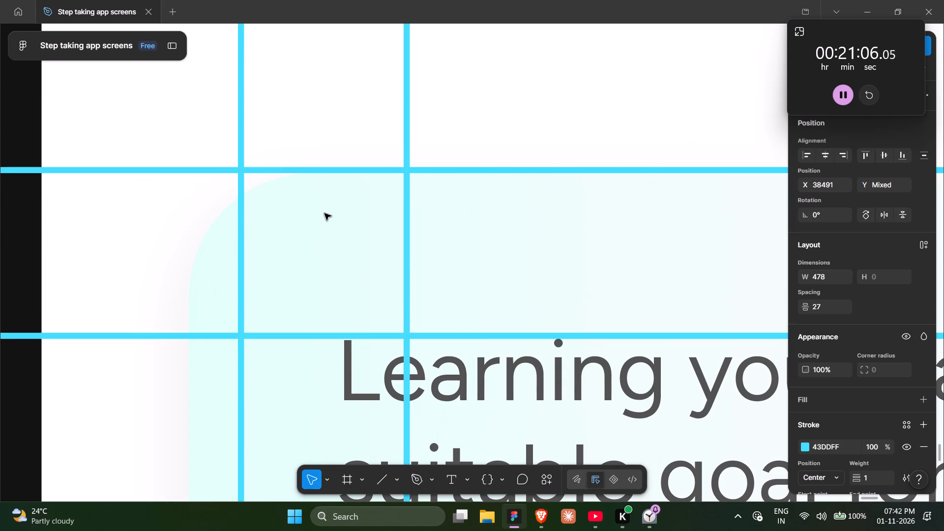
{"action": "key", "text": "Down"}
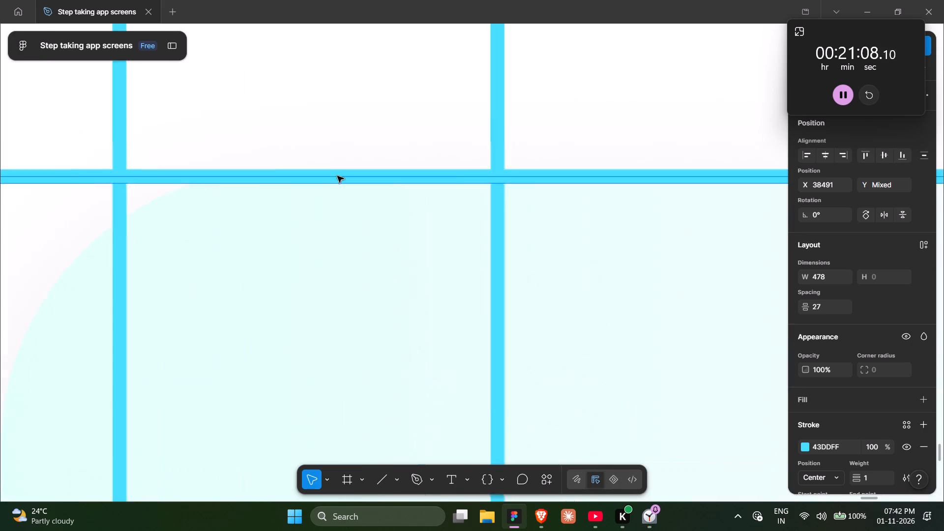
{"action": "key", "text": "Down"}
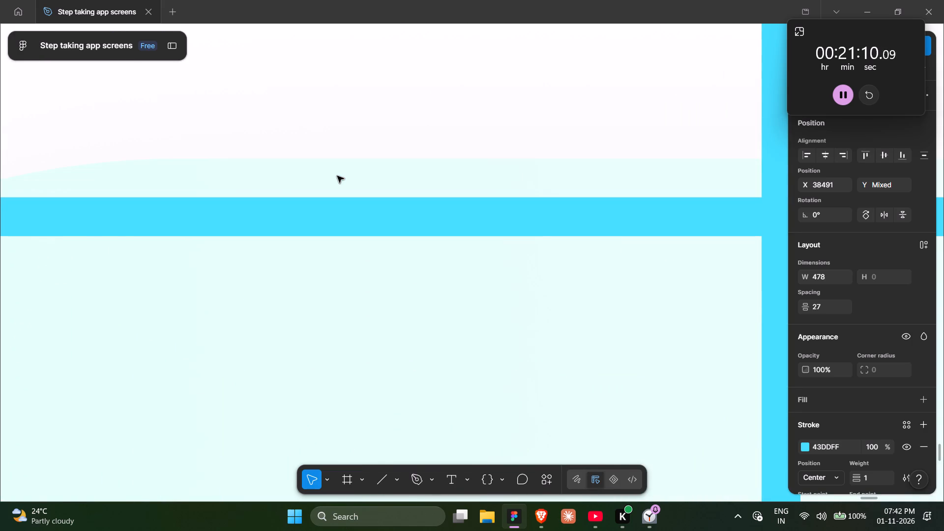
{"action": "key", "text": "Up"}
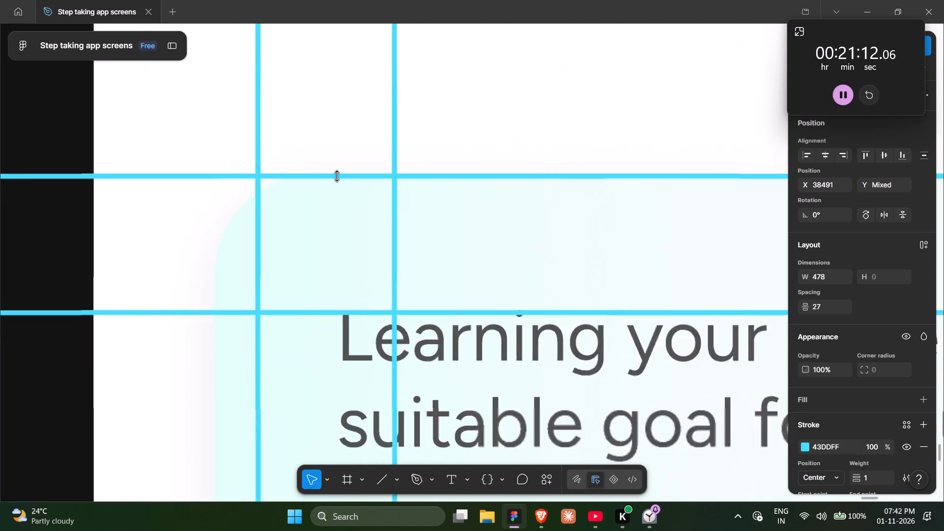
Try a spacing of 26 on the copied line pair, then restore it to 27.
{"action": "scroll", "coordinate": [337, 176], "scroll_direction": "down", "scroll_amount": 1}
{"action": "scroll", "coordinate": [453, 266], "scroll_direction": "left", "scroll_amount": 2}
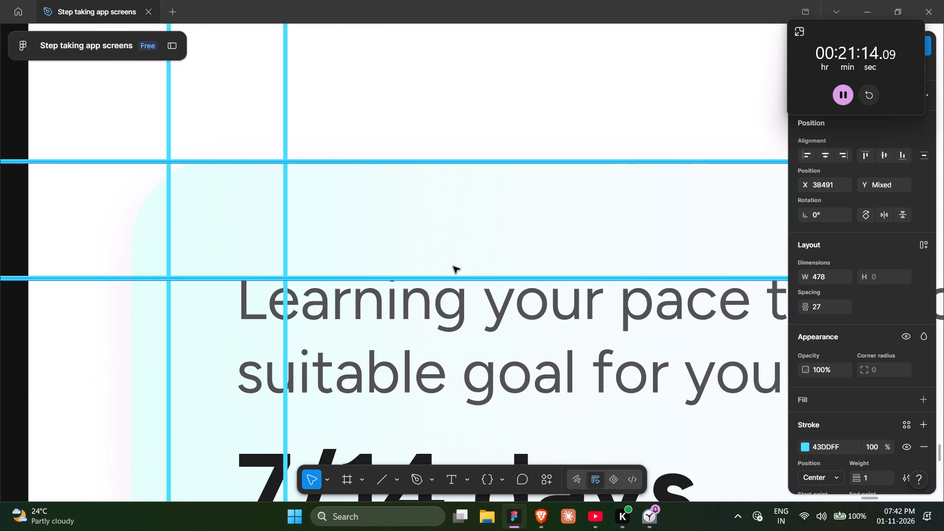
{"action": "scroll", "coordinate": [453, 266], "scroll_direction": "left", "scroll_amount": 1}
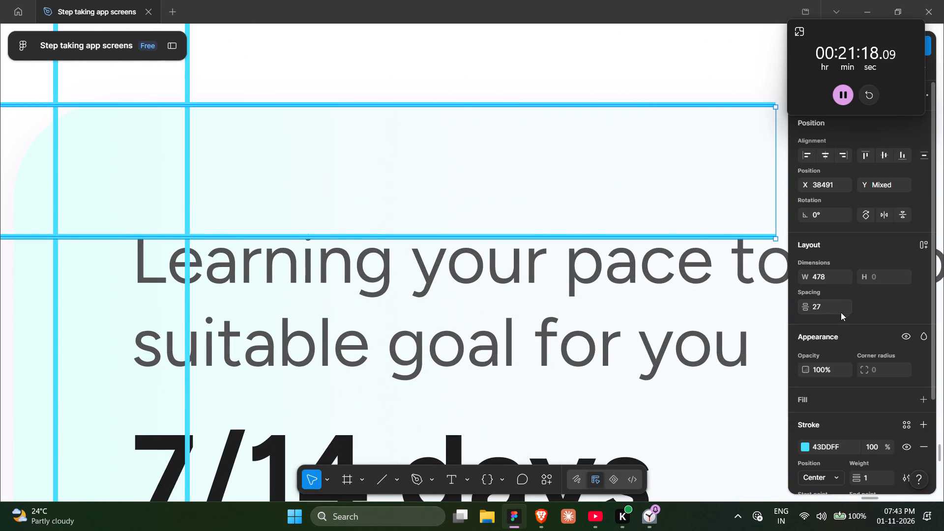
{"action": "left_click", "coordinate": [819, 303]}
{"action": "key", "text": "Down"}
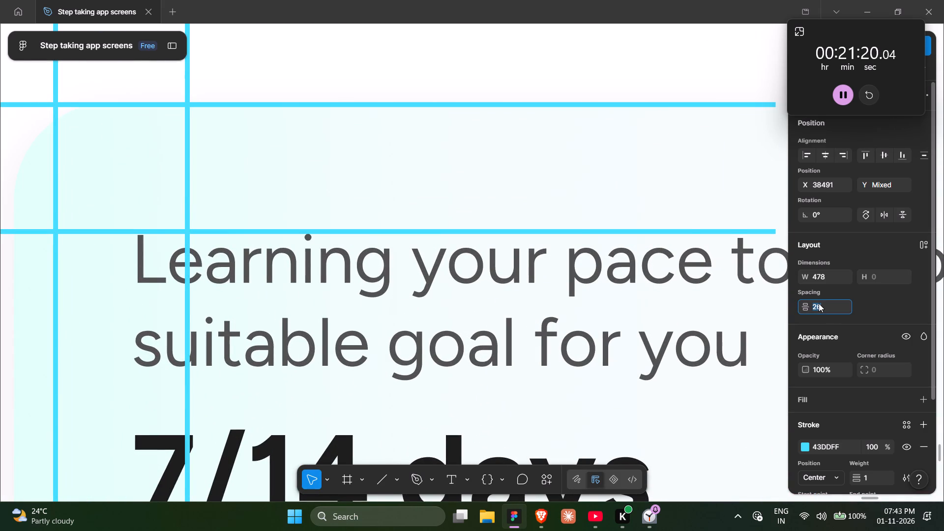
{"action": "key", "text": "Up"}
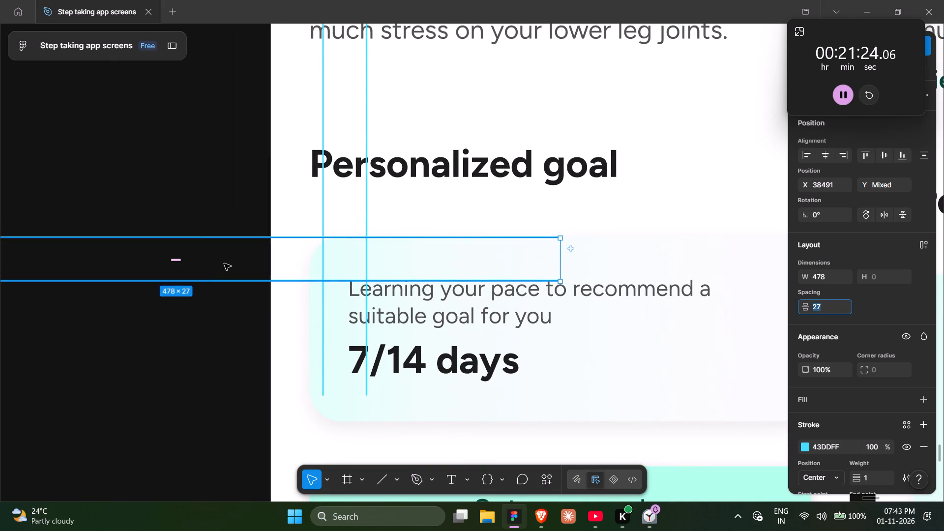
Duplicate the line pair down below the 7/14 days text and align its lower line with the card's bottom edge.
{"action": "left_click_drag", "start_coordinate": [224, 264], "coordinate": [229, 396], "text": "alt"}
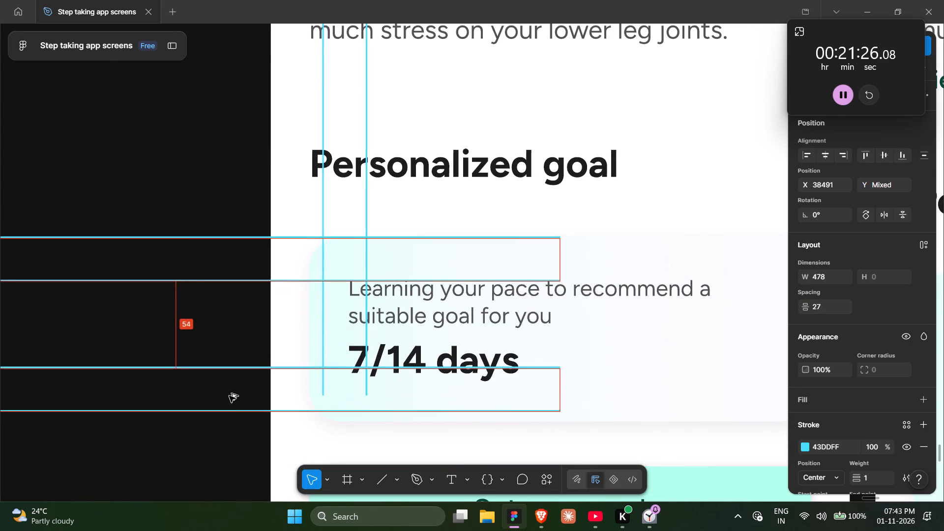
{"action": "left_click_drag", "start_coordinate": [229, 396], "coordinate": [230, 405], "text": "alt"}
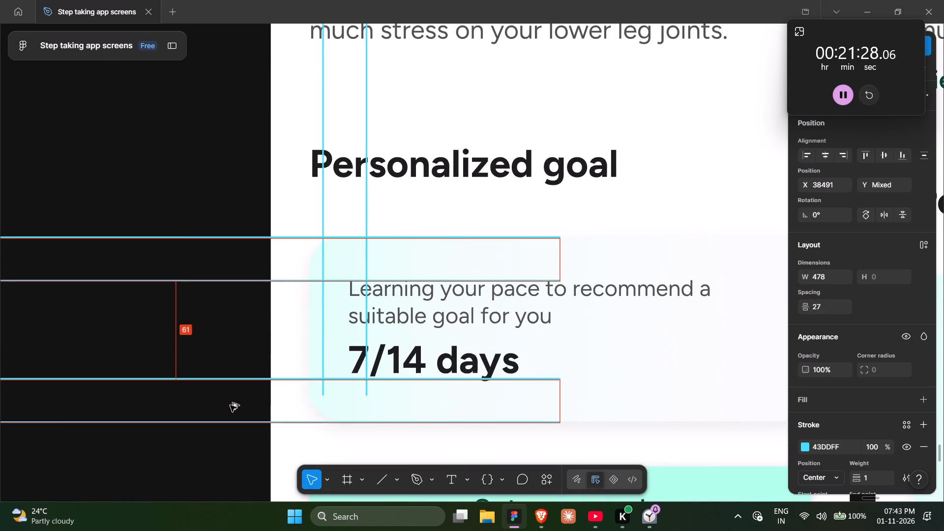
{"action": "left_click_drag", "start_coordinate": [230, 405], "coordinate": [230, 406], "text": "alt"}
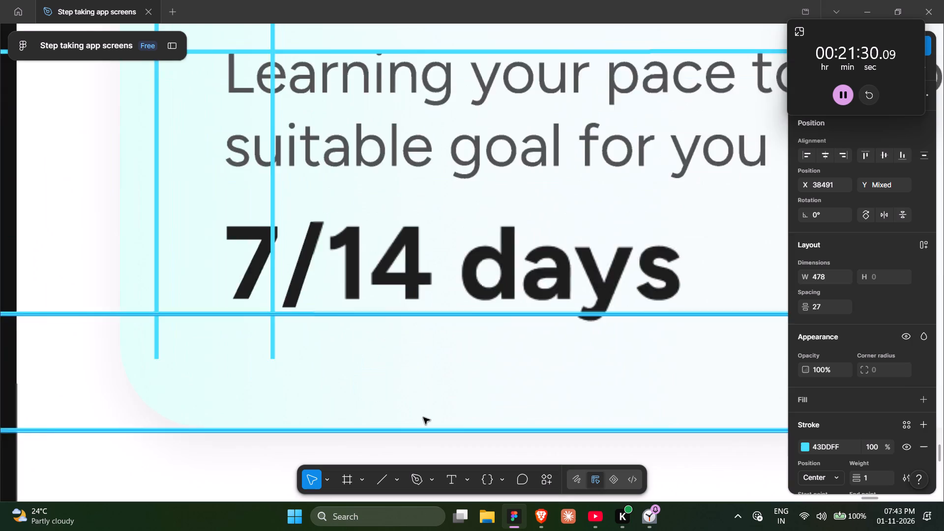
{"action": "scroll", "coordinate": [423, 417], "scroll_direction": "down", "scroll_amount": 1}
{"action": "scroll", "coordinate": [423, 417], "scroll_direction": "left", "scroll_amount": 2}
{"action": "key", "text": "Up"}
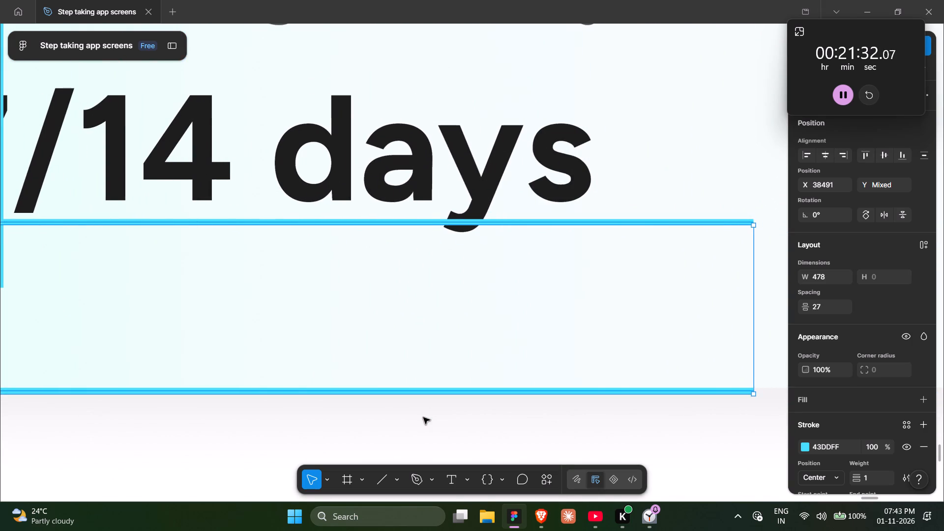
{"action": "key", "text": "Down"}
{"action": "key", "text": "Up"}
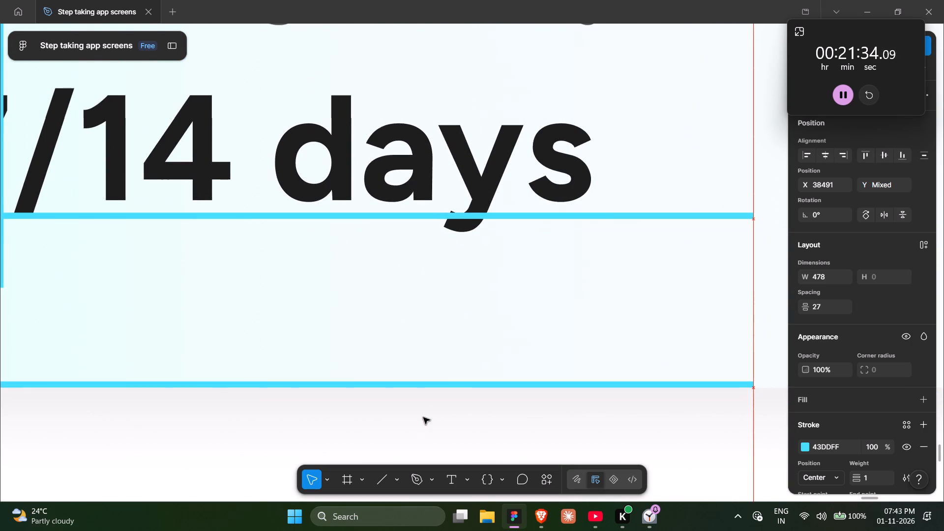
Examine the auto-layout gap and padding values of the Personalized goal card and its inner text frame.
{"action": "scroll", "coordinate": [228, 406], "scroll_direction": "right", "scroll_amount": 1}
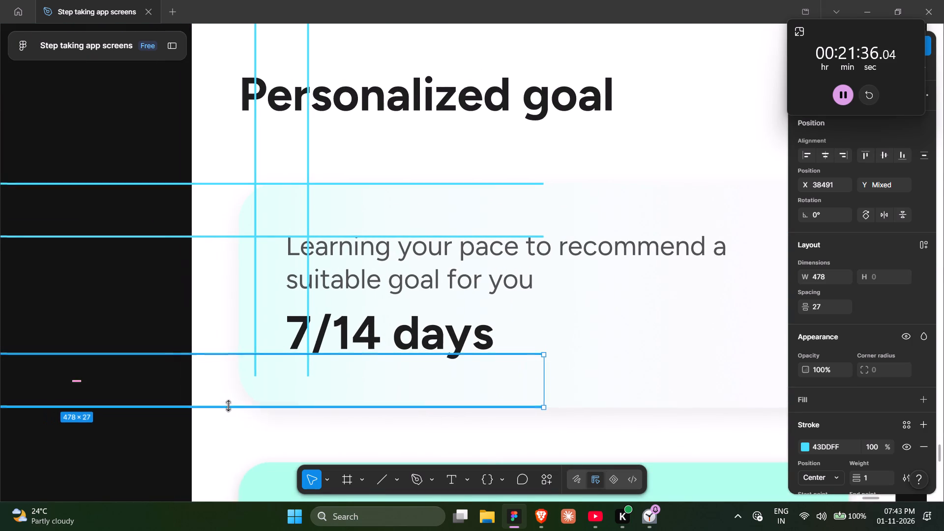
{"action": "scroll", "coordinate": [228, 406], "scroll_direction": "right", "scroll_amount": 1}
{"action": "scroll", "coordinate": [228, 406], "scroll_direction": "down", "scroll_amount": 1}
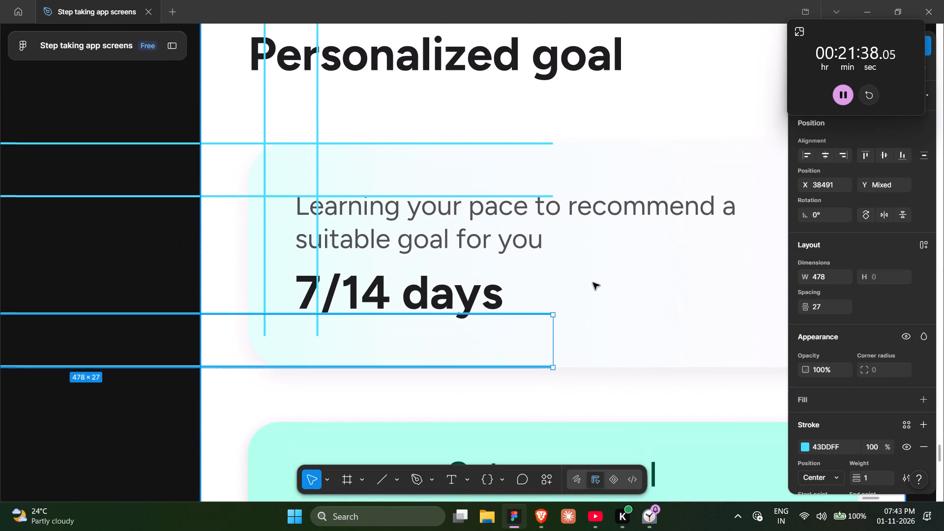
{"action": "left_click", "coordinate": [597, 283], "text": "ctrl"}
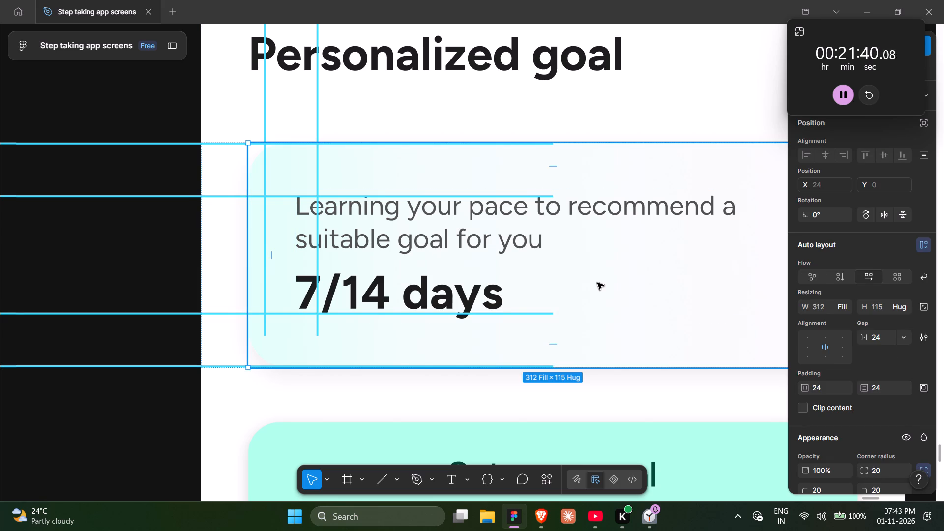
{"action": "scroll", "coordinate": [597, 283], "scroll_direction": "left", "scroll_amount": 1}
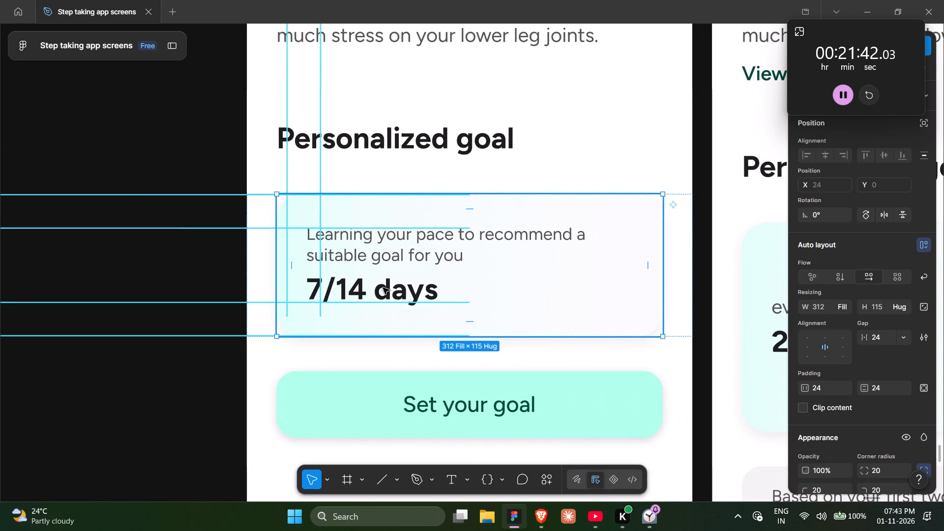
{"action": "left_click", "coordinate": [382, 290], "text": "ctrl"}
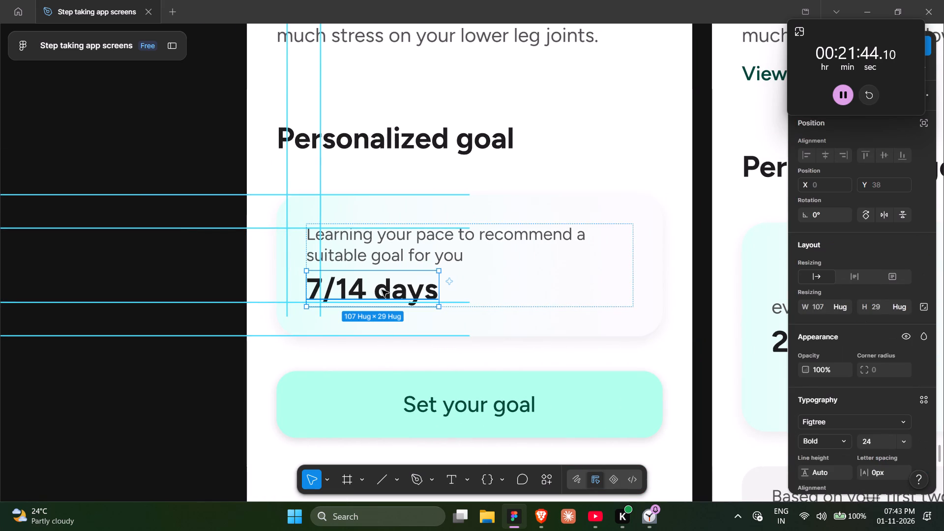
{"action": "left_click", "coordinate": [504, 303]}
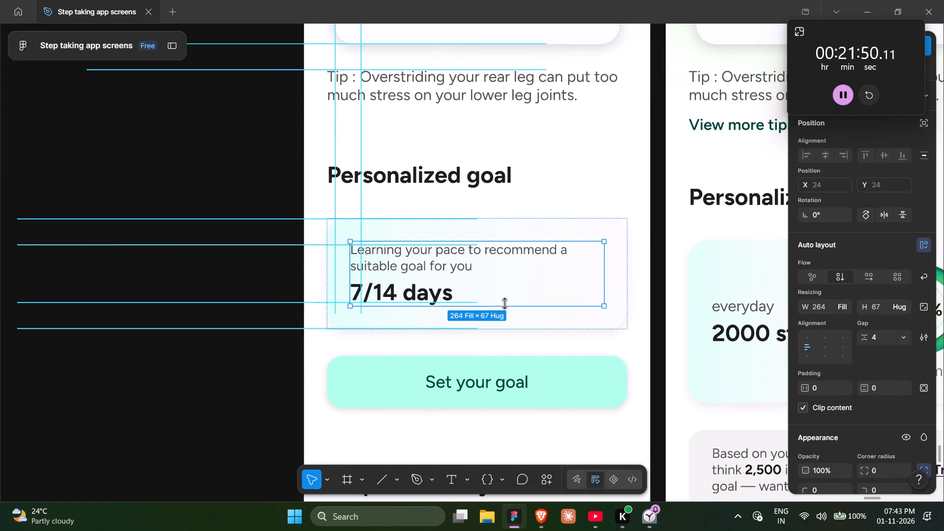
{"action": "scroll", "coordinate": [504, 303], "scroll_direction": "down", "scroll_amount": 1}
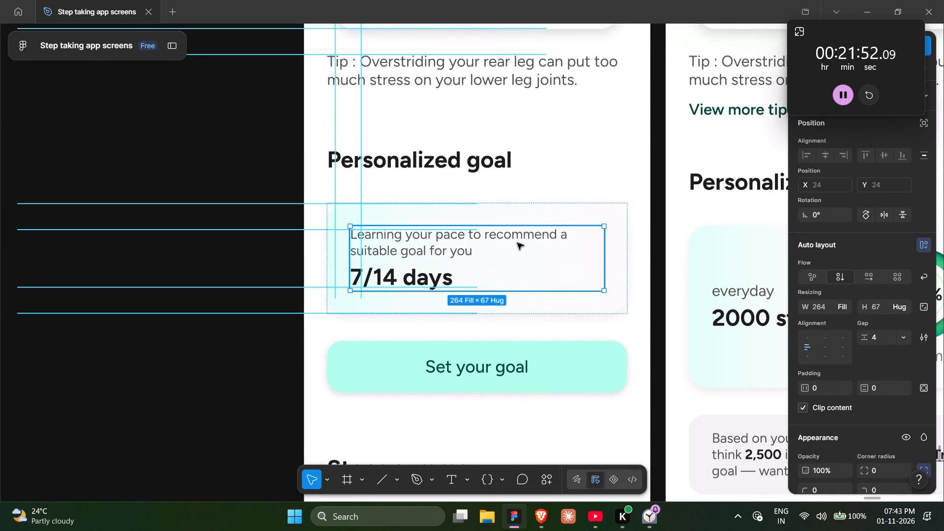
{"action": "left_click", "coordinate": [543, 208]}
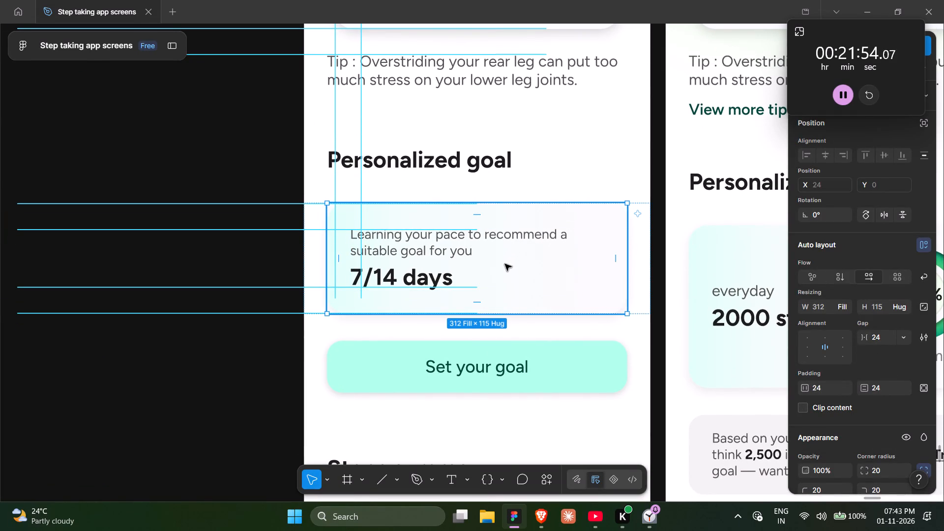
{"action": "double_click", "coordinate": [505, 264]}
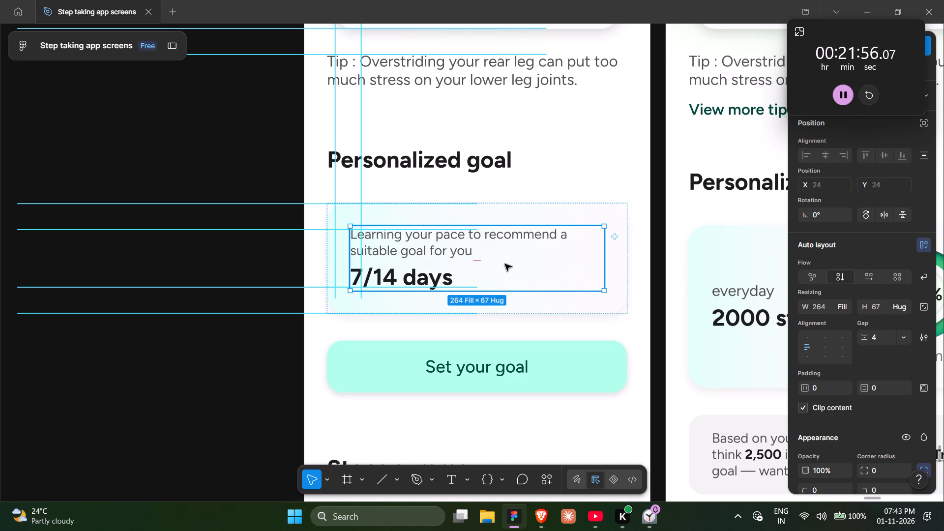
Set the Personalized goal card's auto-layout gap to 4.
{"action": "left_click", "coordinate": [528, 218]}
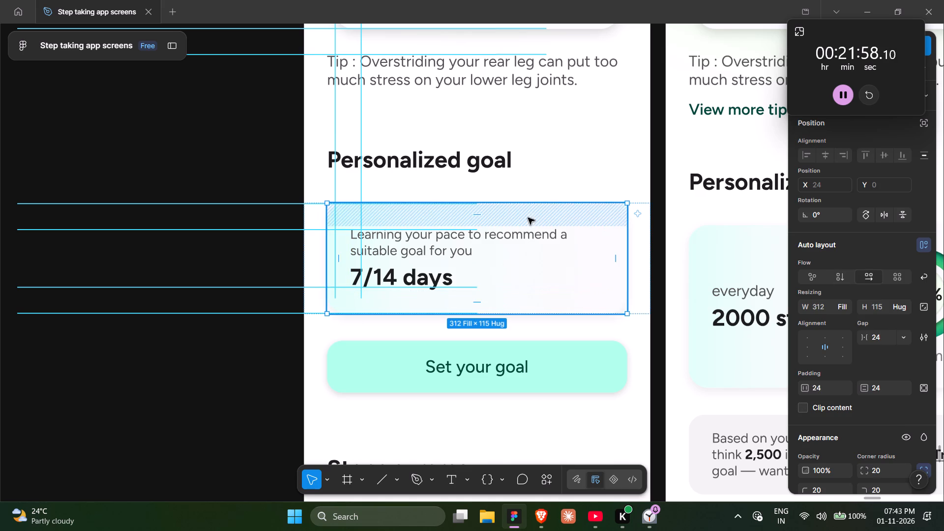
{"action": "left_click", "coordinate": [879, 335]}
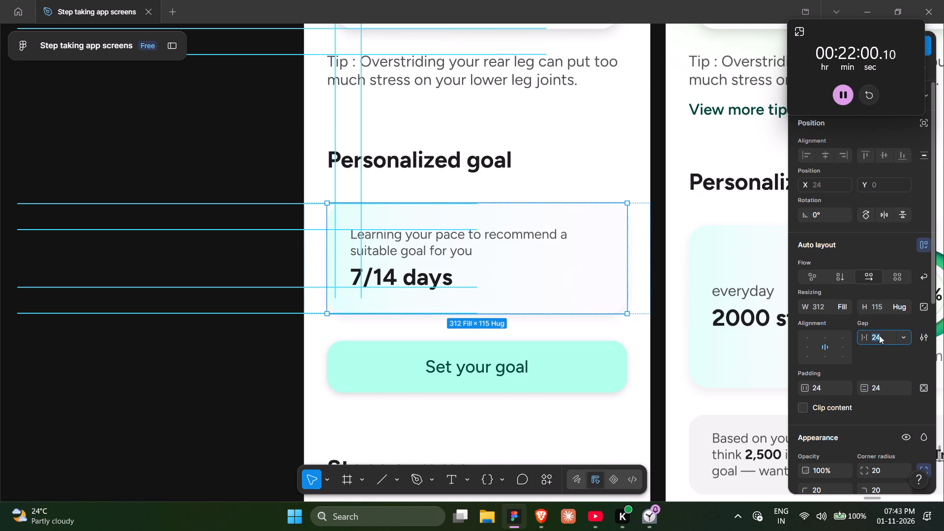
{"action": "key", "text": "4"}
{"action": "left_click", "coordinate": [878, 359]}
Remove auto layout from the card's inner text frame and ungroup it so both texts sit directly in the card.
{"action": "double_click", "coordinate": [471, 257]}
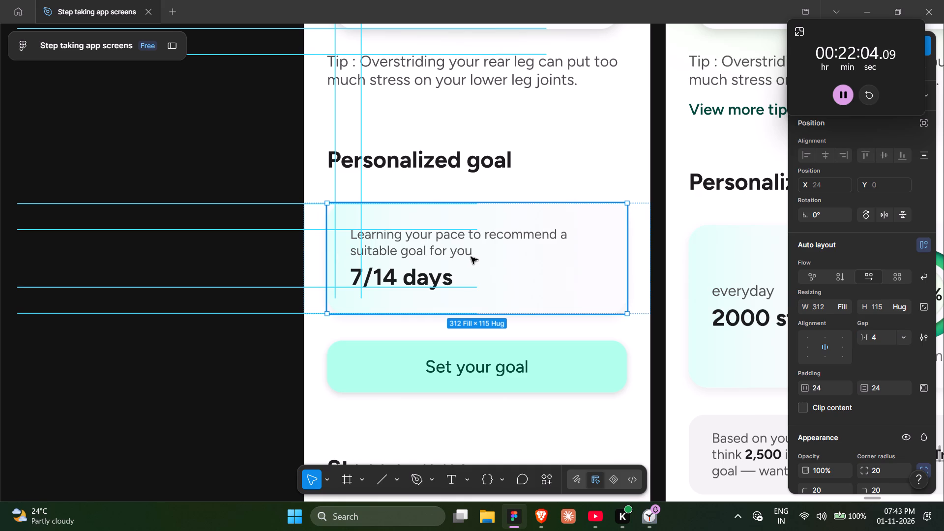
{"action": "right_click", "coordinate": [471, 257]}
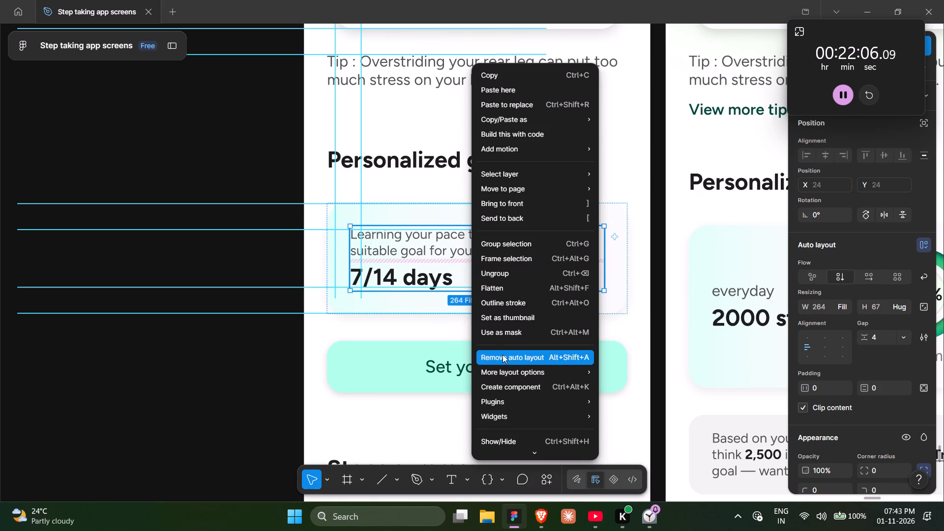
{"action": "left_click", "coordinate": [502, 354]}
{"action": "right_click", "coordinate": [513, 259]}
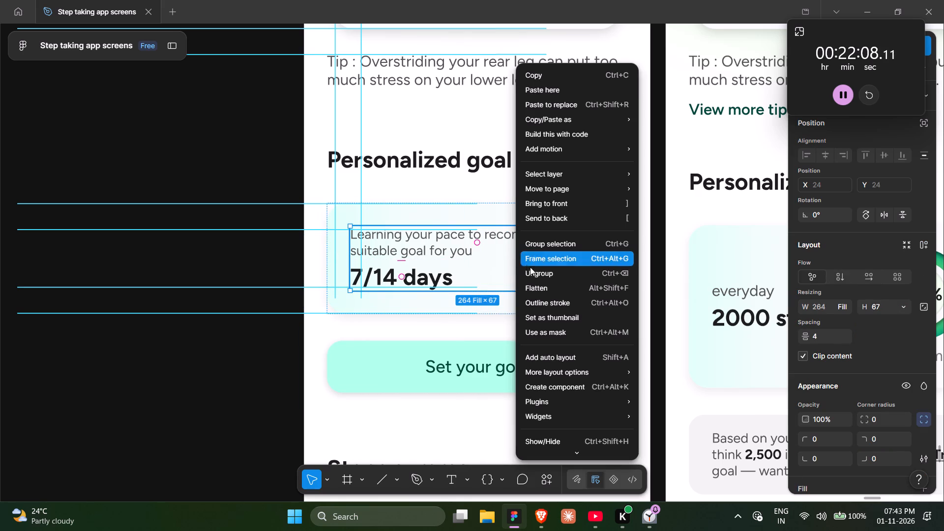
{"action": "left_click", "coordinate": [542, 273]}
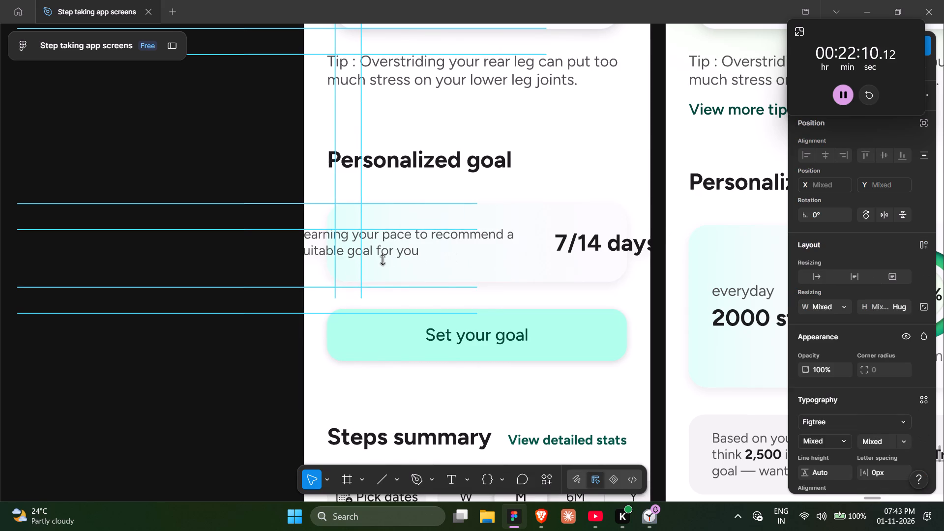
Change the Personalized goal card's auto-layout flow to vertical with left-centre alignment, then deselect it.
{"action": "left_click", "coordinate": [521, 274]}
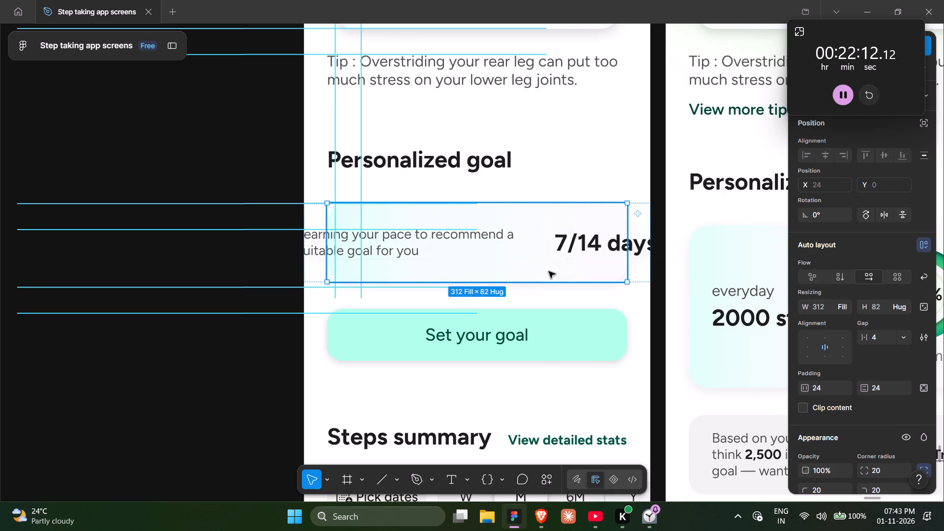
{"action": "left_click", "coordinate": [843, 276]}
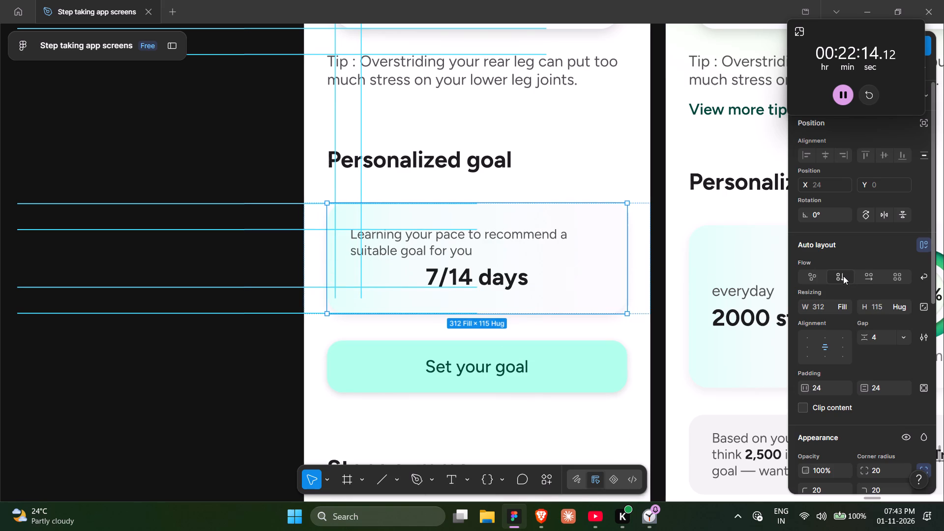
{"action": "left_click", "coordinate": [806, 346]}
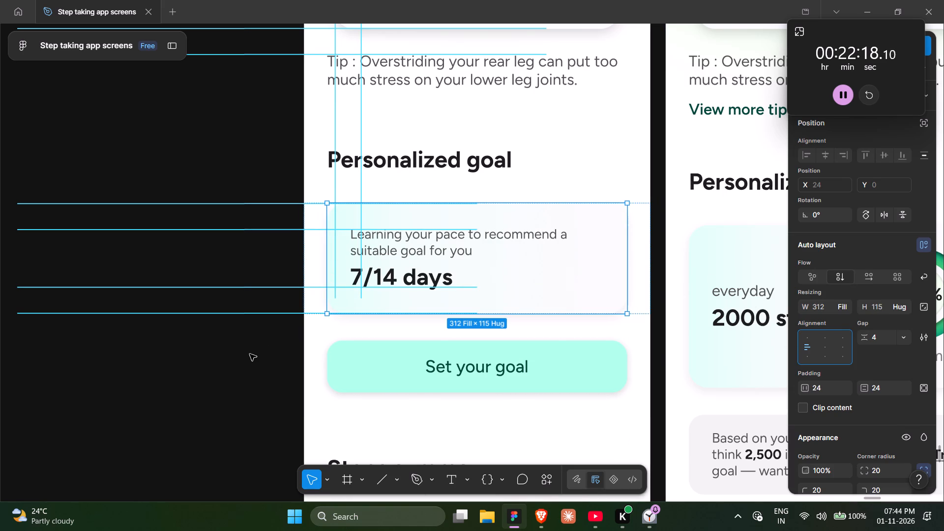
{"action": "left_click", "coordinate": [250, 354]}
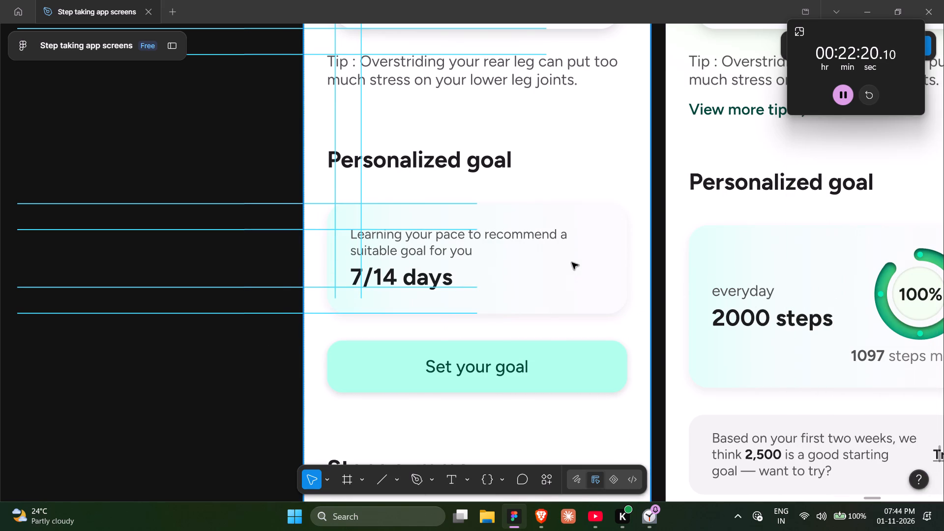
Examine the Personalized goal card's spacing against the cyan measuring lines and compare it with the progress card above.
{"action": "scroll", "coordinate": [572, 263], "scroll_direction": "left", "scroll_amount": 1}
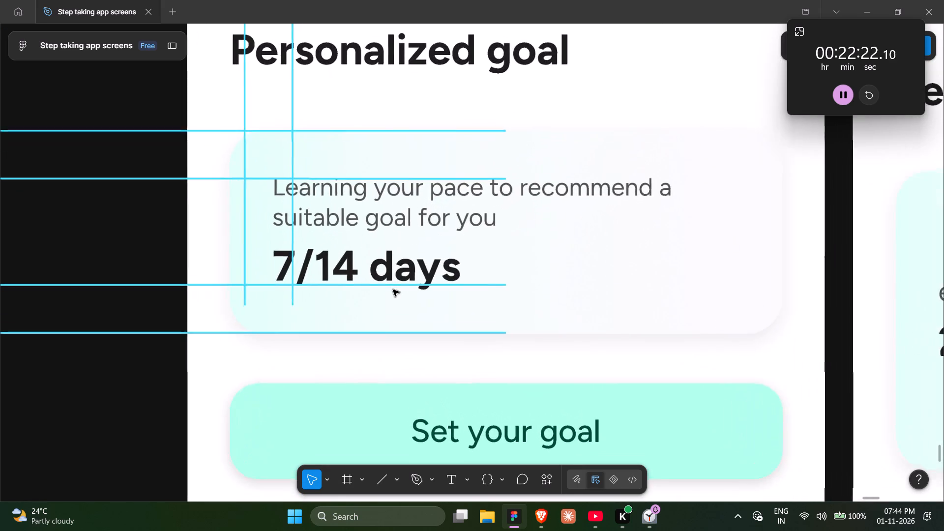
{"action": "scroll", "coordinate": [393, 290], "scroll_direction": "right", "scroll_amount": 1}
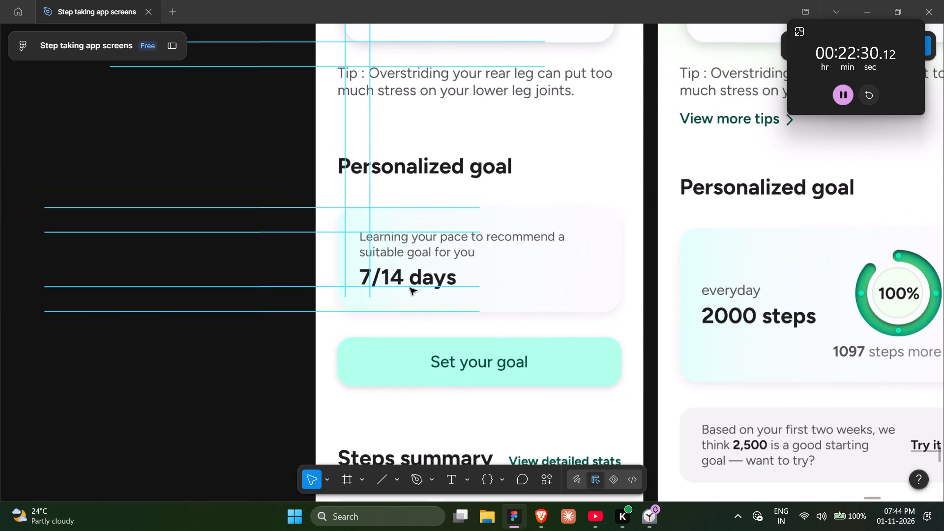
{"action": "scroll", "coordinate": [410, 288], "scroll_direction": "left", "scroll_amount": 1}
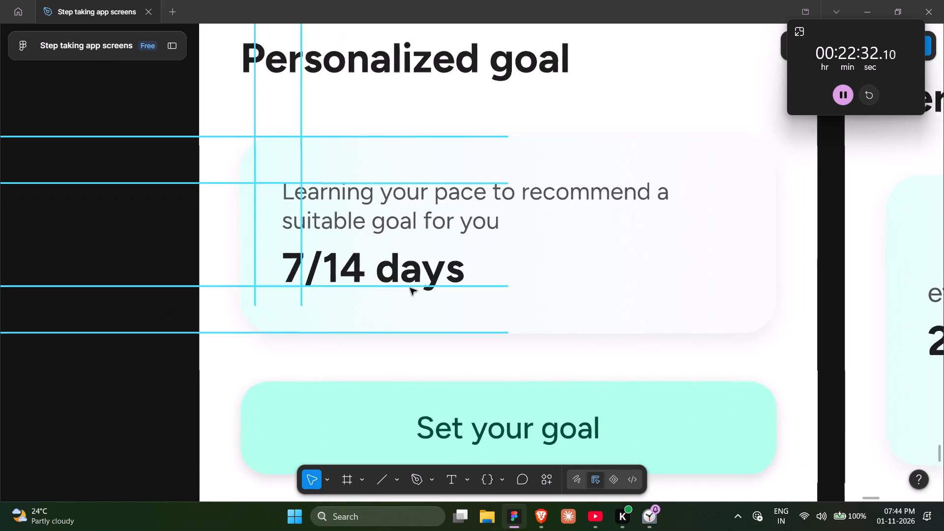
{"action": "scroll", "coordinate": [410, 288], "scroll_direction": "left", "scroll_amount": 1}
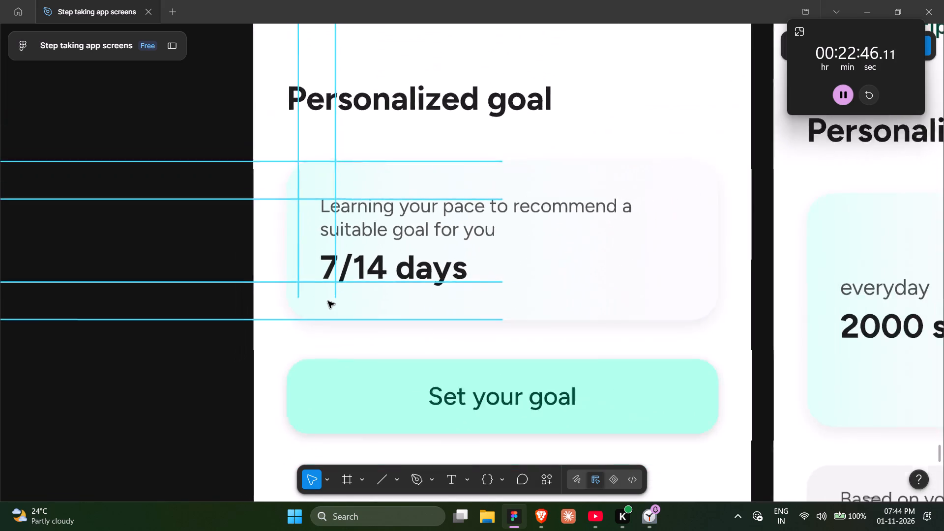
{"action": "scroll", "coordinate": [236, 374], "scroll_direction": "down", "scroll_amount": 1}
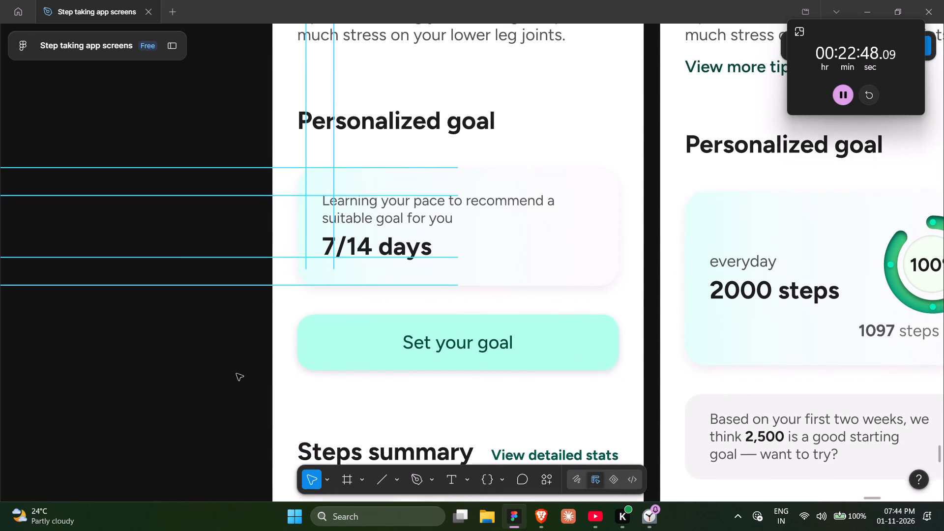
{"action": "scroll", "coordinate": [236, 374], "scroll_direction": "down", "scroll_amount": 1}
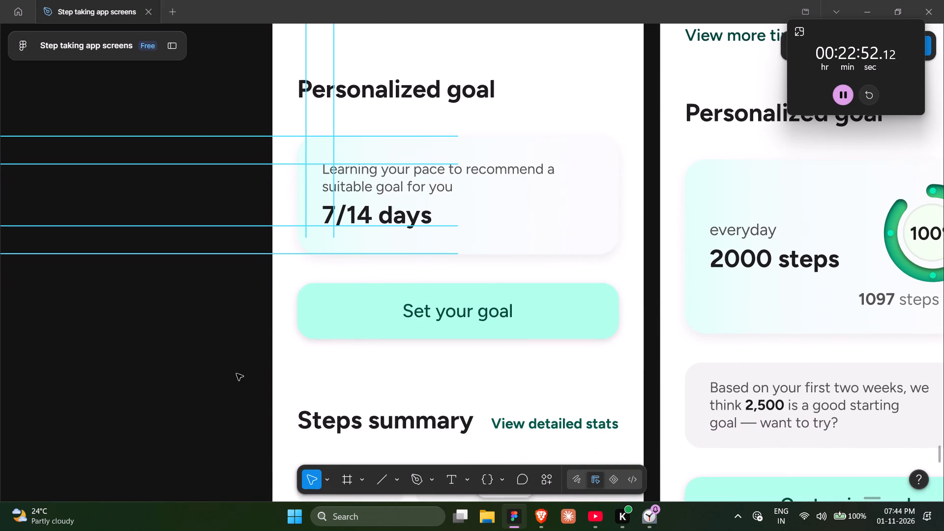
{"action": "scroll", "coordinate": [236, 374], "scroll_direction": "up", "scroll_amount": 4}
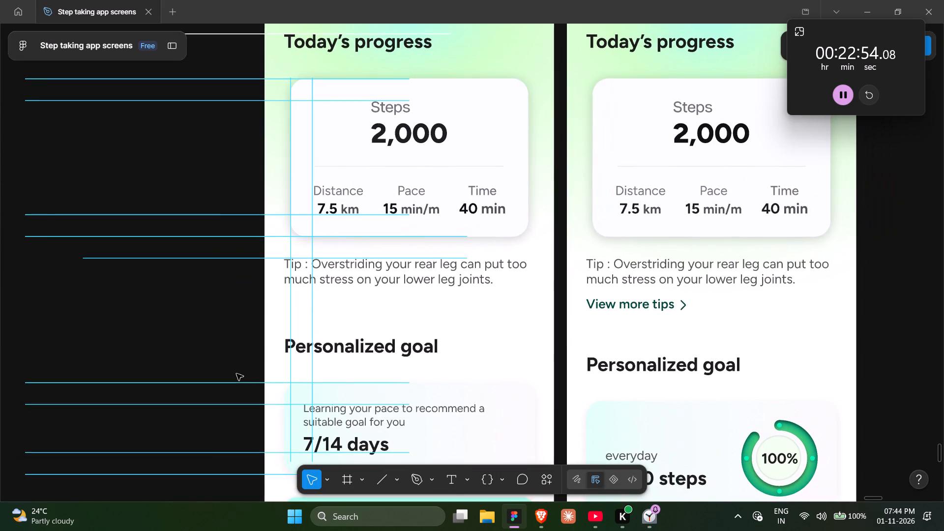
Nudge both vertical cyan lines left together until the outer line aligns with the Personalized goal card's left edge.
{"action": "left_click", "coordinate": [312, 366]}
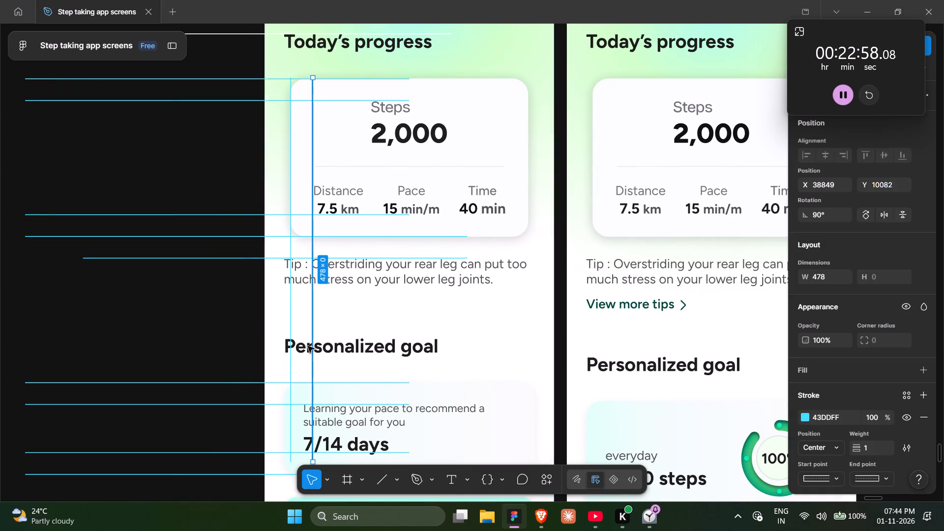
{"action": "left_click", "coordinate": [291, 352], "text": "shift"}
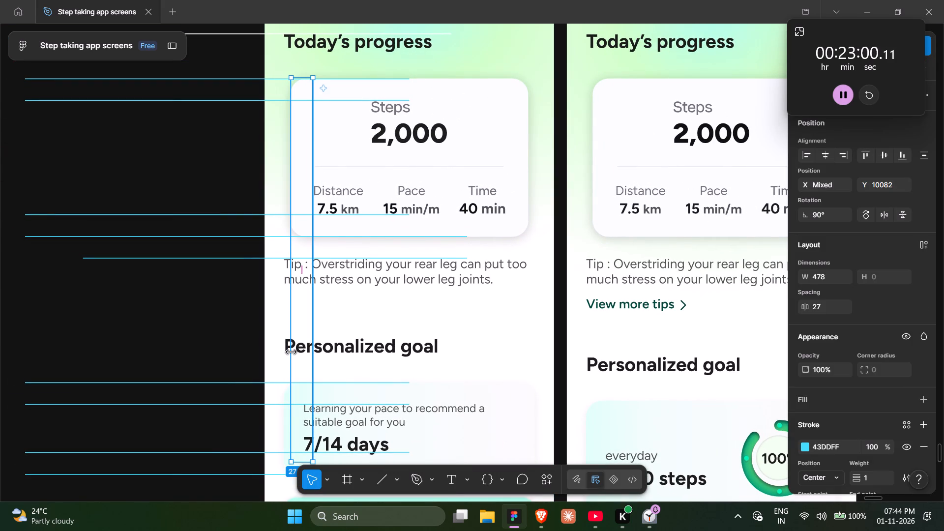
{"action": "key", "text": "Left"}
{"action": "key", "text": "Left"}
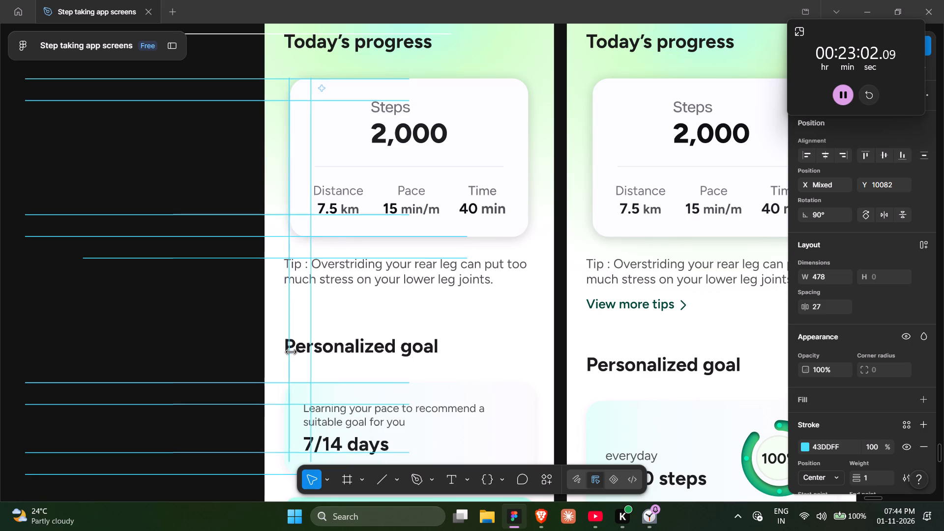
{"action": "key", "text": "Left"}
{"action": "key", "text": "Left"}
{"action": "key", "text": "Left"}
{"action": "scroll", "coordinate": [291, 352], "scroll_direction": "down", "scroll_amount": 1}
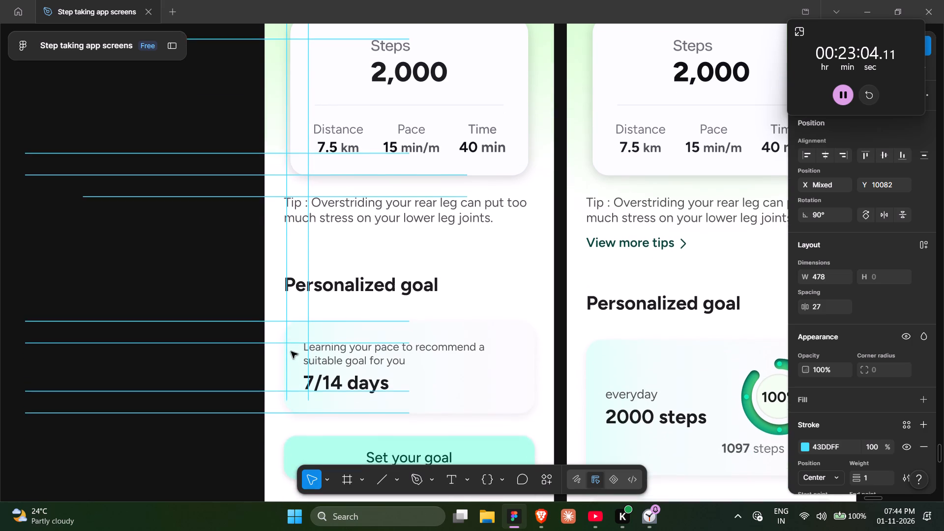
{"action": "key", "text": "Left"}
{"action": "key", "text": "Left"}
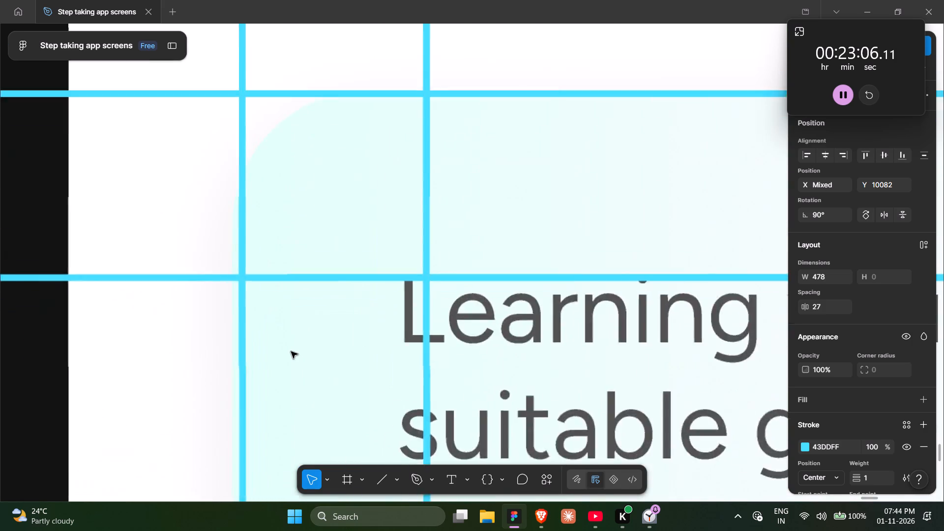
{"action": "key", "text": "Left"}
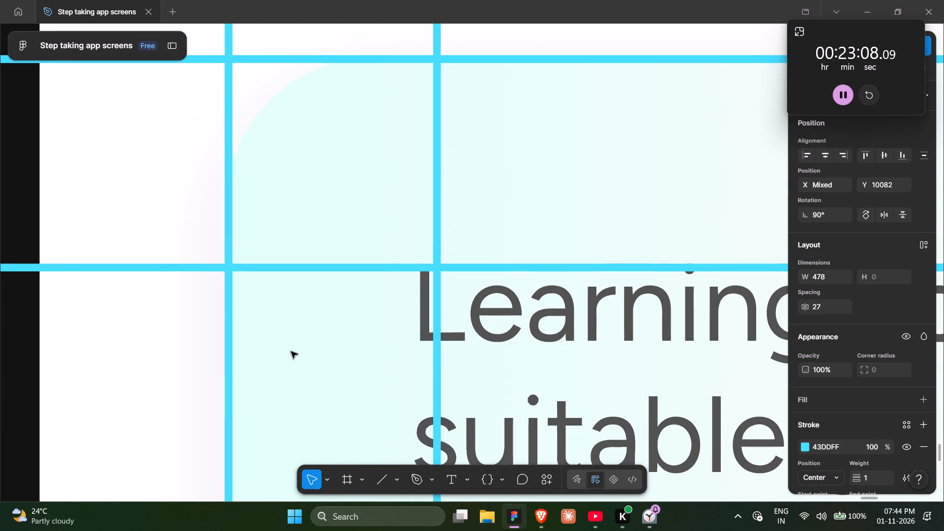
{"action": "key", "text": "Right"}
{"action": "key", "text": "Left"}
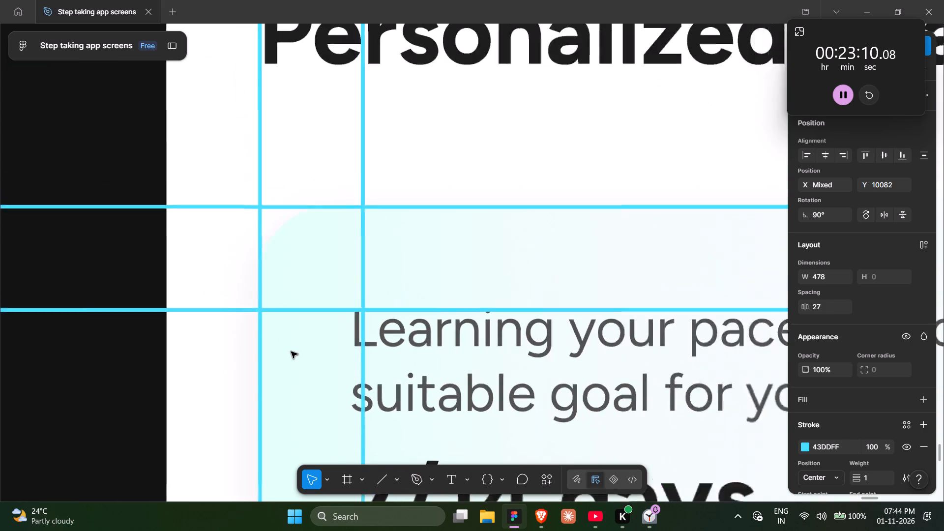
{"action": "scroll", "coordinate": [291, 352], "scroll_direction": "down", "scroll_amount": 3}
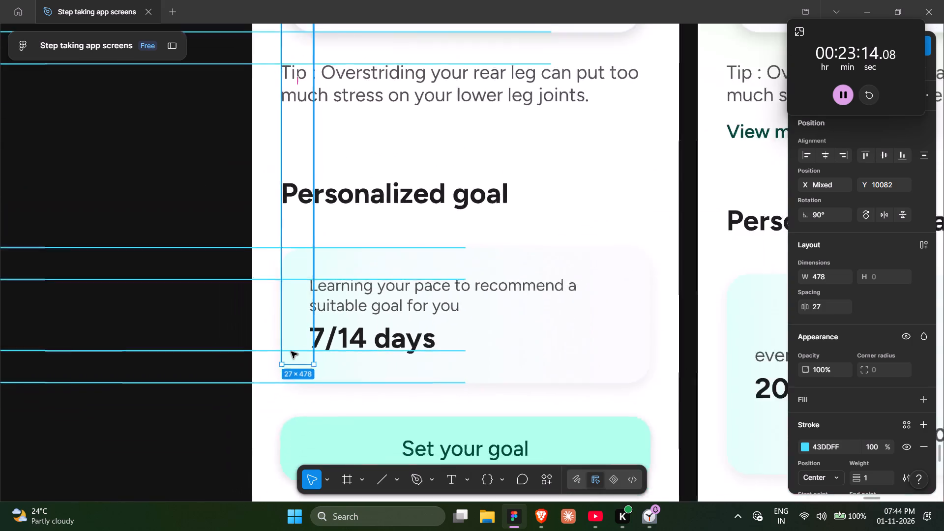
Inspect the auto-layout padding and sizing of the first screen's Steps progress card and the second screen's 2000 steps goal card.
{"action": "scroll", "coordinate": [291, 352], "scroll_direction": "up", "scroll_amount": 1}
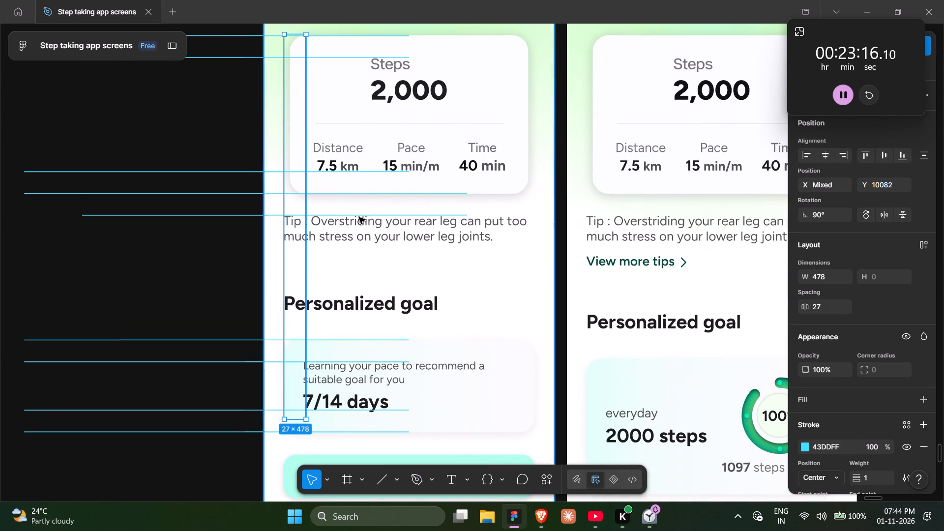
{"action": "left_click", "coordinate": [496, 64], "text": "ctrl"}
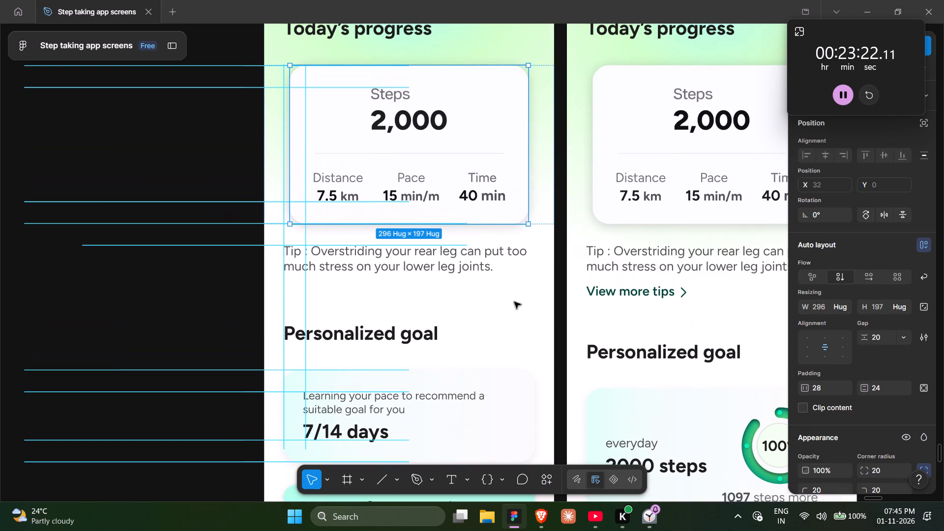
{"action": "scroll", "coordinate": [514, 302], "scroll_direction": "down", "scroll_amount": 1}
{"action": "scroll", "coordinate": [514, 302], "scroll_direction": "left", "scroll_amount": 1}
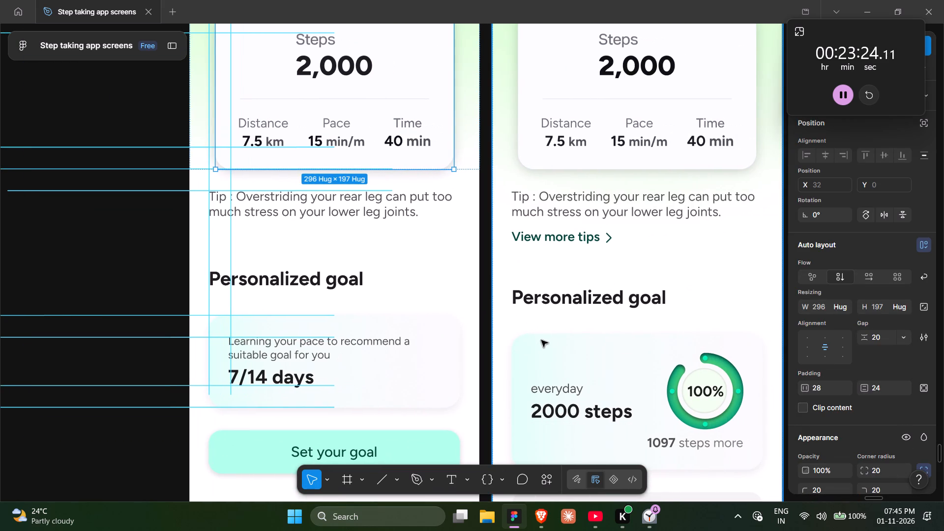
{"action": "left_click", "coordinate": [544, 351], "text": "ctrl"}
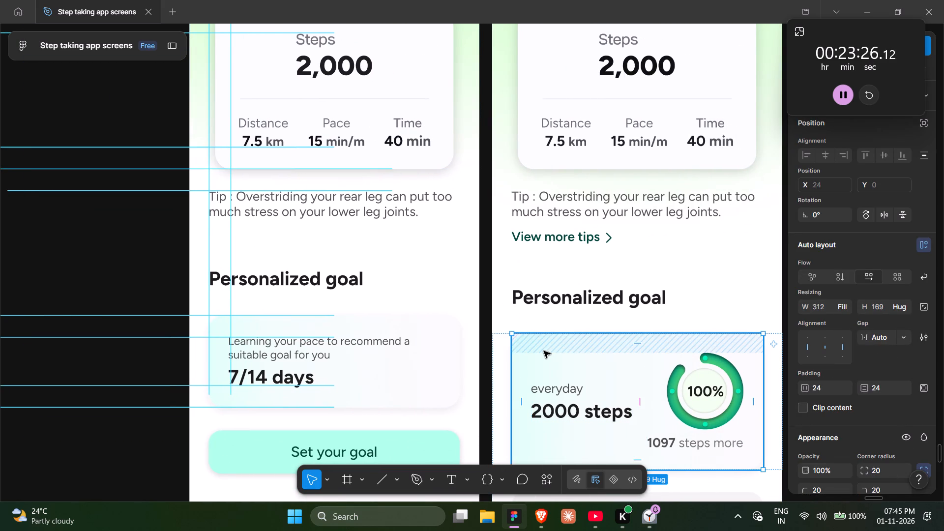
{"action": "scroll", "coordinate": [544, 351], "scroll_direction": "down", "scroll_amount": 2}
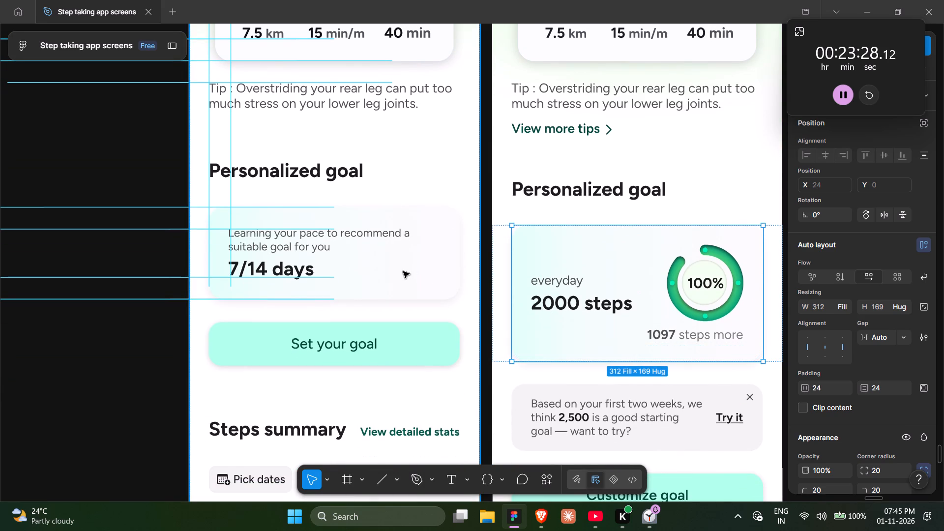
{"action": "scroll", "coordinate": [403, 271], "scroll_direction": "up", "scroll_amount": 2}
{"action": "scroll", "coordinate": [403, 271], "scroll_direction": "right", "scroll_amount": 1}
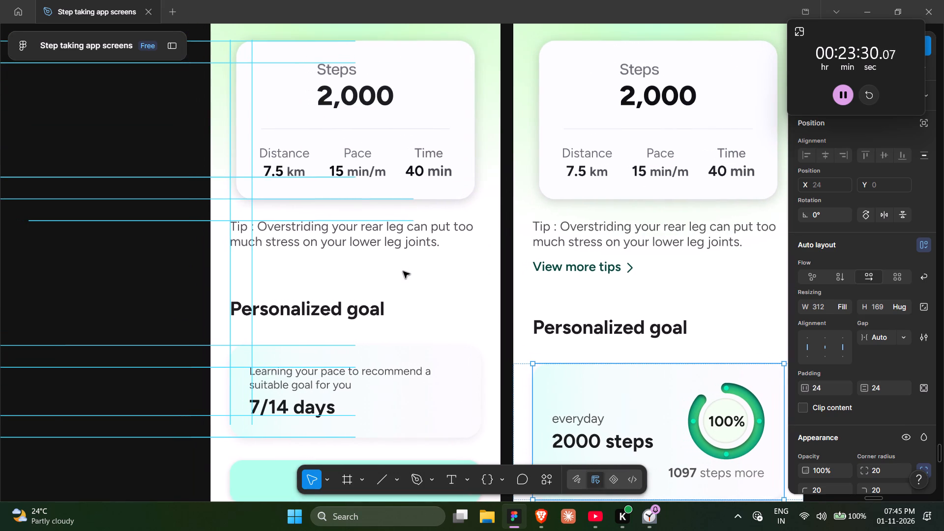
{"action": "scroll", "coordinate": [403, 271], "scroll_direction": "down", "scroll_amount": 1}
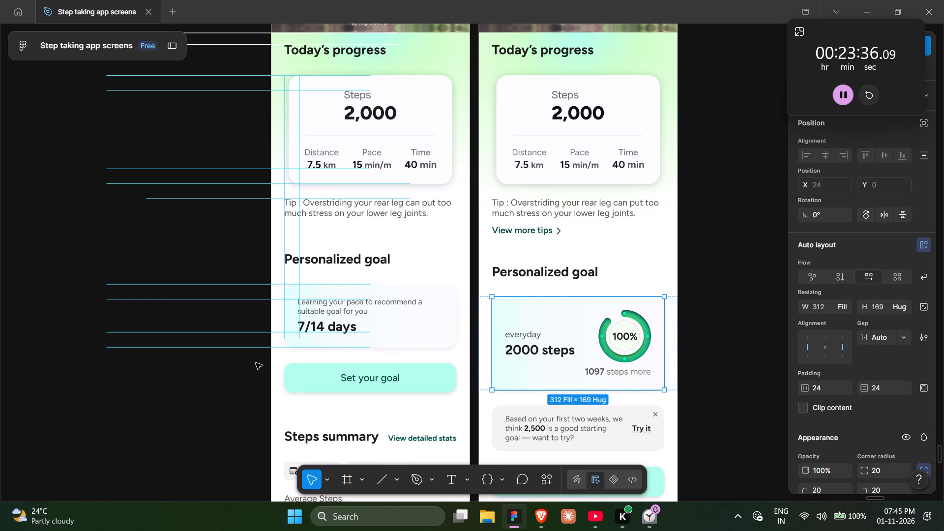
Compare the auto-layout padding, gap and sizing of the first screen's 7/14 days goal card with its Steps progress card.
{"action": "left_click", "coordinate": [423, 333], "text": "ctrl"}
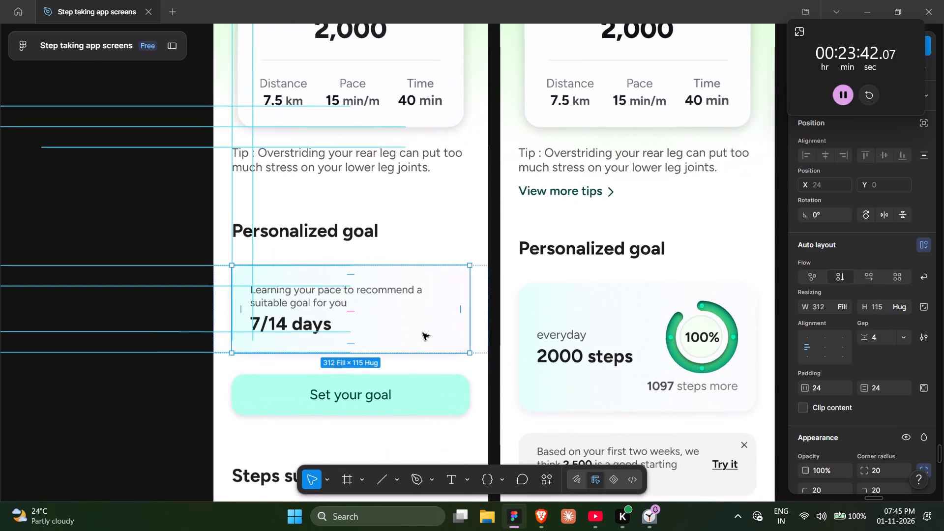
{"action": "scroll", "coordinate": [423, 333], "scroll_direction": "right", "scroll_amount": 1}
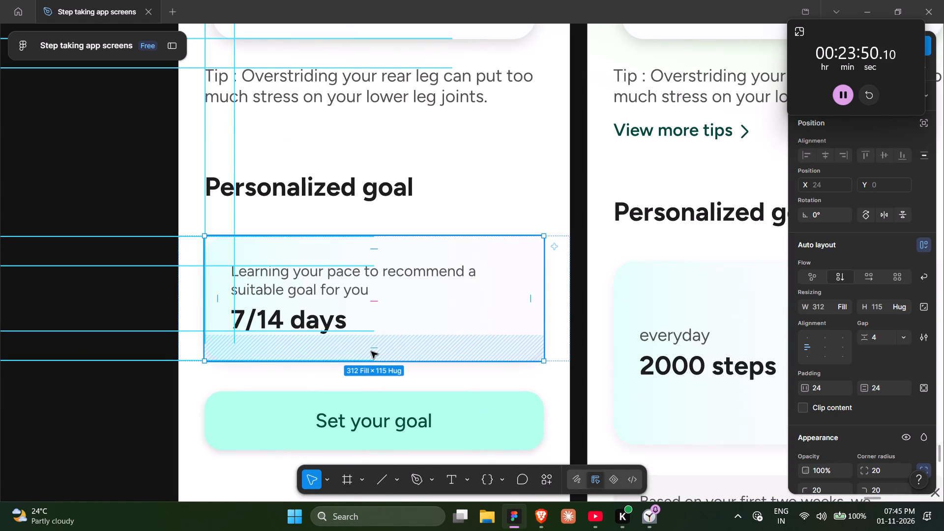
{"action": "scroll", "coordinate": [371, 352], "scroll_direction": "right", "scroll_amount": 1}
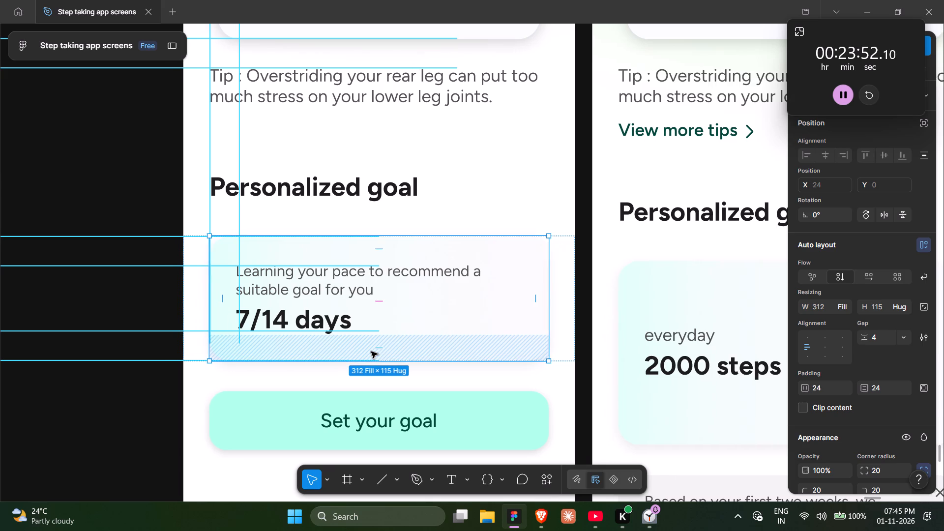
{"action": "scroll", "coordinate": [371, 352], "scroll_direction": "right", "scroll_amount": 3}
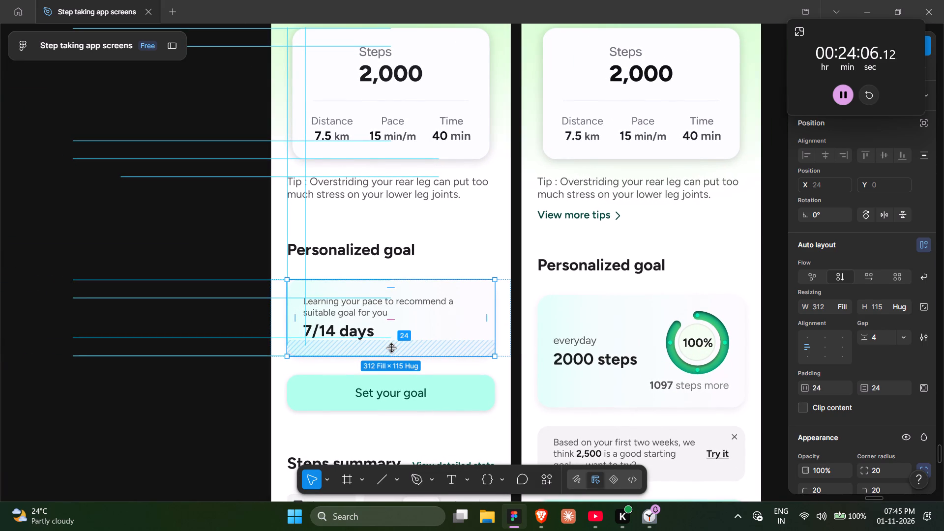
{"action": "left_click", "coordinate": [478, 150], "text": "ctrl"}
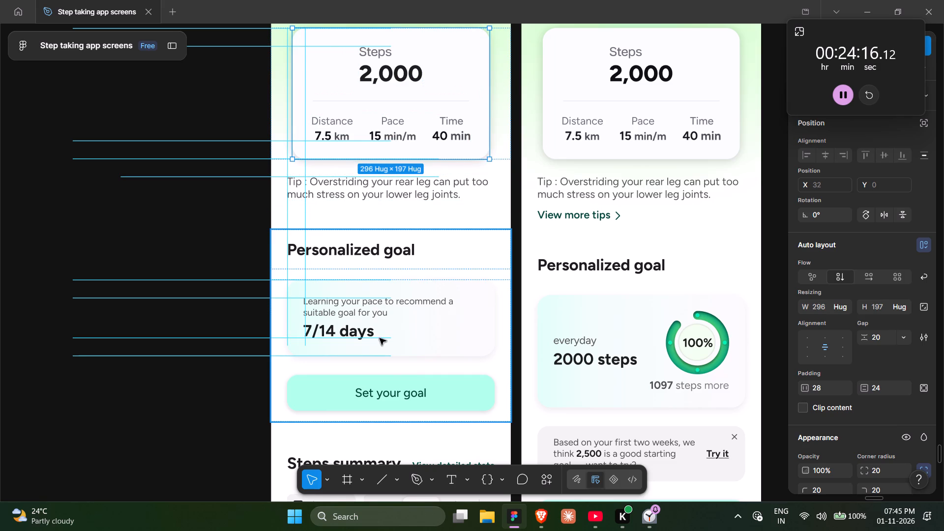
{"action": "left_click", "coordinate": [417, 337], "text": "ctrl"}
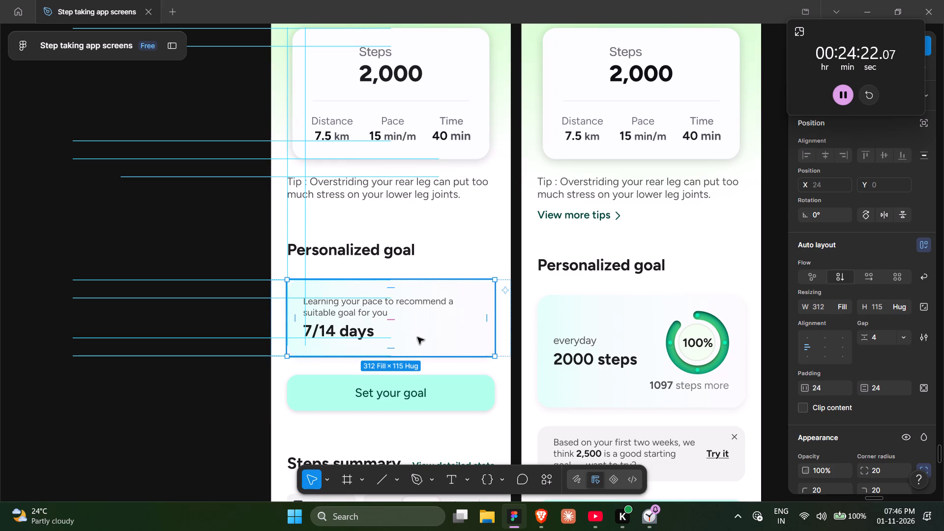
Examine the 7/14 days card's inner spacing against the cyan measuring lines and the neighbouring elements on both screens.
{"action": "scroll", "coordinate": [417, 337], "scroll_direction": "down", "scroll_amount": 1}
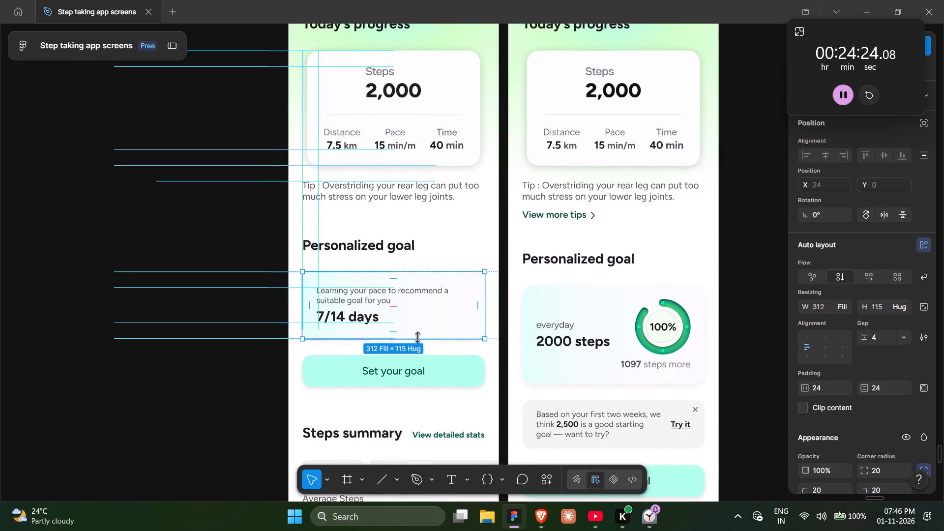
{"action": "scroll", "coordinate": [417, 337], "scroll_direction": "up", "scroll_amount": 1}
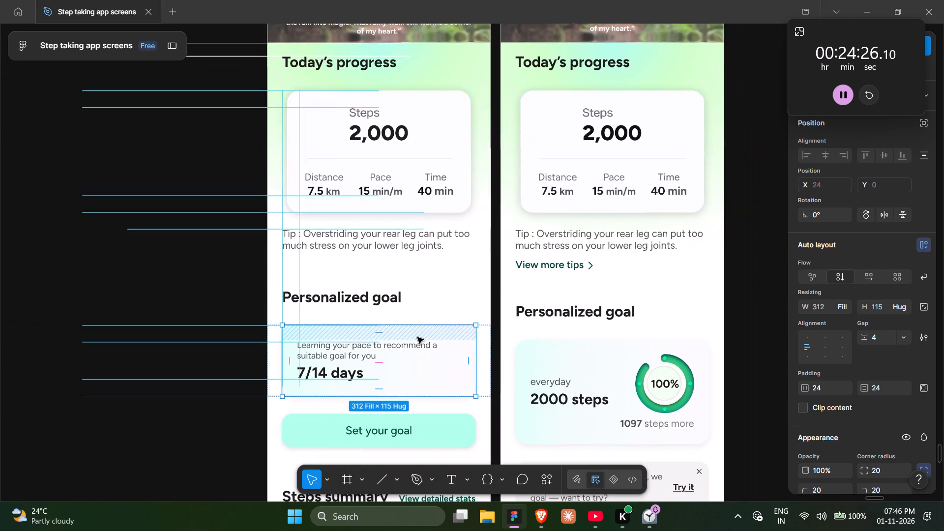
{"action": "scroll", "coordinate": [417, 337], "scroll_direction": "down", "scroll_amount": 1}
{"action": "scroll", "coordinate": [417, 337], "scroll_direction": "right", "scroll_amount": 1}
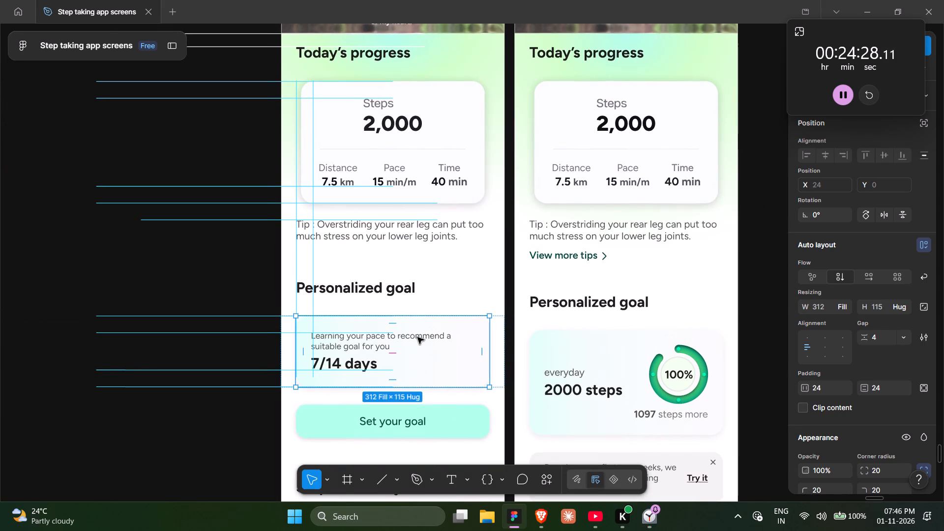
{"action": "scroll", "coordinate": [417, 337], "scroll_direction": "down", "scroll_amount": 2}
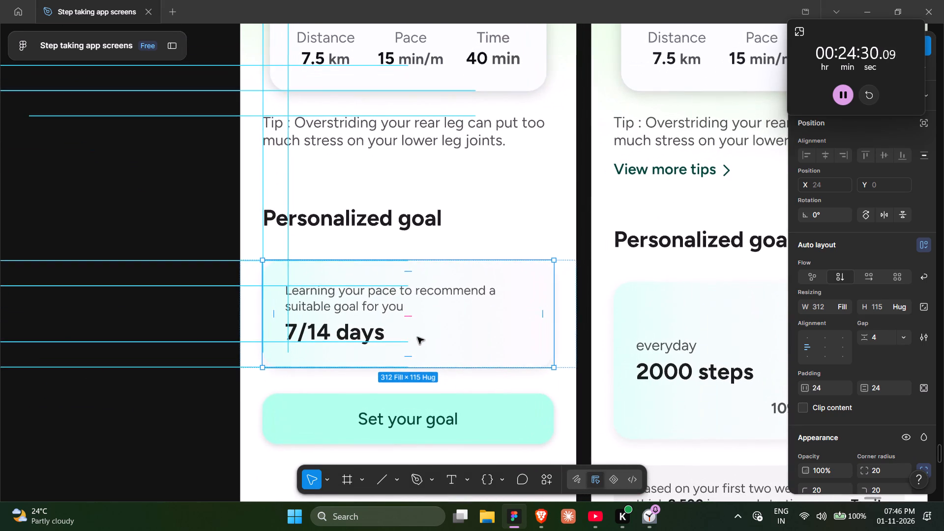
{"action": "scroll", "coordinate": [417, 337], "scroll_direction": "down", "scroll_amount": 1}
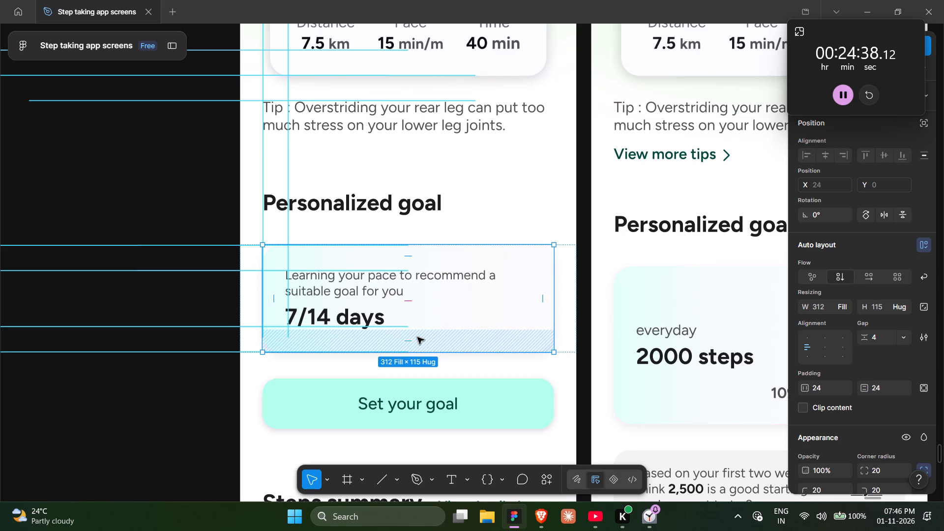
{"action": "scroll", "coordinate": [417, 337], "scroll_direction": "right", "scroll_amount": 1}
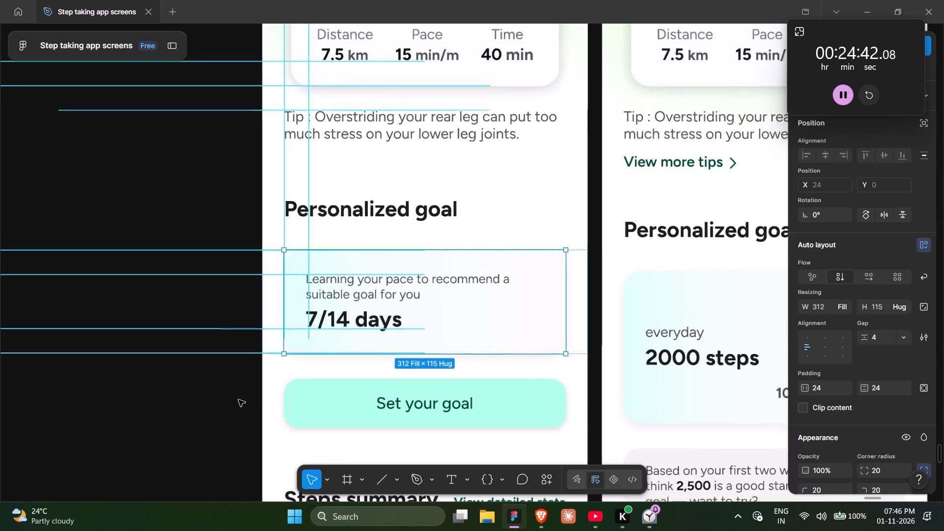
{"action": "scroll", "coordinate": [238, 400], "scroll_direction": "up", "scroll_amount": 1}
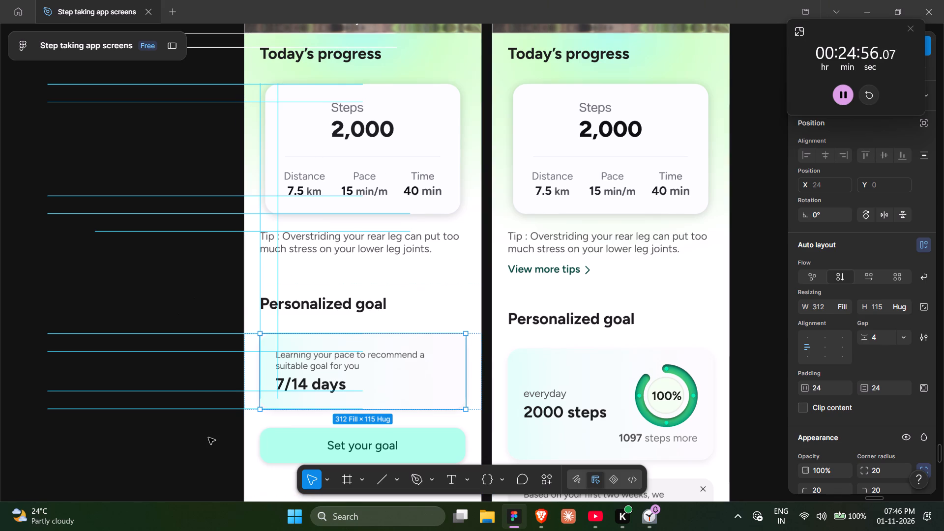
{"action": "scroll", "coordinate": [208, 438], "scroll_direction": "down", "scroll_amount": 1}
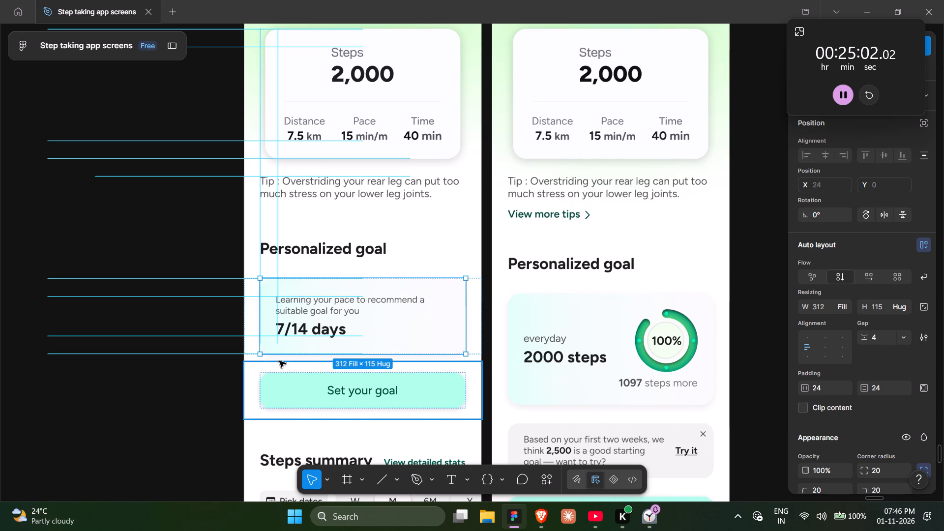
{"action": "scroll", "coordinate": [314, 363], "scroll_direction": "left", "scroll_amount": 1}
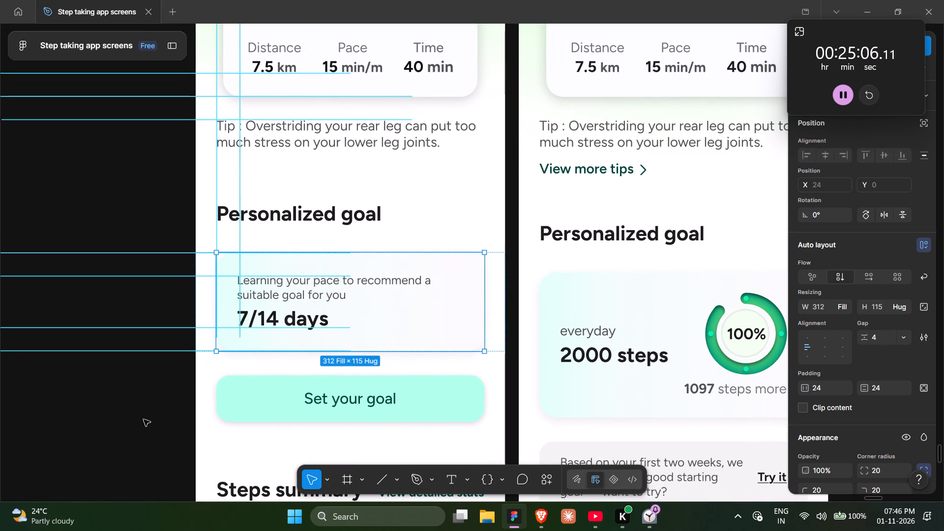
{"action": "scroll", "coordinate": [144, 419], "scroll_direction": "down", "scroll_amount": 1}
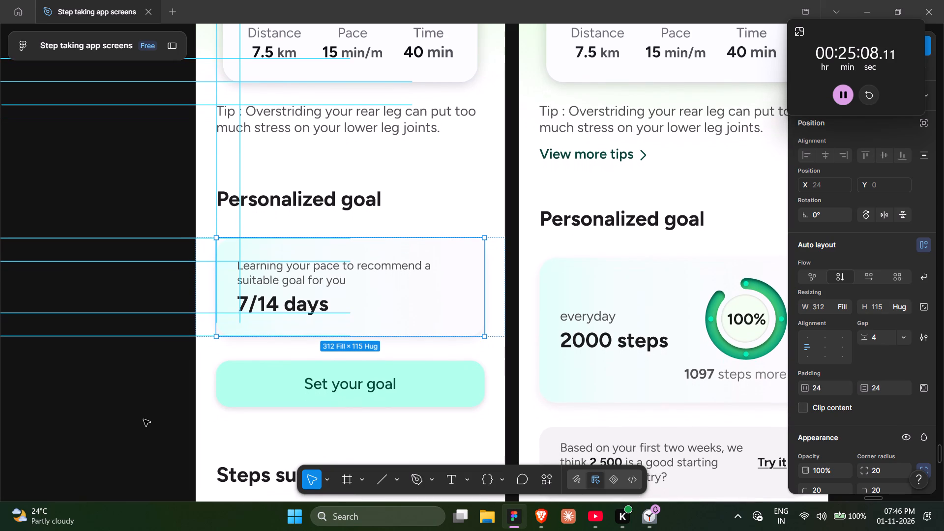
{"action": "scroll", "coordinate": [144, 419], "scroll_direction": "down", "scroll_amount": 2}
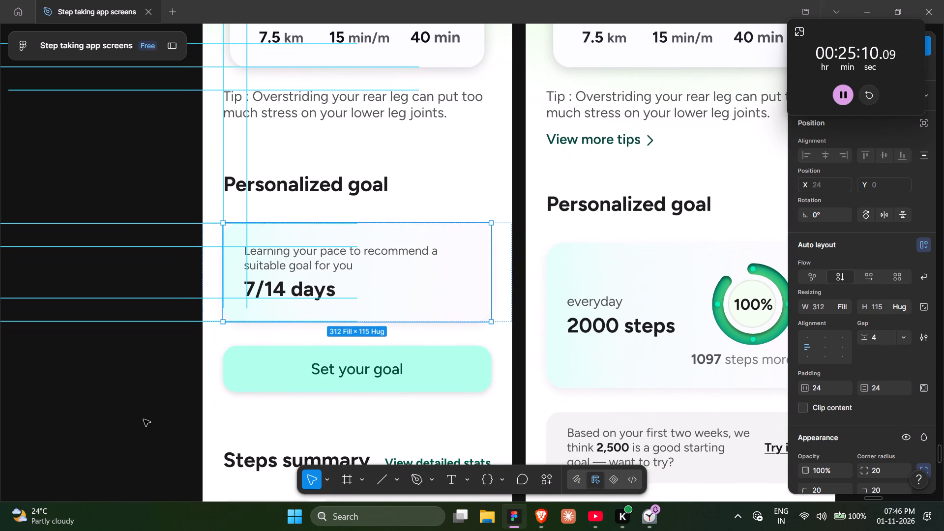
{"action": "scroll", "coordinate": [144, 419], "scroll_direction": "down", "scroll_amount": 1}
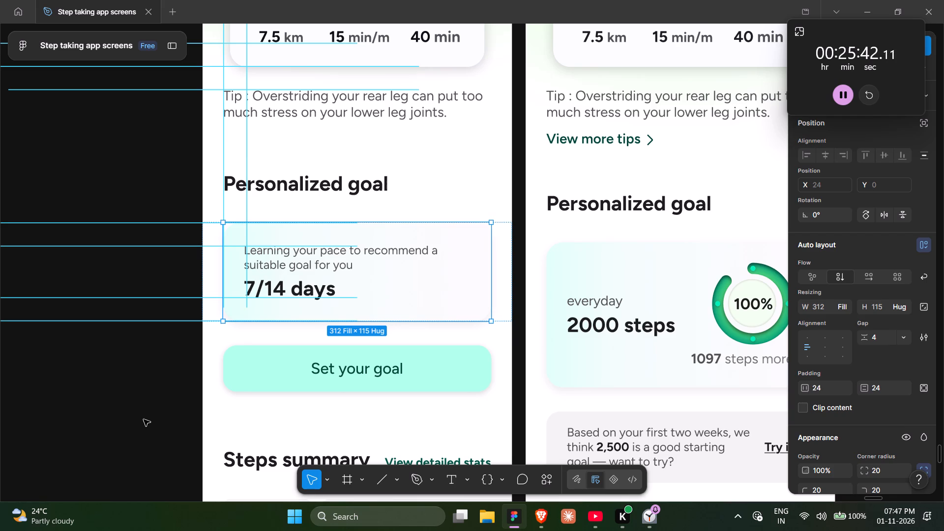
Inspect the auto-layout settings of the second screen's 2000 steps goal card beside the 7/14 days card.
{"action": "scroll", "coordinate": [144, 419], "scroll_direction": "left", "scroll_amount": 3}
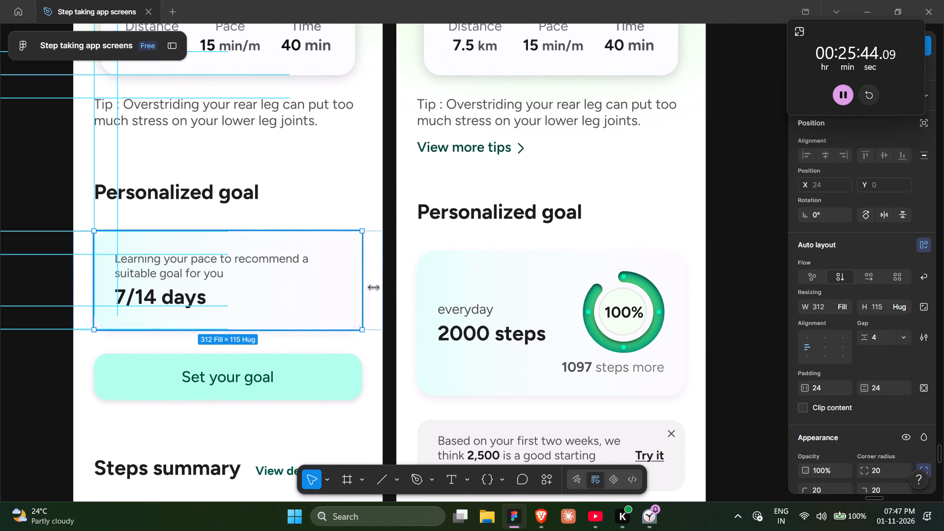
{"action": "left_click", "coordinate": [448, 274], "text": "ctrl"}
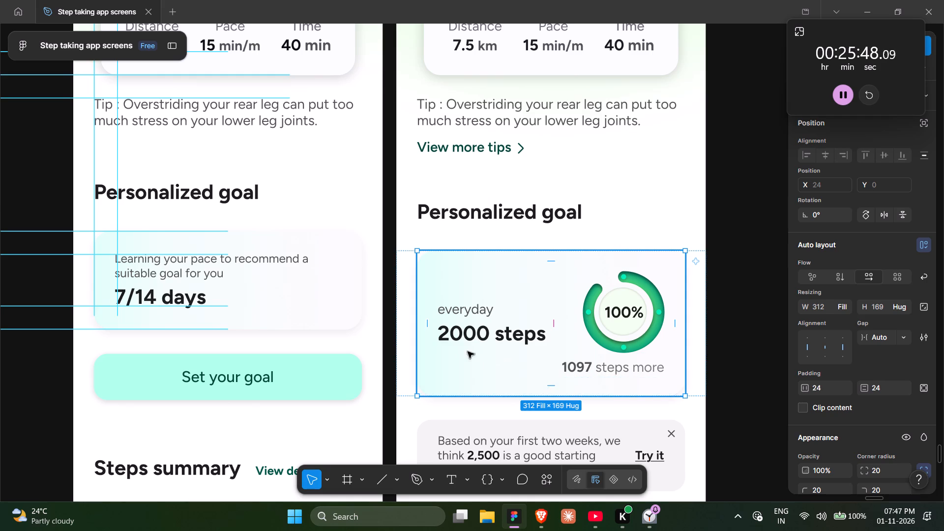
{"action": "scroll", "coordinate": [443, 347], "scroll_direction": "right", "scroll_amount": 1}
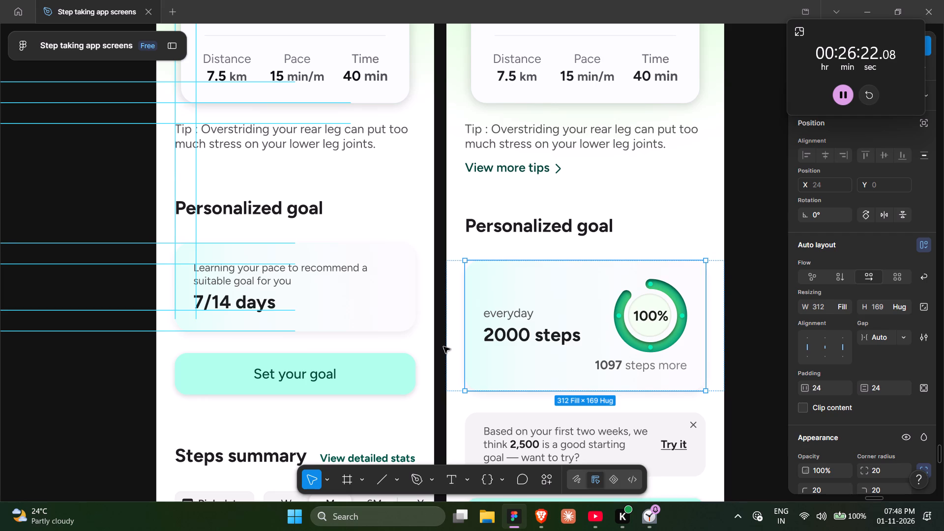
Switch to the floating stopwatch, reset it and start timing again.
{"action": "left_click", "coordinate": [865, 93]}
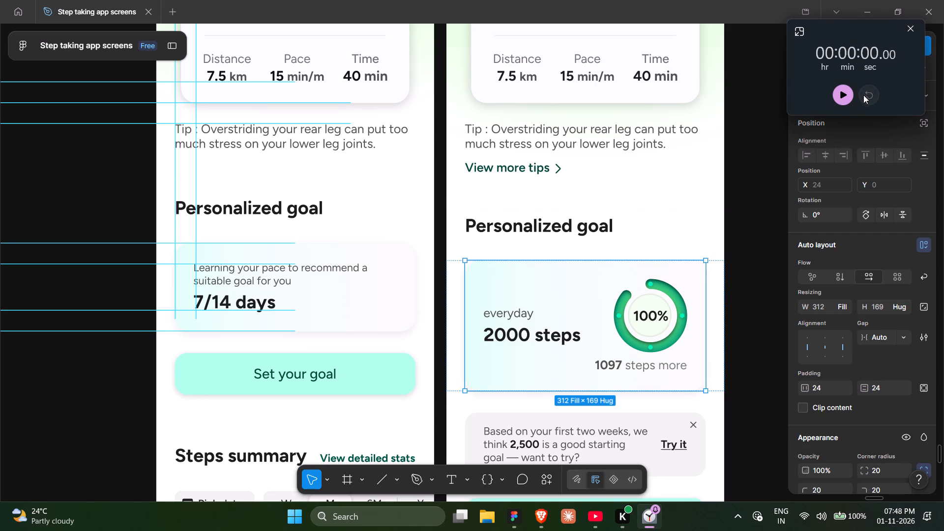
{"action": "left_click", "coordinate": [843, 98]}
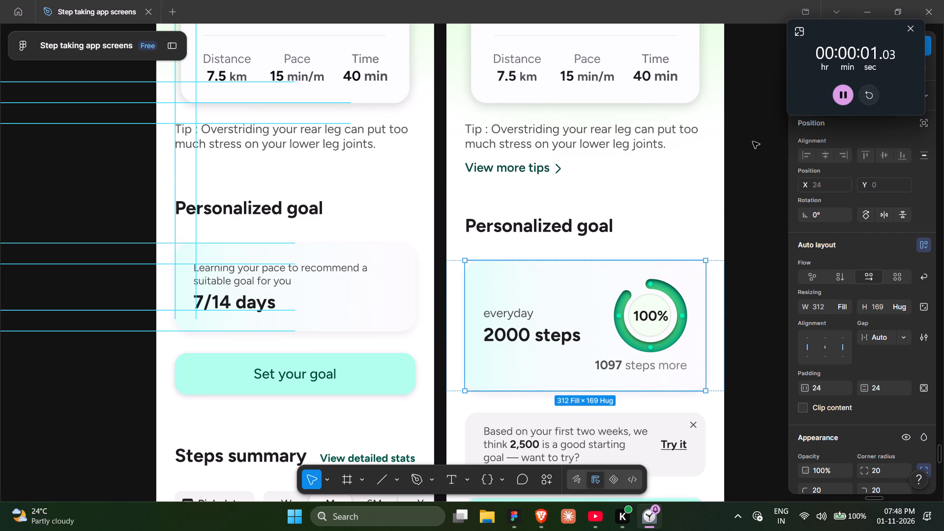
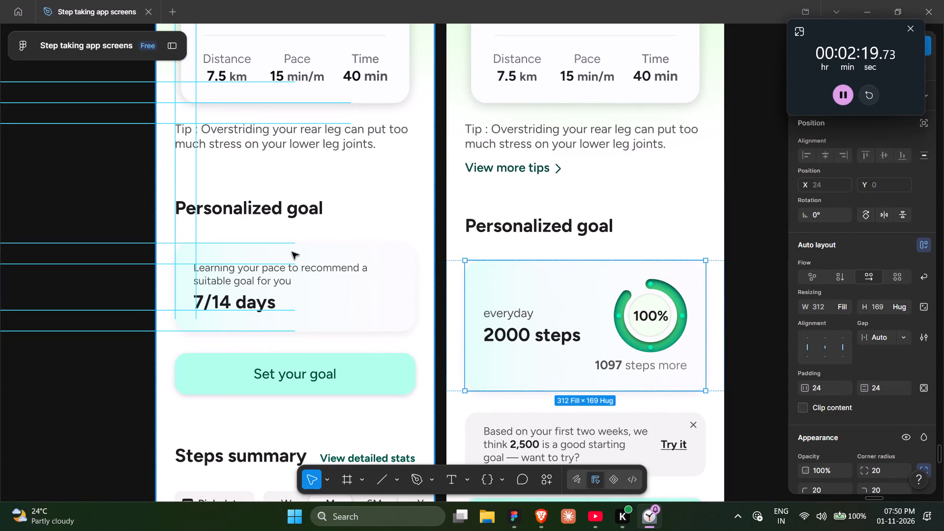
Place two side-by-side copies of the second screen's 2000 steps goal card on the empty canvas beside that screen.
{"action": "scroll", "coordinate": [566, 316], "scroll_direction": "left", "scroll_amount": 4}
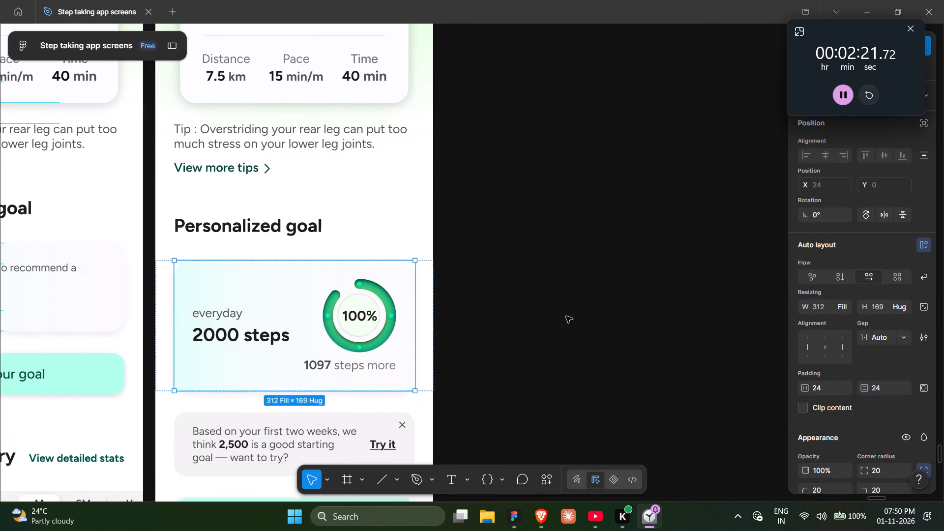
{"action": "scroll", "coordinate": [566, 316], "scroll_direction": "left", "scroll_amount": 2}
{"action": "left_click_drag", "start_coordinate": [255, 309], "coordinate": [474, 301], "text": "alt"}
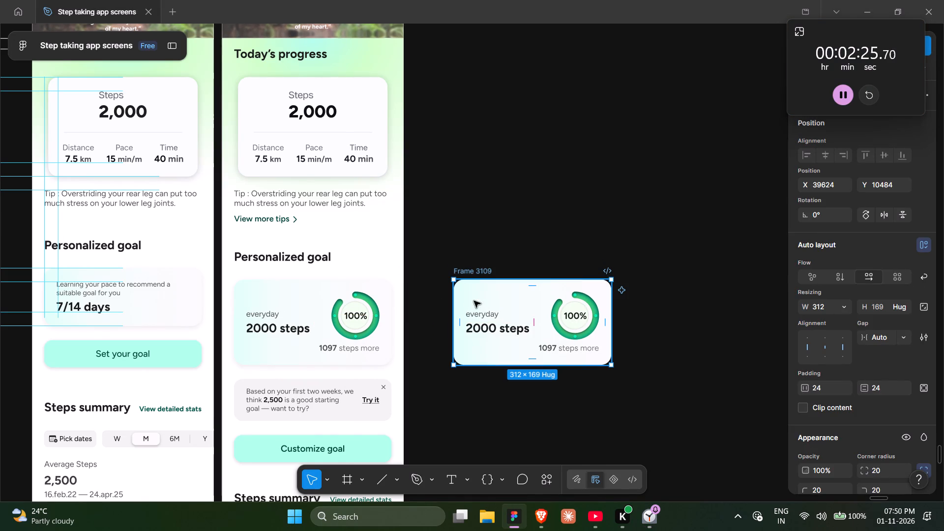
{"action": "left_click_drag", "start_coordinate": [474, 301], "coordinate": [642, 300], "text": "alt"}
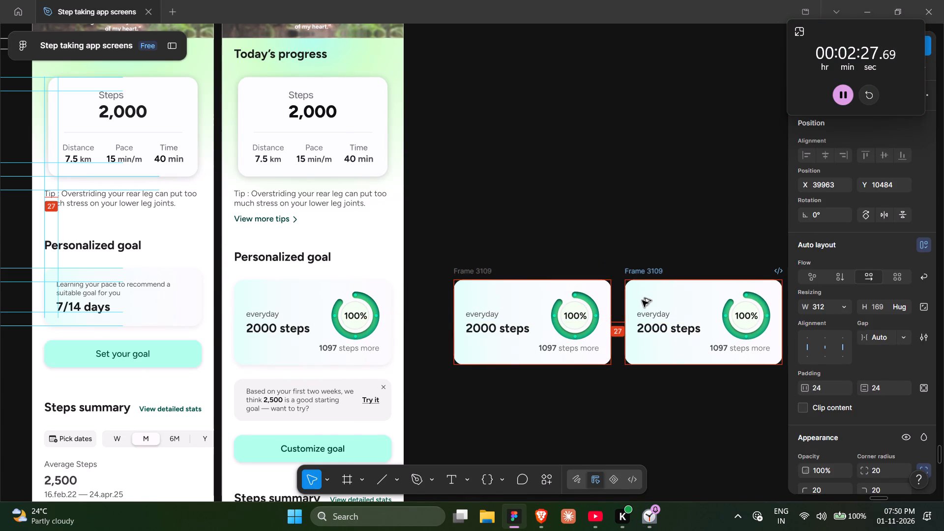
{"action": "left_click_drag", "start_coordinate": [642, 300], "coordinate": [636, 300], "text": "alt"}
Delete the progress ring and its 1097 steps more caption from the second card copy.
{"action": "scroll", "coordinate": [646, 350], "scroll_direction": "left", "scroll_amount": 2}
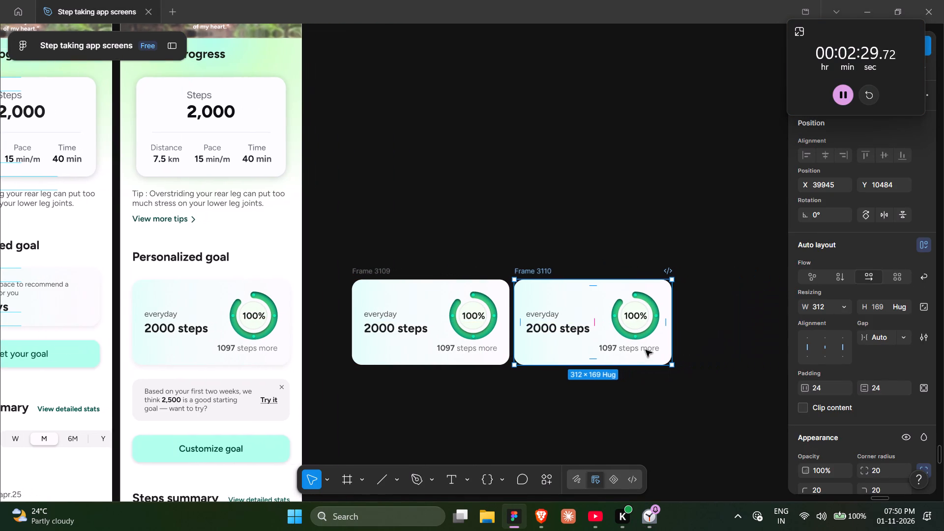
{"action": "scroll", "coordinate": [522, 390], "scroll_direction": "left", "scroll_amount": 1}
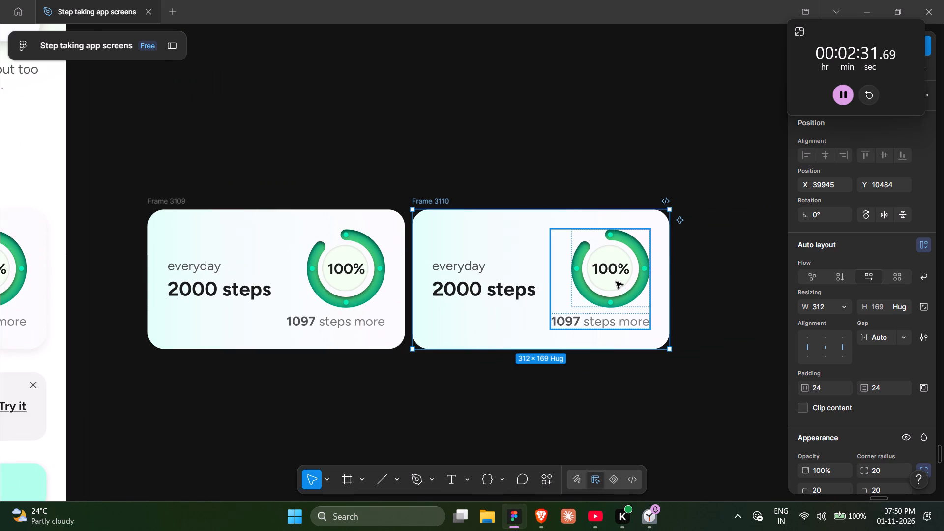
{"action": "left_click", "coordinate": [617, 280]}
{"action": "key", "text": "Delete"}
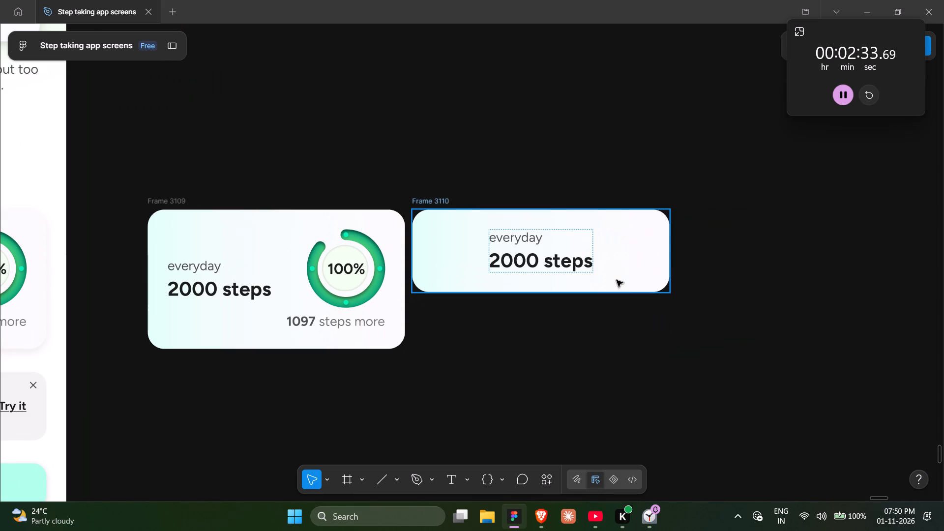
{"action": "left_click", "coordinate": [447, 152]}
{"action": "left_click", "coordinate": [482, 353]}
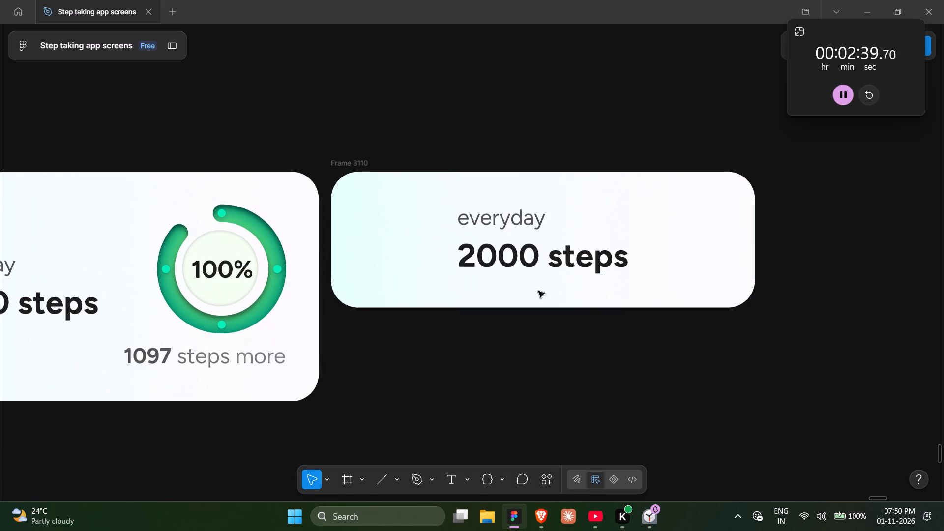
{"action": "left_click", "coordinate": [534, 354]}
Copy the pair of cyan lines at the 7/14 days card's top and align the copy's upper line with the copied cards' top edge.
{"action": "scroll", "coordinate": [324, 354], "scroll_direction": "right", "scroll_amount": 3}
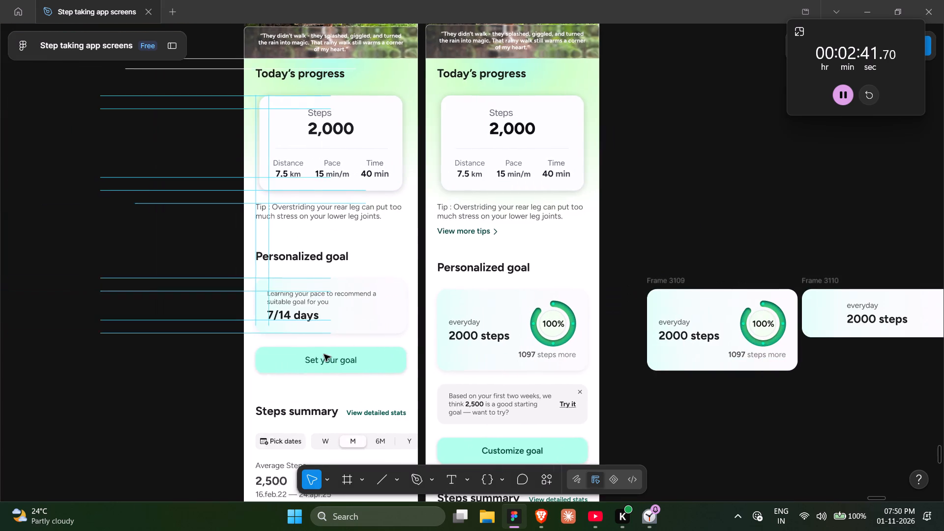
{"action": "scroll", "coordinate": [324, 354], "scroll_direction": "right", "scroll_amount": 1}
{"action": "left_click_drag", "start_coordinate": [143, 249], "coordinate": [154, 303]}
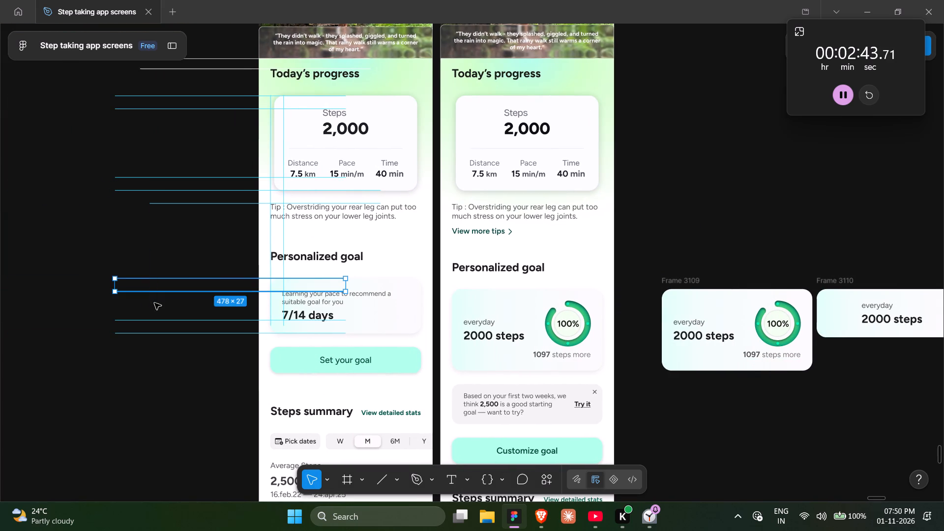
{"action": "left_click_drag", "start_coordinate": [198, 283], "coordinate": [686, 309], "text": "alt"}
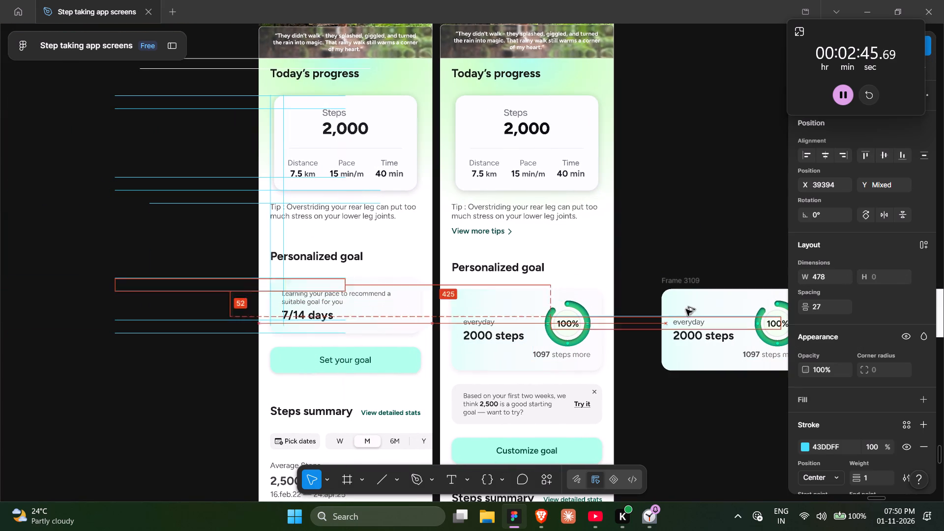
{"action": "left_click_drag", "start_coordinate": [686, 309], "coordinate": [711, 268], "text": "alt"}
{"action": "scroll", "coordinate": [711, 268], "scroll_direction": "left", "scroll_amount": 5}
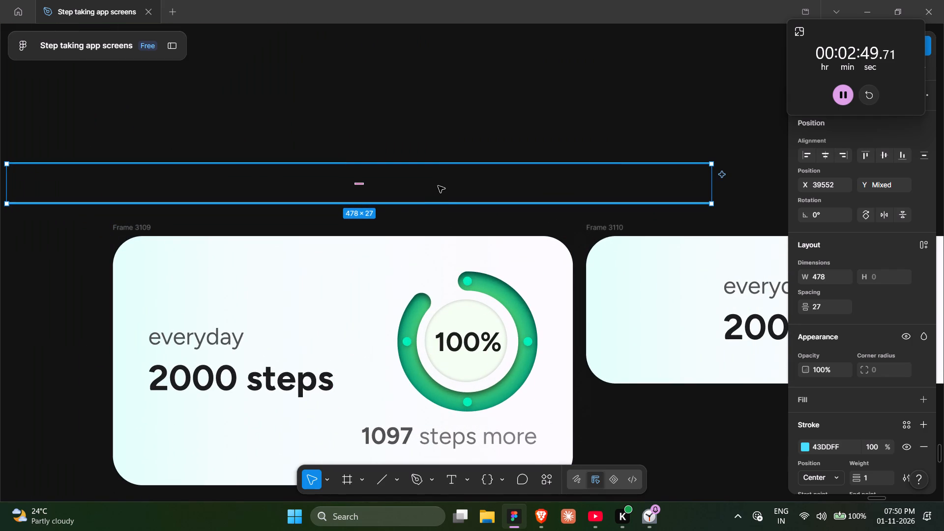
{"action": "left_click_drag", "start_coordinate": [438, 186], "coordinate": [439, 228]}
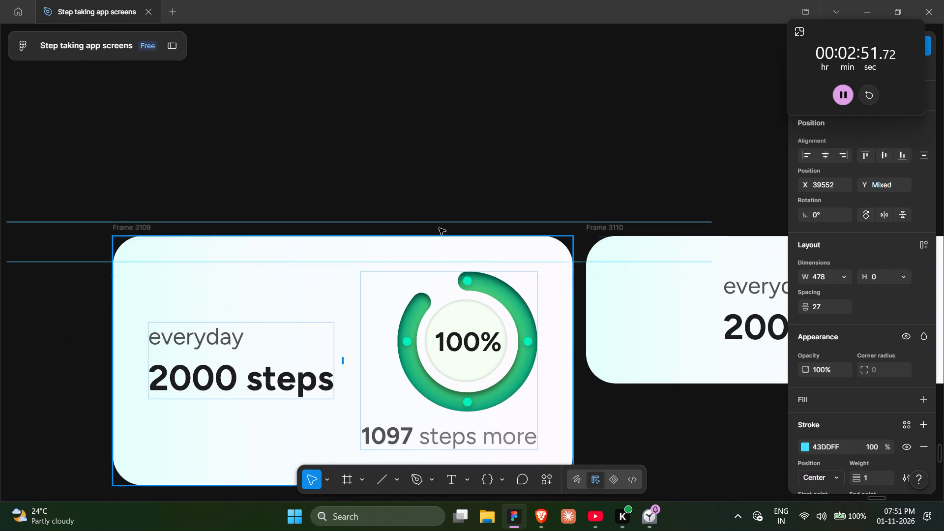
{"action": "left_click_drag", "start_coordinate": [439, 228], "coordinate": [441, 212]}
{"action": "key", "text": "Down"}
{"action": "key", "text": "Down"}
{"action": "key", "text": "Down"}
{"action": "key", "text": "Down"}
{"action": "key", "text": "Down"}
{"action": "key", "text": "Down"}
{"action": "key", "text": "Down"}
{"action": "key", "text": "Down"}
{"action": "key", "text": "Down"}
{"action": "key", "text": "Down"}
{"action": "key", "text": "Down"}
{"action": "key", "text": "Down"}
{"action": "key", "text": "Down"}
{"action": "key", "text": "Down"}
{"action": "key", "text": "Down"}
{"action": "key", "text": "Down"}
{"action": "key", "text": "Down"}
{"action": "key", "text": "Down"}
{"action": "key", "text": "Down"}
{"action": "key", "text": "Down"}
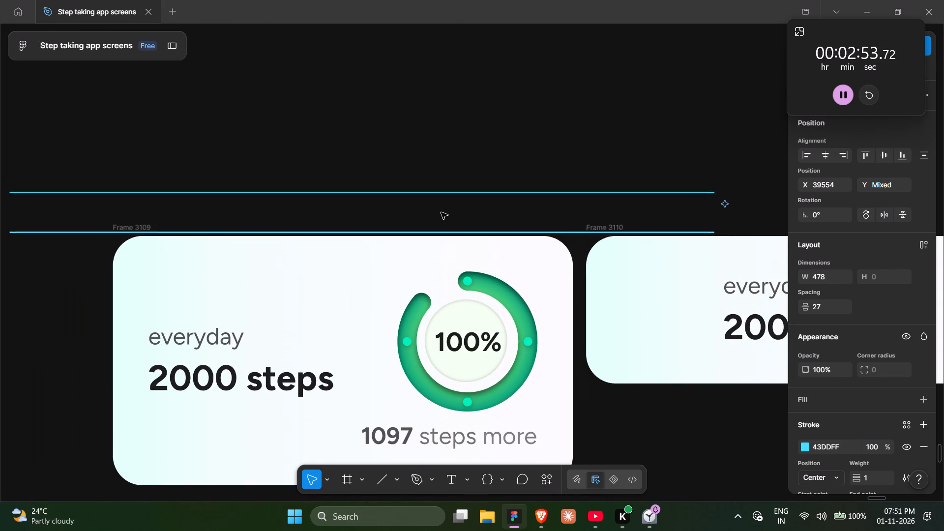
{"action": "key", "text": "Up"}
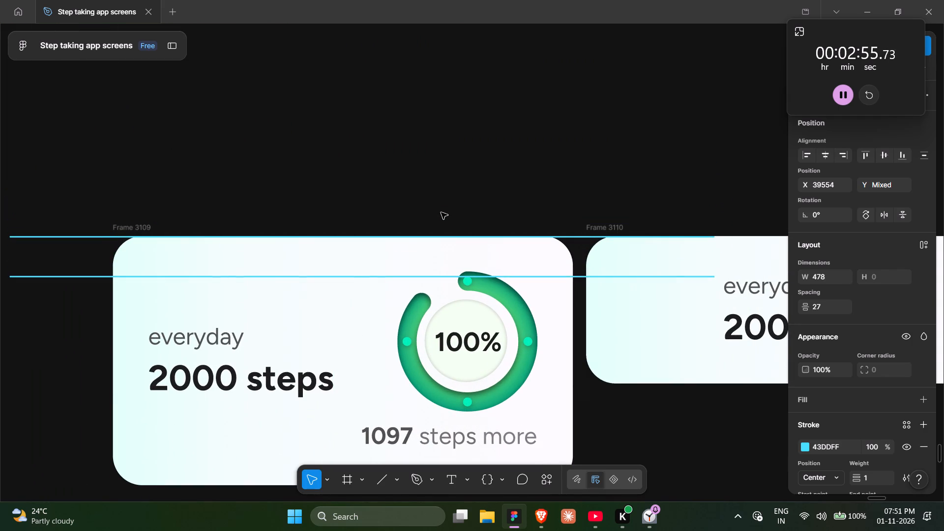
Lengthen the copied cyan line pair to a width of 632 so it extends across the second card copy.
{"action": "scroll", "coordinate": [441, 212], "scroll_direction": "left", "scroll_amount": 1}
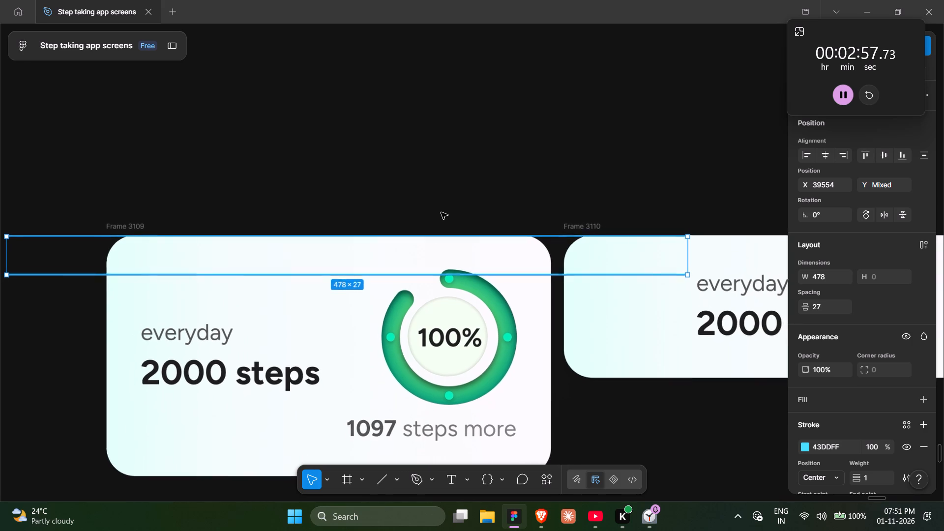
{"action": "scroll", "coordinate": [441, 212], "scroll_direction": "left", "scroll_amount": 1}
{"action": "left_click_drag", "start_coordinate": [633, 254], "coordinate": [852, 244]}
Duplicate the cyan line pair and align the duplicate's lower line with the first card copy's bottom edge.
{"action": "scroll", "coordinate": [444, 177], "scroll_direction": "down", "scroll_amount": 1}
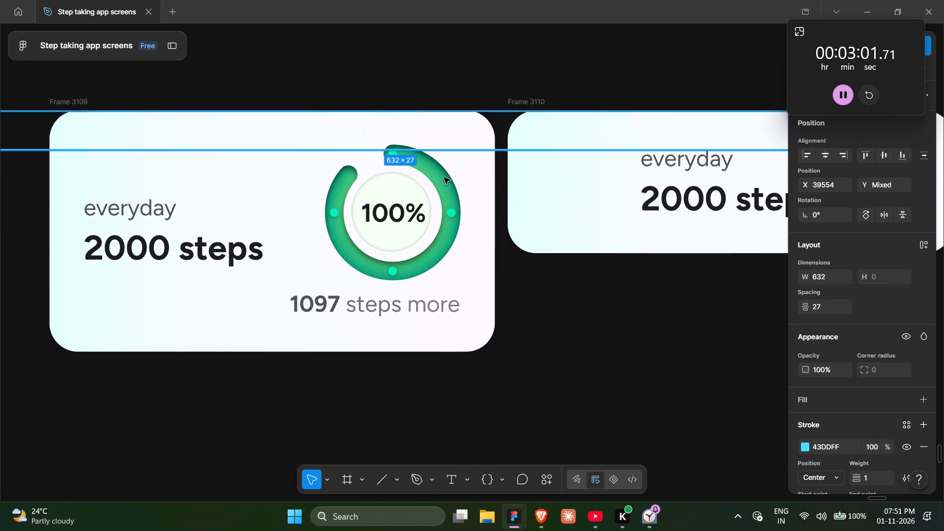
{"action": "scroll", "coordinate": [444, 177], "scroll_direction": "down", "scroll_amount": 1}
{"action": "left_click_drag", "start_coordinate": [503, 130], "coordinate": [488, 341], "text": "alt"}
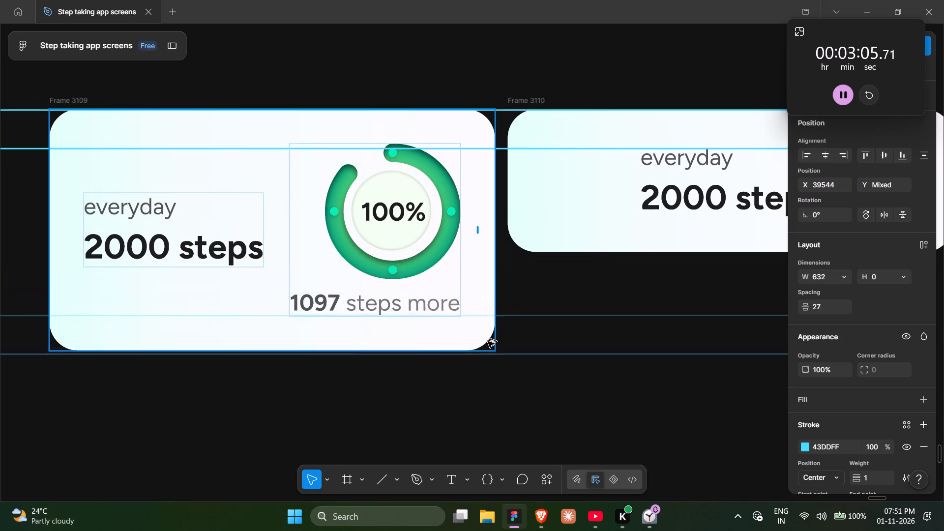
{"action": "left_click_drag", "start_coordinate": [488, 341], "coordinate": [485, 379], "text": "alt"}
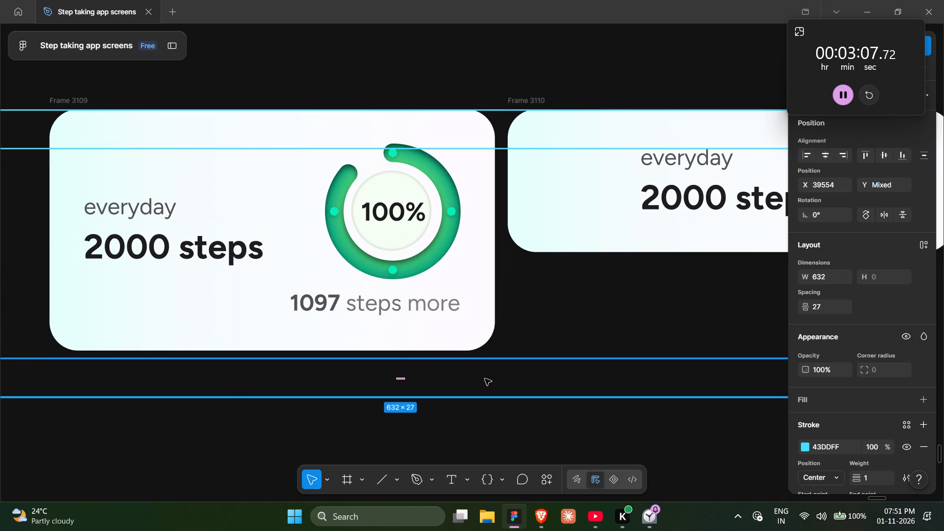
{"action": "key", "text": "Up"}
{"action": "key", "text": "Up"}
{"action": "key", "text": "Up"}
{"action": "key", "text": "Up"}
{"action": "key", "text": "Up"}
{"action": "key", "text": "Up"}
{"action": "key", "text": "Up"}
{"action": "key", "text": "Up"}
{"action": "key", "text": "Up"}
{"action": "key", "text": "Up"}
{"action": "key", "text": "Up"}
{"action": "key", "text": "Up"}
{"action": "key", "text": "Up"}
{"action": "key", "text": "Up"}
{"action": "key", "text": "Up"}
{"action": "key", "text": "Up"}
{"action": "key", "text": "Up"}
{"action": "key", "text": "Up"}
{"action": "key", "text": "Up"}
{"action": "key", "text": "Up"}
{"action": "key", "text": "Up"}
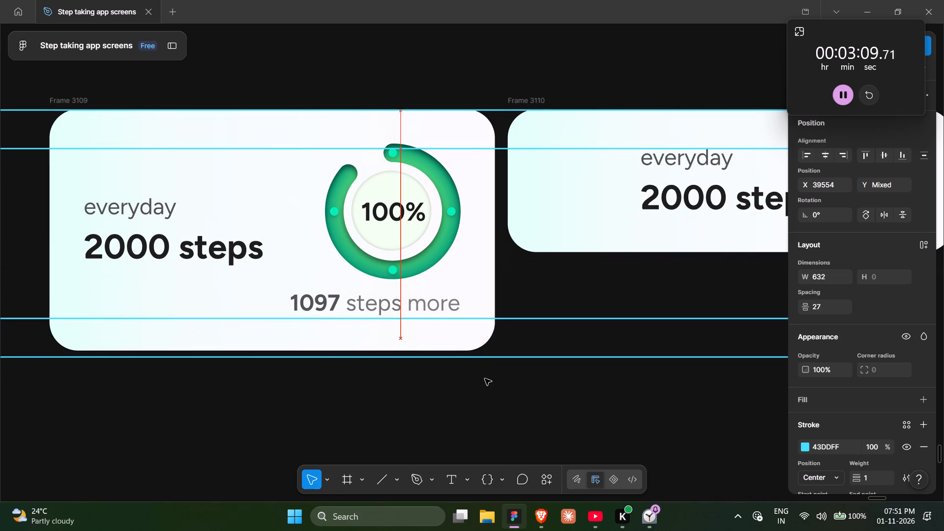
{"action": "key", "text": "Up"}
{"action": "key", "text": "Up"}
{"action": "key", "text": "Up"}
{"action": "key", "text": "Up"}
{"action": "key", "text": "Up"}
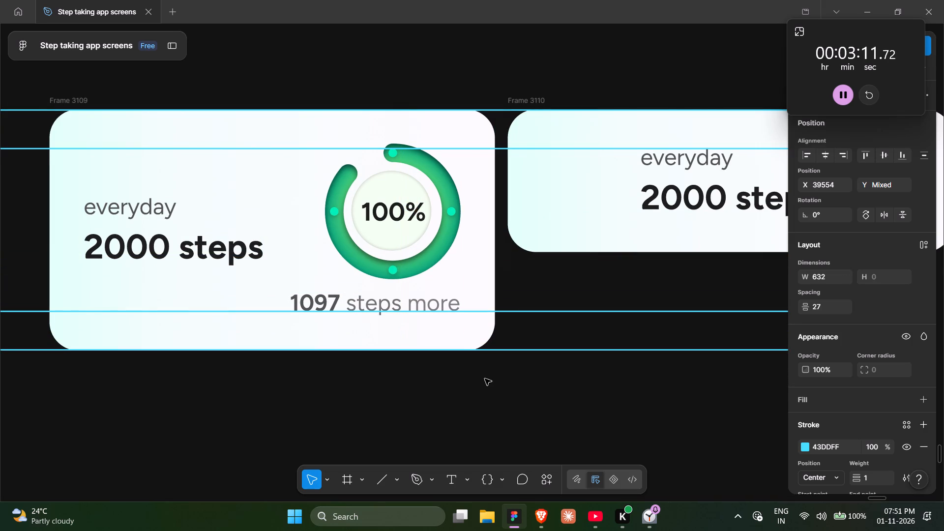
{"action": "key", "text": "Up"}
{"action": "key", "text": "Down"}
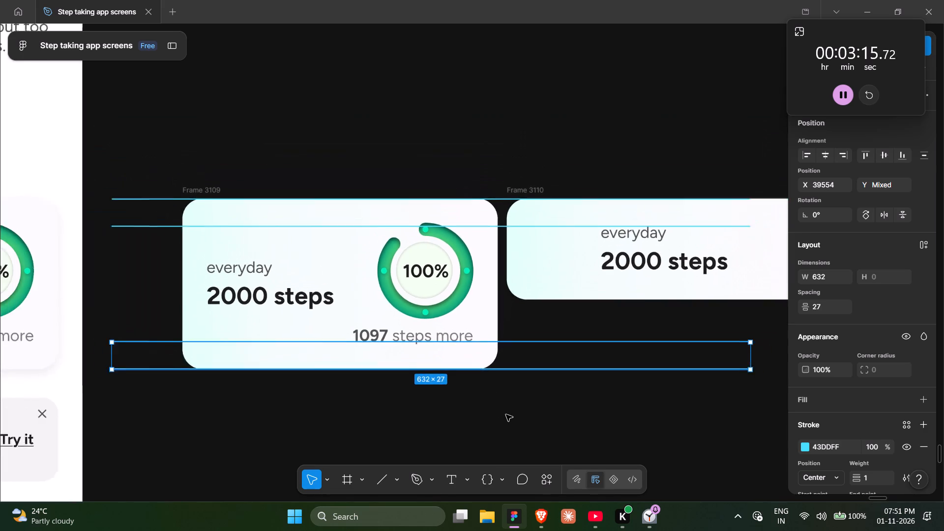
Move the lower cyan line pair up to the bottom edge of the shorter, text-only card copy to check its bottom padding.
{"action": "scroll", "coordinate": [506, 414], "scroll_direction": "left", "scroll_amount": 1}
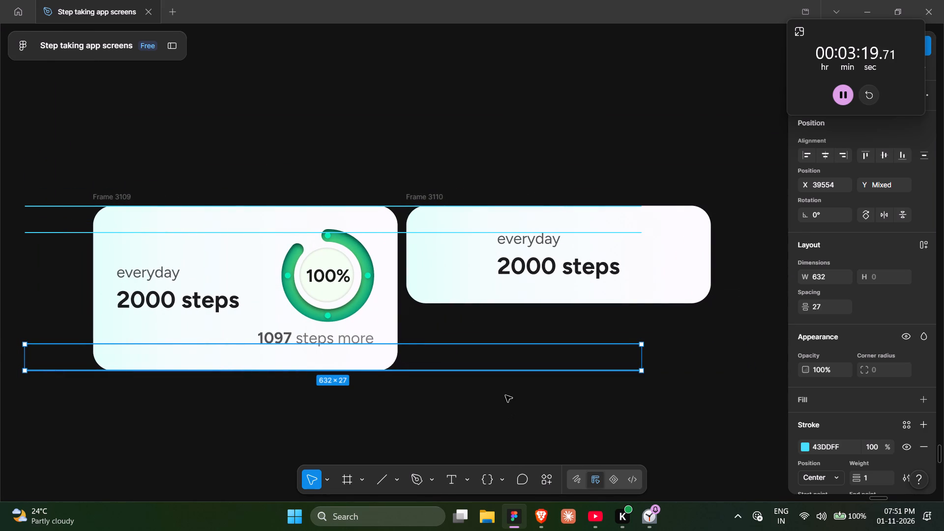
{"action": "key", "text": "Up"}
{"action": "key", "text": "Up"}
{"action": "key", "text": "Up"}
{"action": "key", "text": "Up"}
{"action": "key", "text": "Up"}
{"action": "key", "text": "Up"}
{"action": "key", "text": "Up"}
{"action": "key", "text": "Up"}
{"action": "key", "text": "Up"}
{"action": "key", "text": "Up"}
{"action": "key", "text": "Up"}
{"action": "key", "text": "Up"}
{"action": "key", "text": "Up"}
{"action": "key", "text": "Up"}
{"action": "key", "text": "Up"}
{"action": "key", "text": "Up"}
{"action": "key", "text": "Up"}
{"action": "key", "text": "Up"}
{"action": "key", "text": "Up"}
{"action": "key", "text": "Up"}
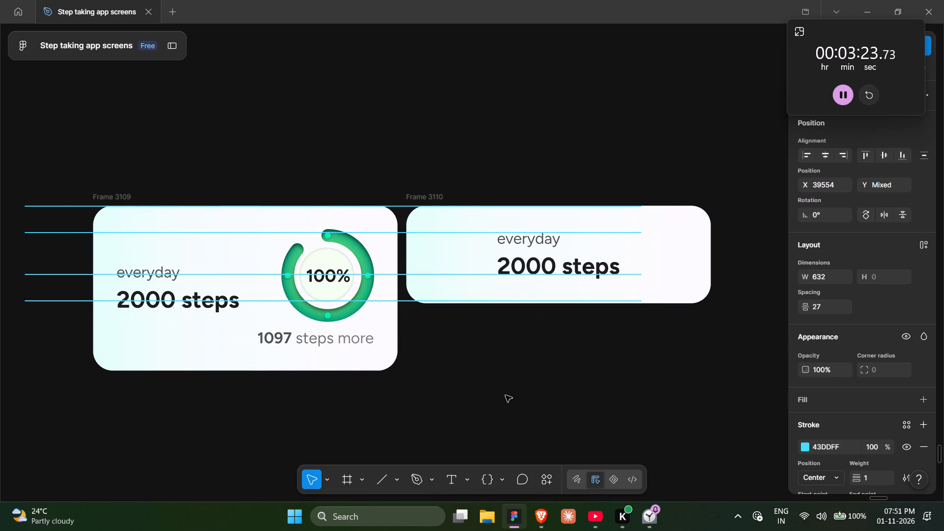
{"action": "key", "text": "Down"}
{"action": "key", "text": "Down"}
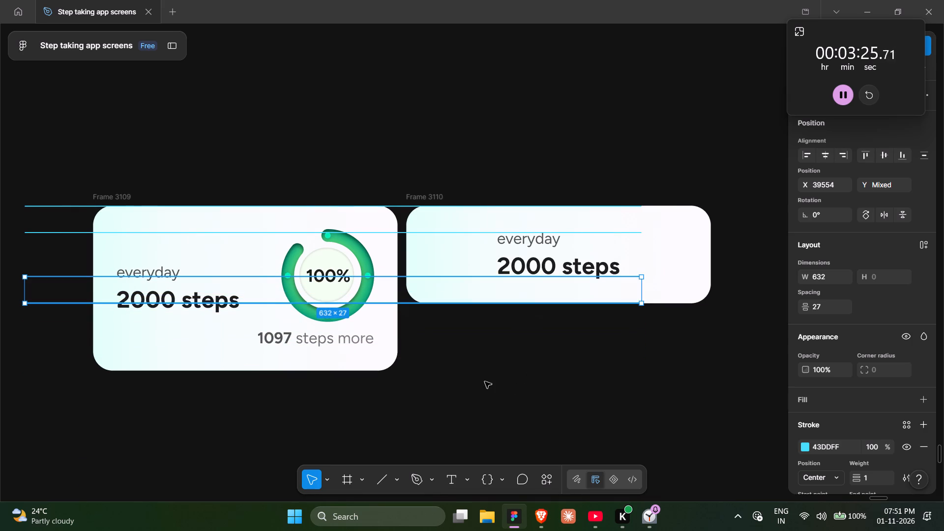
Set the vertical padding of the card copy with the progress ring to 28.
{"action": "scroll", "coordinate": [469, 395], "scroll_direction": "right", "scroll_amount": 1}
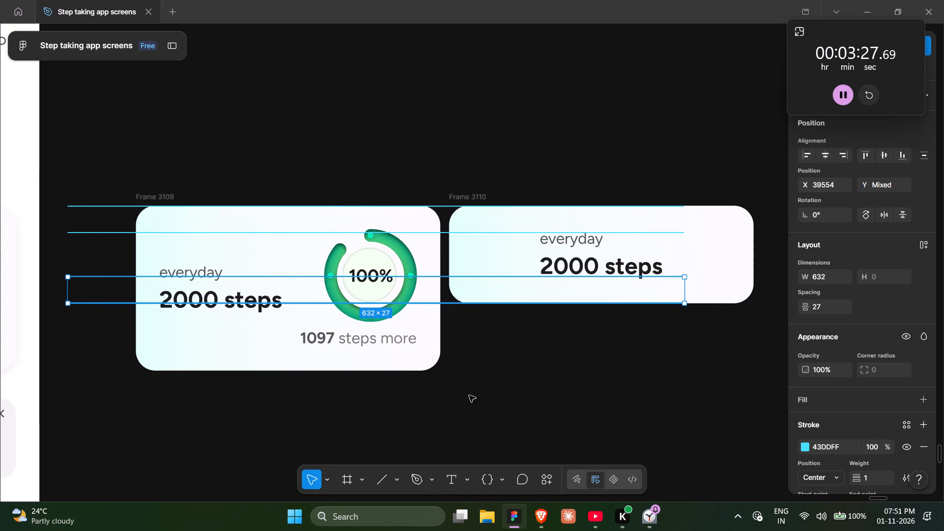
{"action": "scroll", "coordinate": [469, 395], "scroll_direction": "right", "scroll_amount": 1}
{"action": "left_click", "coordinate": [291, 356]}
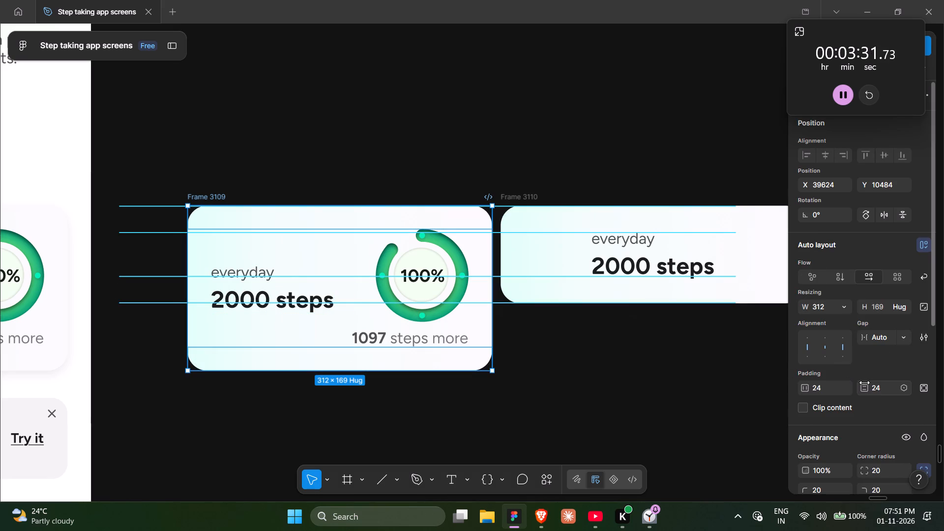
{"action": "left_click", "coordinate": [882, 390]}
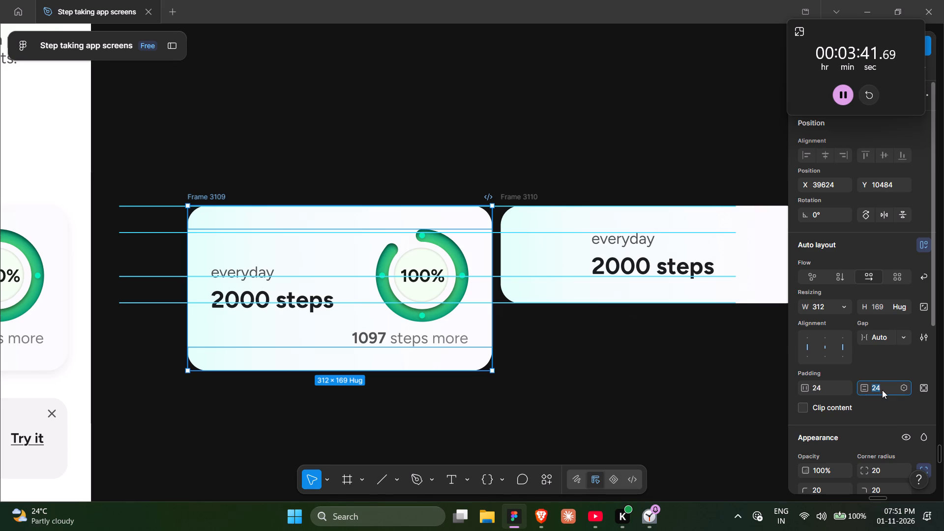
{"action": "key", "text": "Up"}
{"action": "key", "text": "Up"}
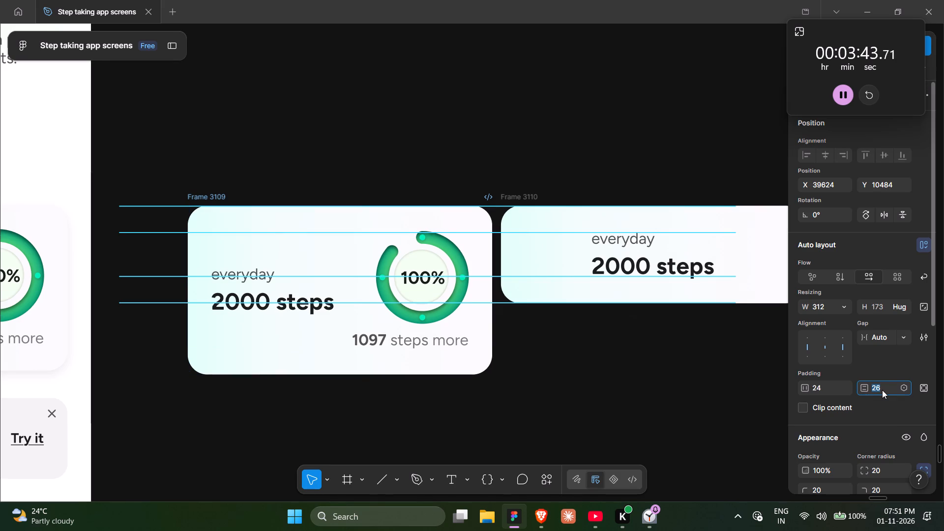
{"action": "key", "text": "Up"}
{"action": "key", "text": "Up"}
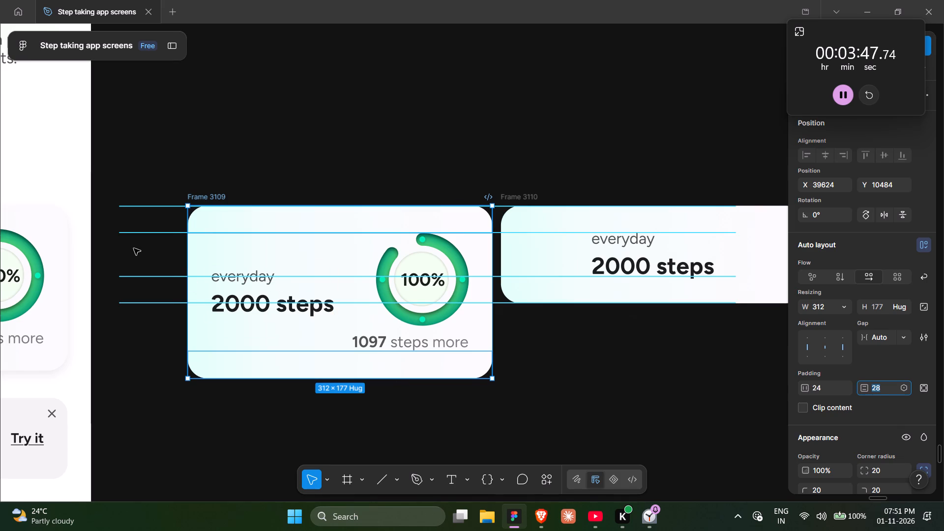
Move the lower cyan line pair down to the bottom edge of the card copy with the progress ring.
{"action": "left_click_drag", "start_coordinate": [146, 258], "coordinate": [150, 335]}
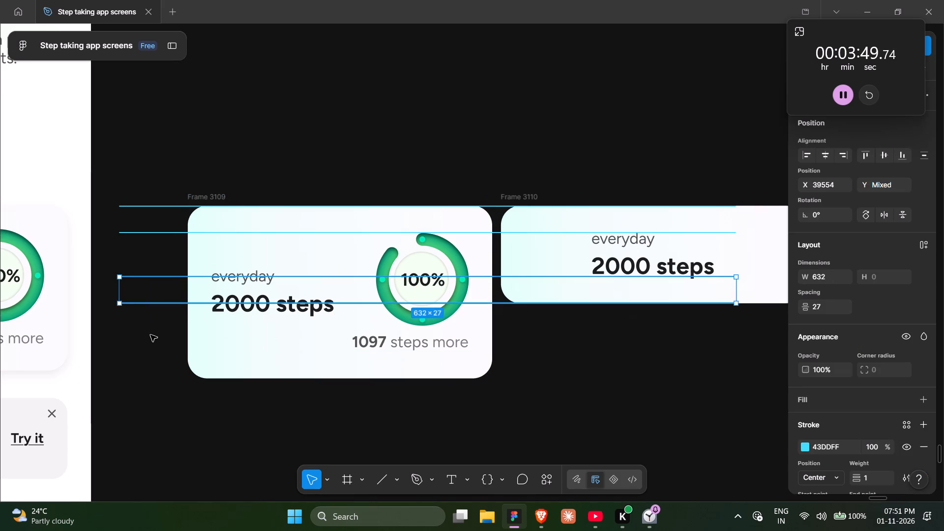
{"action": "key", "text": "Down"}
{"action": "key", "text": "Down"}
{"action": "key", "text": "Down"}
{"action": "key", "text": "Down"}
{"action": "key", "text": "Down"}
{"action": "key", "text": "Down"}
{"action": "key", "text": "Down"}
{"action": "key", "text": "Down"}
{"action": "key", "text": "Down"}
{"action": "key", "text": "Down"}
{"action": "key", "text": "Down"}
{"action": "key", "text": "Down"}
{"action": "key", "text": "Down"}
{"action": "key", "text": "Down"}
{"action": "key", "text": "Down"}
{"action": "key", "text": "Down"}
{"action": "key", "text": "Down"}
{"action": "key", "text": "Down"}
{"action": "key", "text": "Down"}
{"action": "key", "text": "Down"}
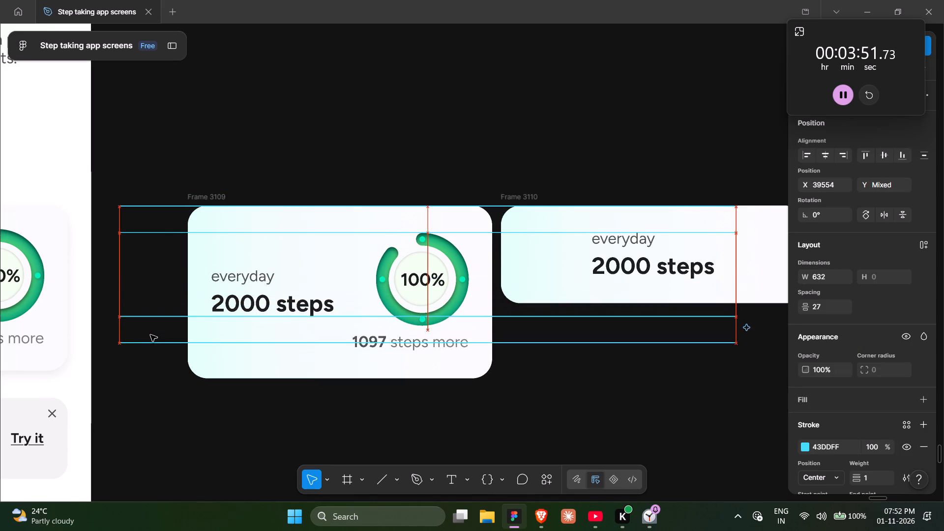
{"action": "key", "text": "Up"}
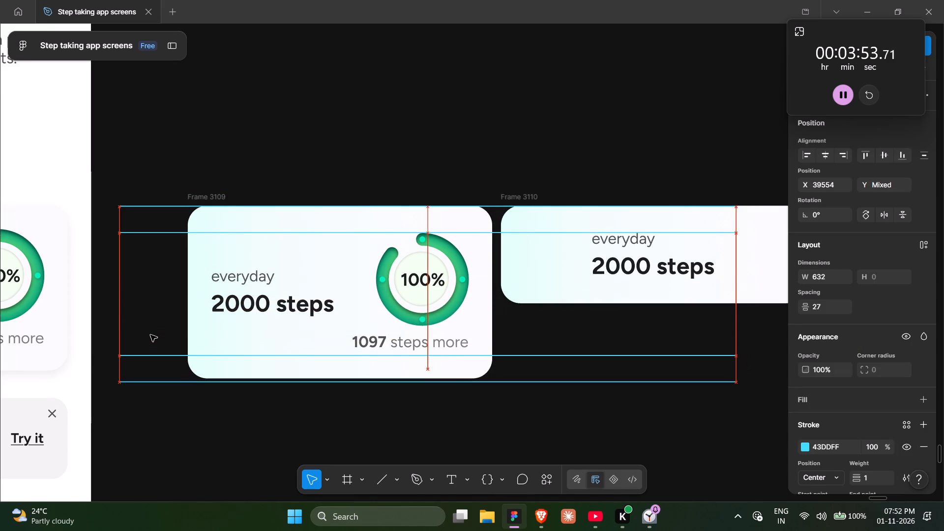
{"action": "key", "text": "Up"}
{"action": "key", "text": "Up"}
{"action": "key", "text": "Up"}
{"action": "key", "text": "Up"}
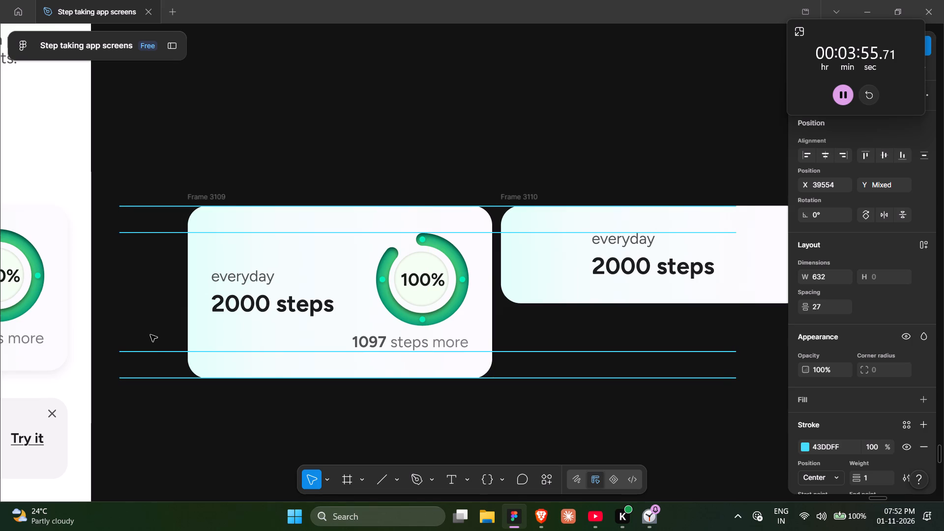
{"action": "left_click", "coordinate": [359, 426]}
{"action": "scroll", "coordinate": [359, 426], "scroll_direction": "right", "scroll_amount": 2}
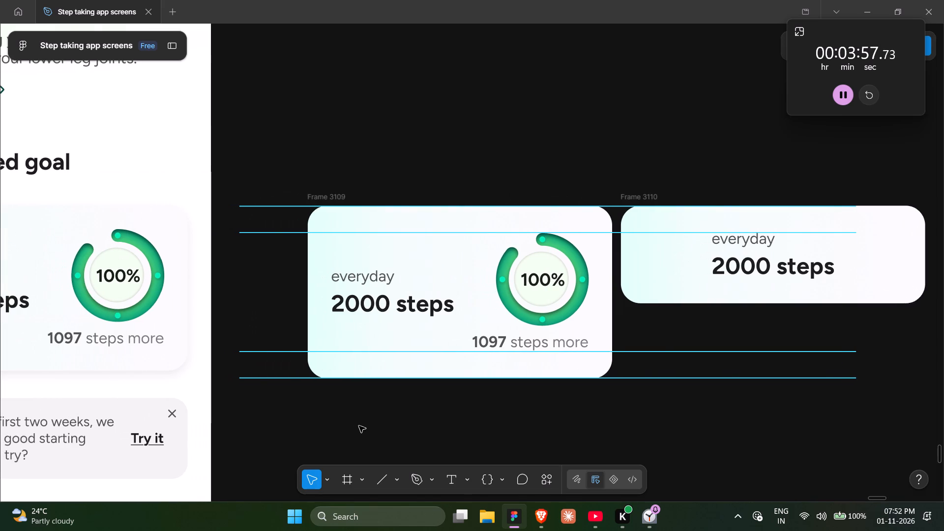
Set the width of the shorter, text-only card copy to hug its contents.
{"action": "left_click", "coordinate": [257, 277]}
{"action": "scroll", "coordinate": [257, 277], "scroll_direction": "left", "scroll_amount": 1}
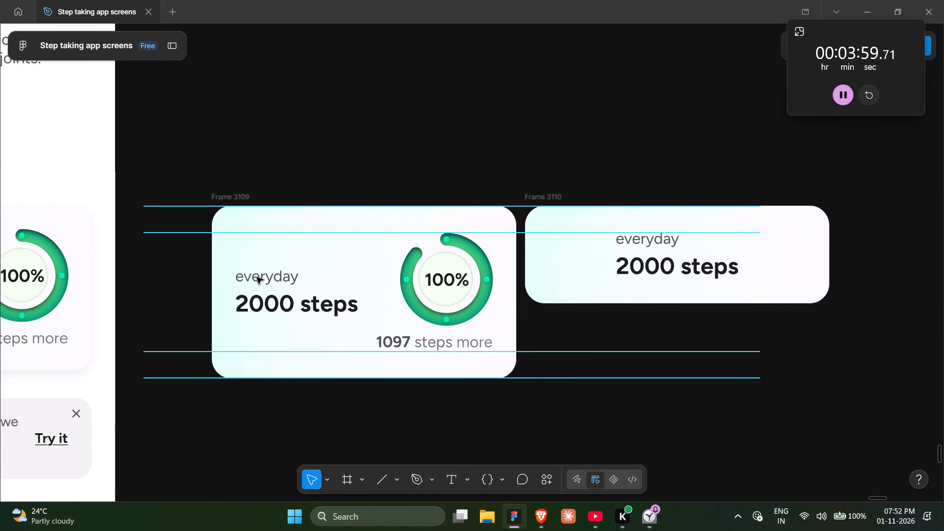
{"action": "scroll", "coordinate": [257, 277], "scroll_direction": "left", "scroll_amount": 1}
{"action": "left_click", "coordinate": [777, 272]}
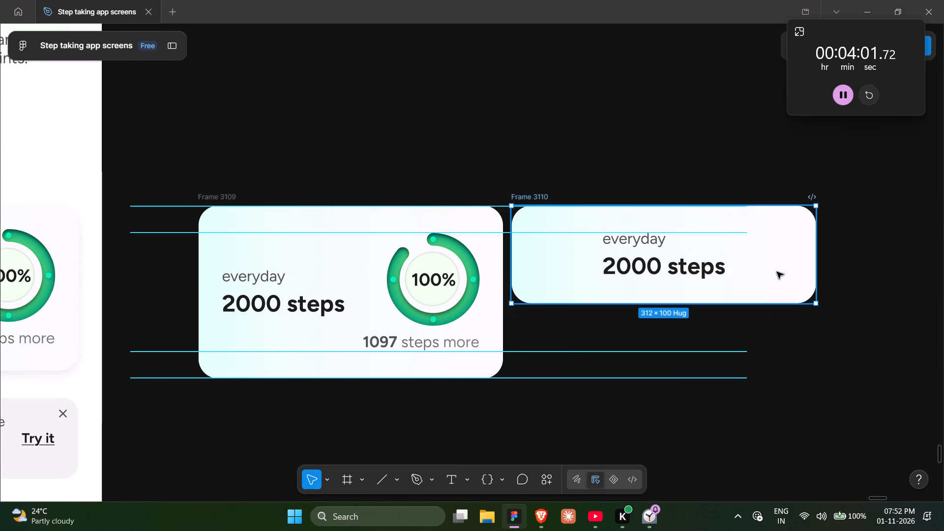
{"action": "left_click", "coordinate": [848, 307]}
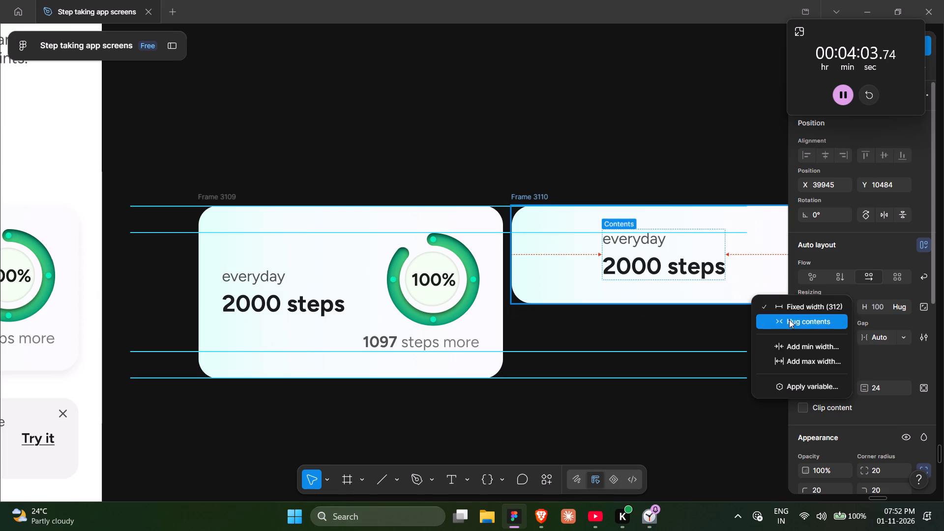
{"action": "left_click", "coordinate": [789, 320]}
{"action": "left_click", "coordinate": [672, 411]}
Duplicate the vertical cyan line pair from the Android Large - 25 screen onto the text-only card copy's left edge.
{"action": "scroll", "coordinate": [672, 411], "scroll_direction": "right", "scroll_amount": 1}
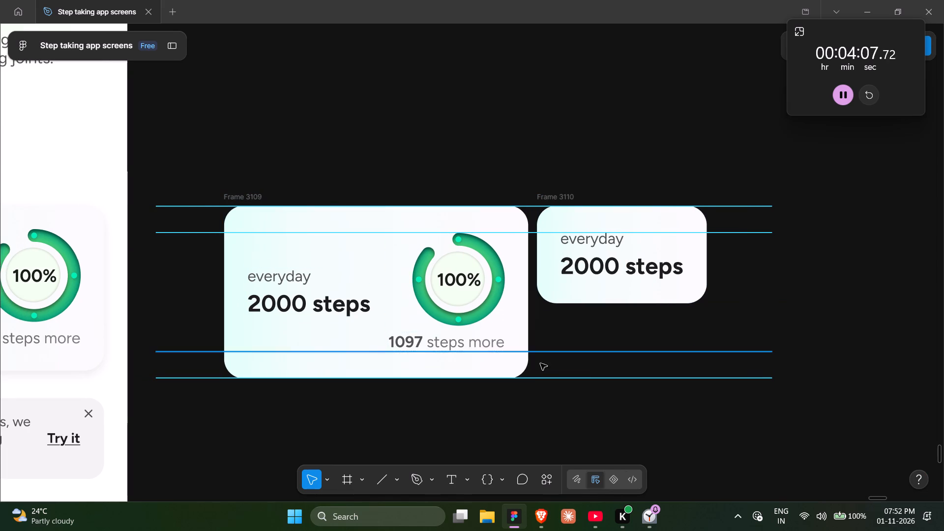
{"action": "scroll", "coordinate": [568, 408], "scroll_direction": "right", "scroll_amount": 2}
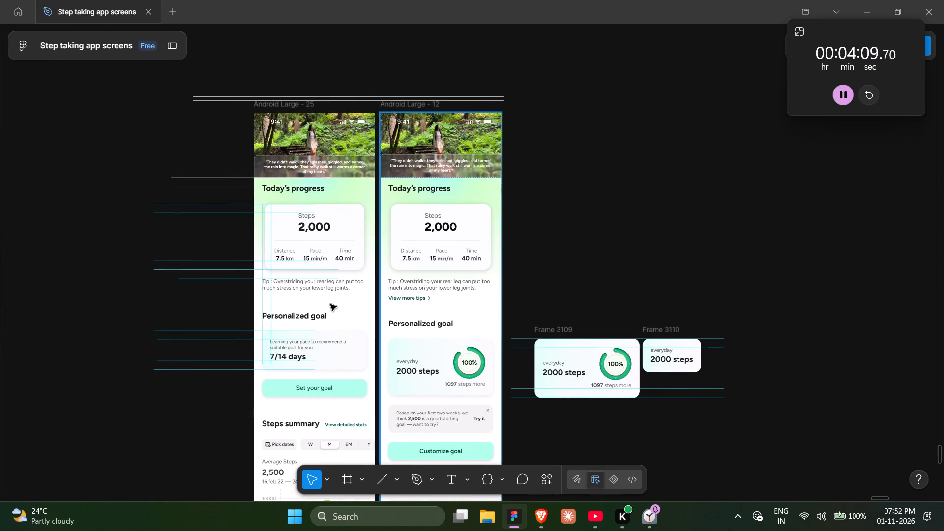
{"action": "left_click", "coordinate": [261, 301]}
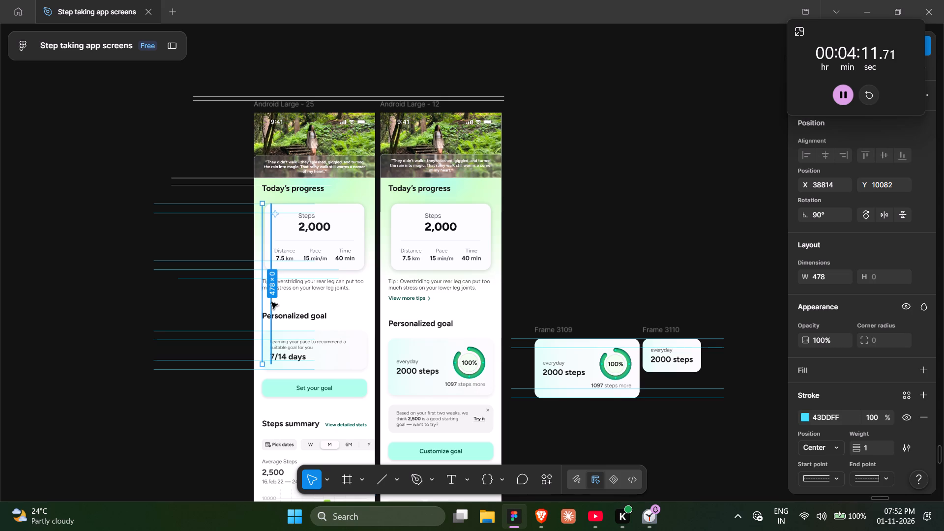
{"action": "left_click", "coordinate": [273, 303], "text": "shift"}
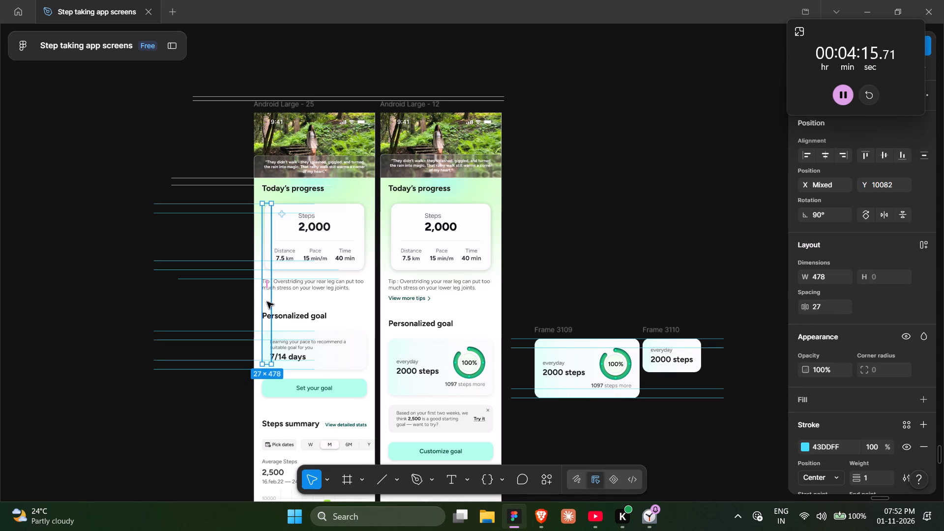
{"action": "left_click_drag", "start_coordinate": [267, 301], "coordinate": [645, 359], "text": "alt"}
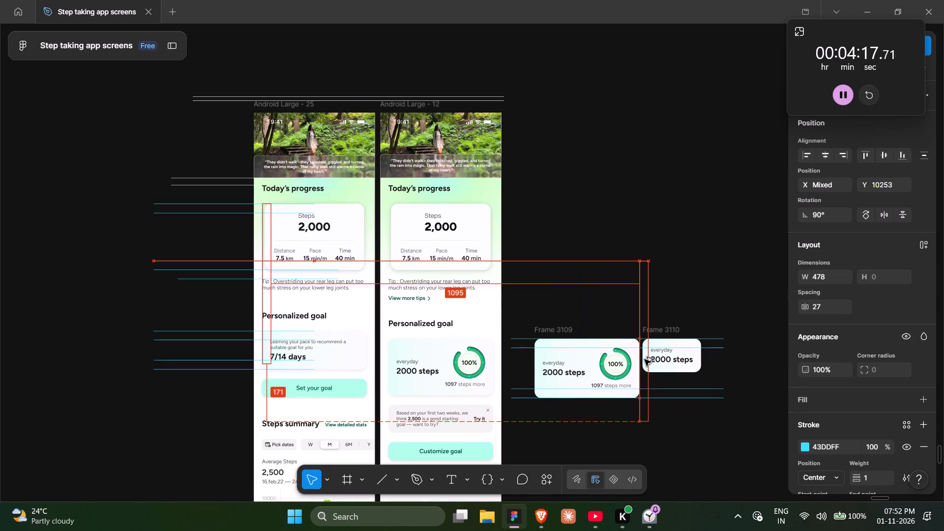
{"action": "left_click_drag", "start_coordinate": [645, 359], "coordinate": [648, 359], "text": "alt"}
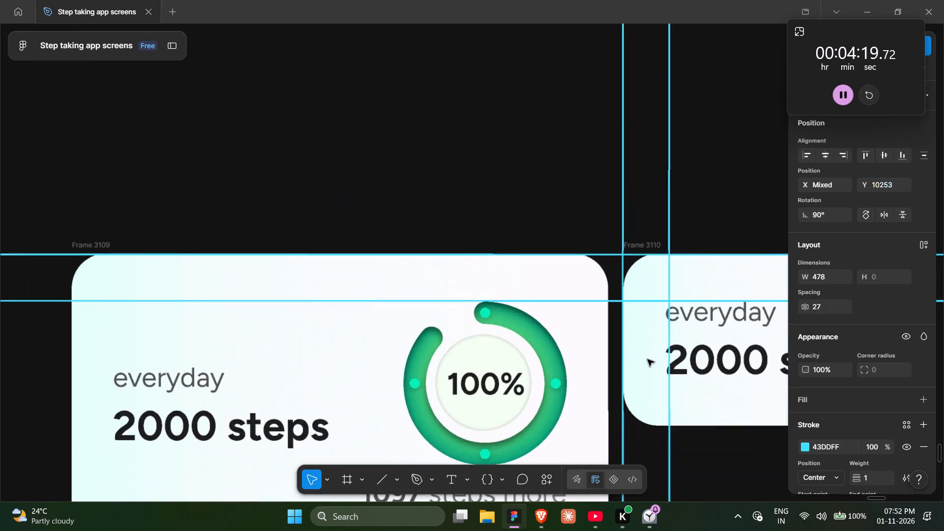
{"action": "scroll", "coordinate": [648, 359], "scroll_direction": "left", "scroll_amount": 2}
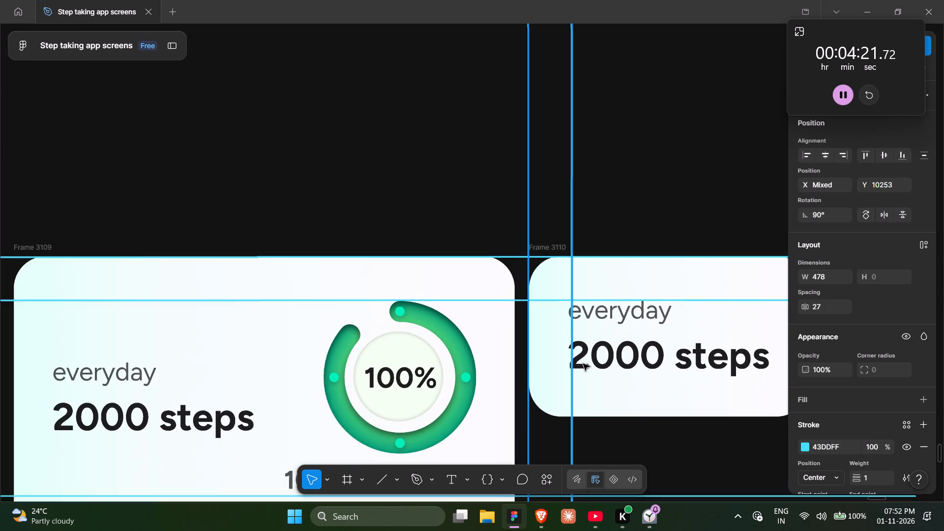
{"action": "key", "text": "Right"}
Duplicate the vertical cyan line pair onto the left edge of the card copy with the progress ring.
{"action": "scroll", "coordinate": [583, 364], "scroll_direction": "left", "scroll_amount": 1}
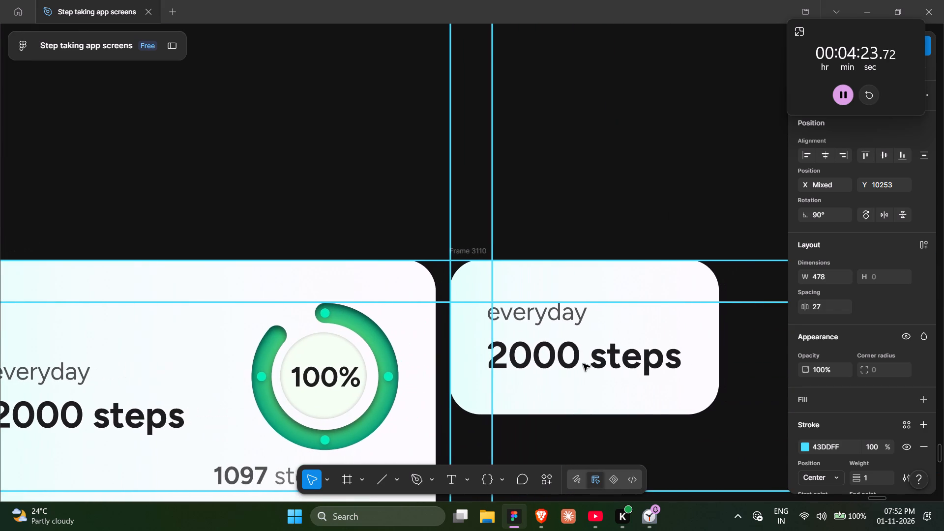
{"action": "scroll", "coordinate": [583, 364], "scroll_direction": "left", "scroll_amount": 1}
{"action": "scroll", "coordinate": [447, 356], "scroll_direction": "right", "scroll_amount": 2}
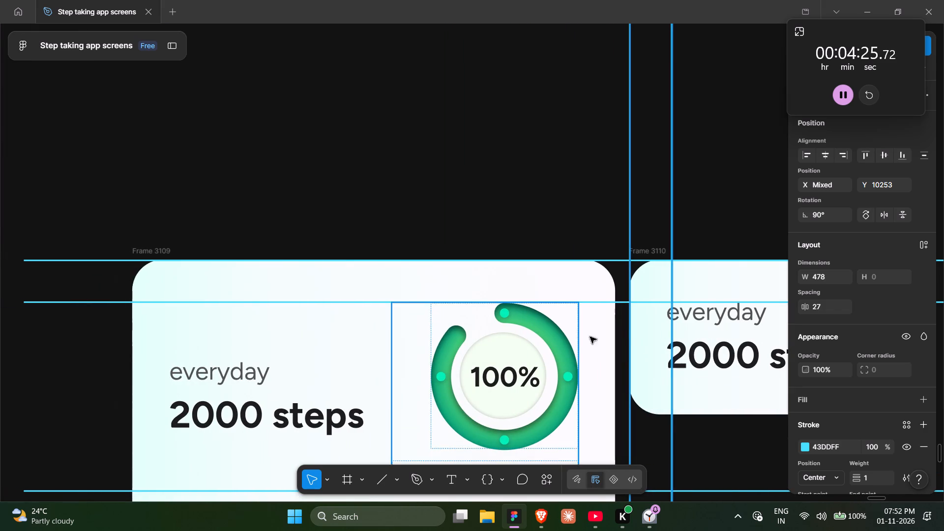
{"action": "left_click_drag", "start_coordinate": [647, 333], "coordinate": [338, 346], "text": "alt"}
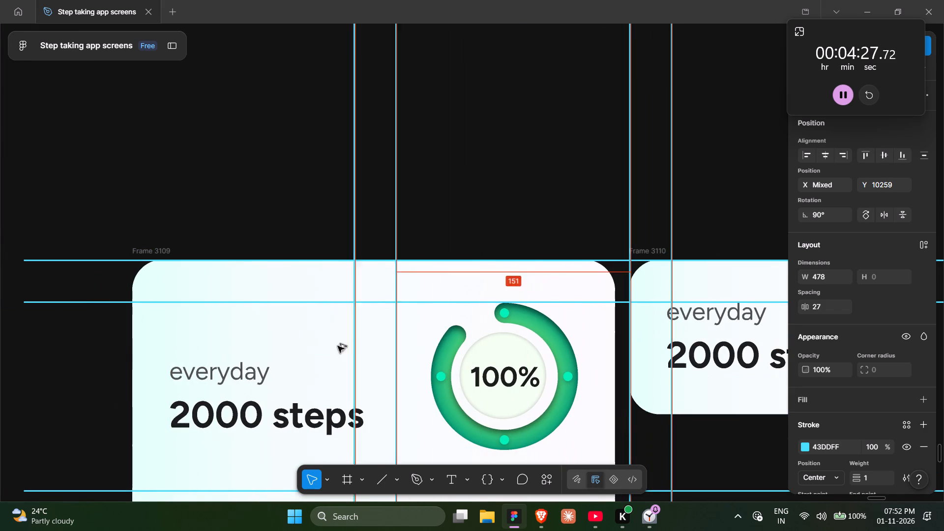
{"action": "left_click_drag", "start_coordinate": [338, 346], "coordinate": [155, 350], "text": "alt"}
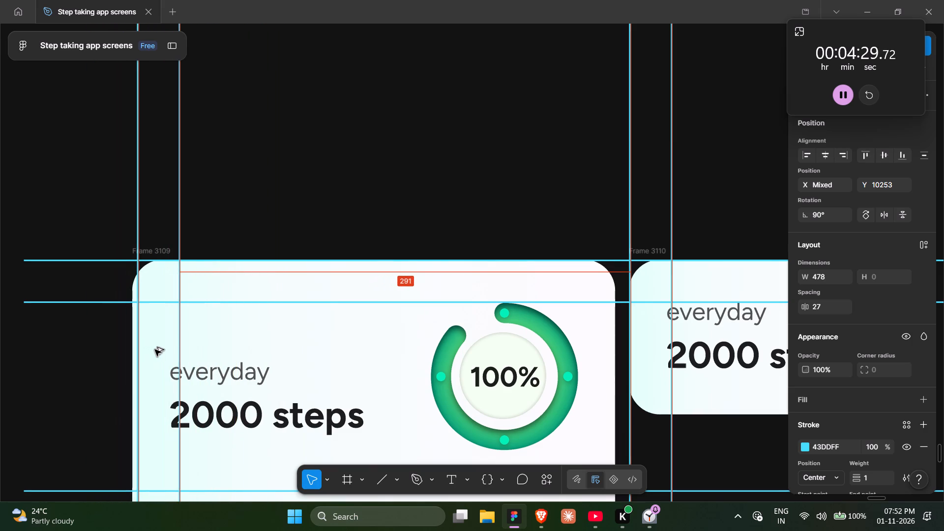
{"action": "left_click_drag", "start_coordinate": [155, 350], "coordinate": [150, 350], "text": "alt"}
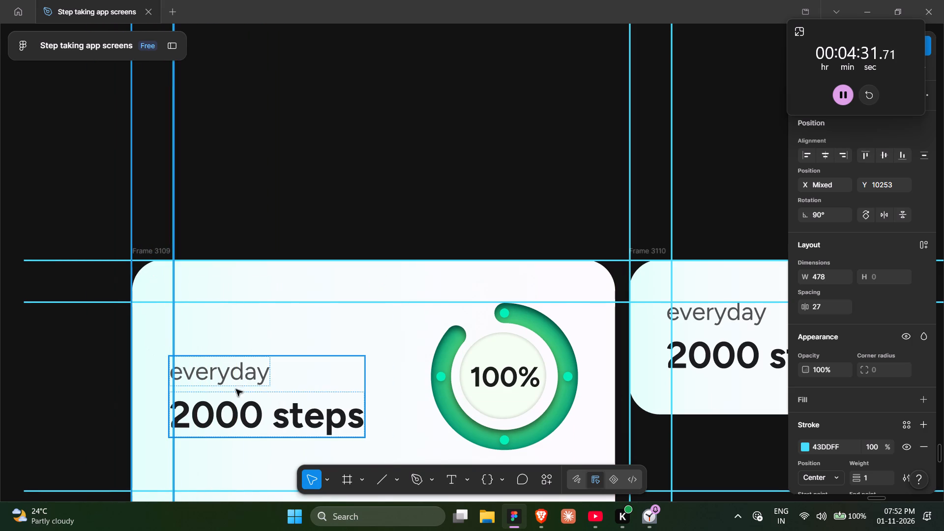
{"action": "key", "text": "Right"}
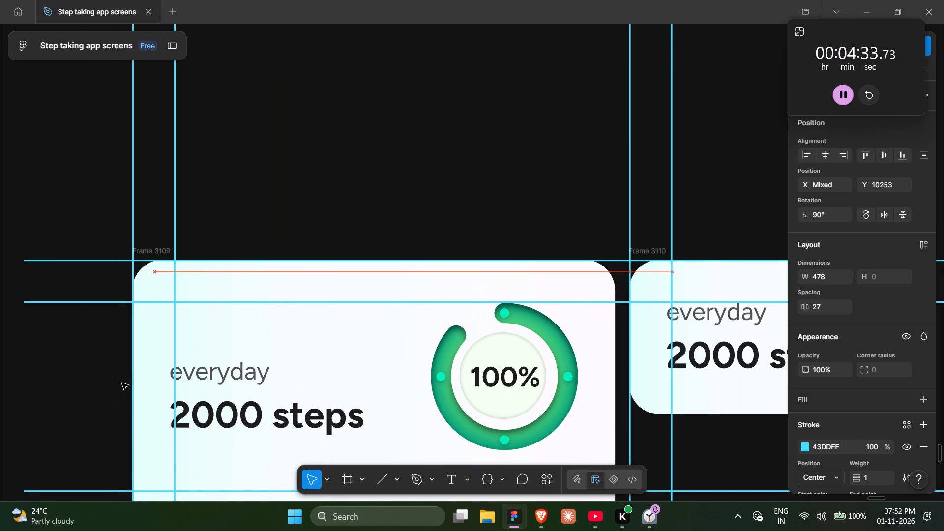
Duplicate the text-only card copy's vertical cyan line pair and align it with that card's right edge.
{"action": "scroll", "coordinate": [429, 410], "scroll_direction": "left", "scroll_amount": 5}
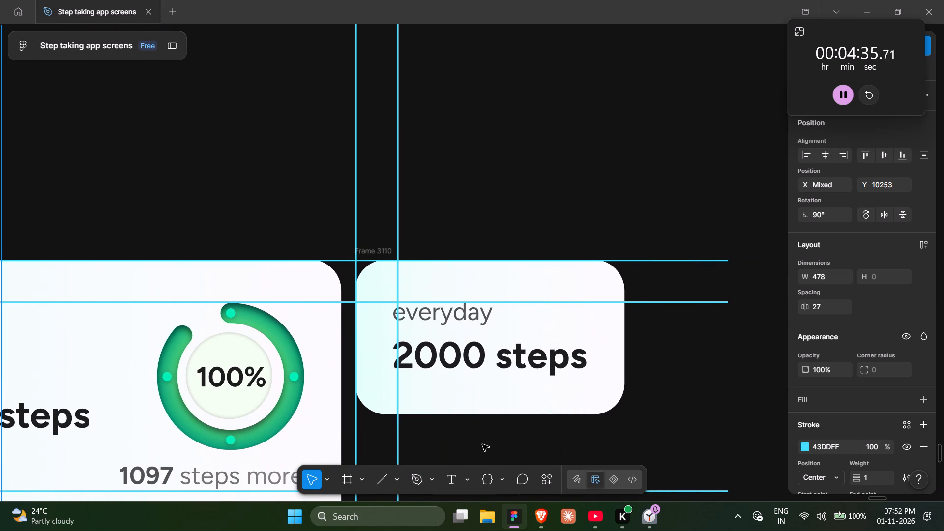
{"action": "left_click_drag", "start_coordinate": [482, 444], "coordinate": [349, 442]}
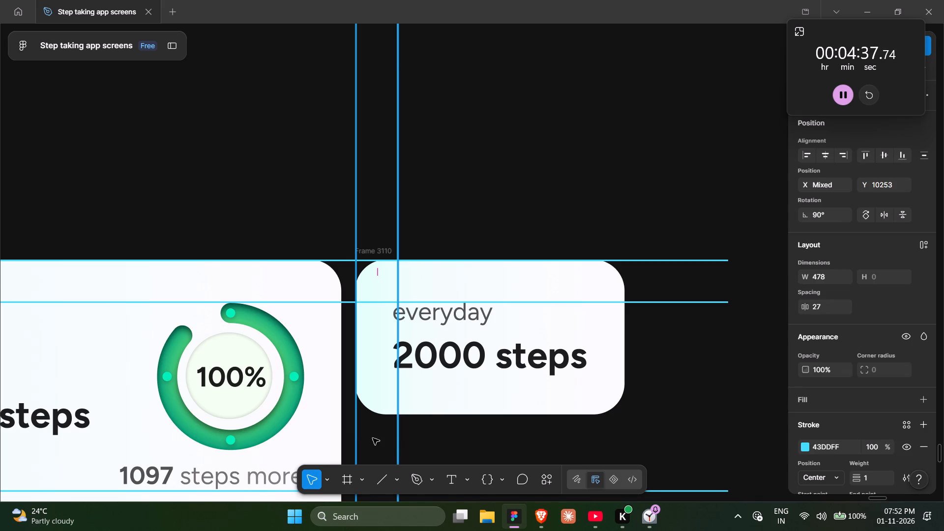
{"action": "left_click_drag", "start_coordinate": [373, 438], "coordinate": [598, 431], "text": "alt"}
{"action": "left_click", "coordinate": [695, 383]}
{"action": "scroll", "coordinate": [695, 383], "scroll_direction": "right", "scroll_amount": 3}
{"action": "scroll", "coordinate": [695, 383], "scroll_direction": "left", "scroll_amount": 2}
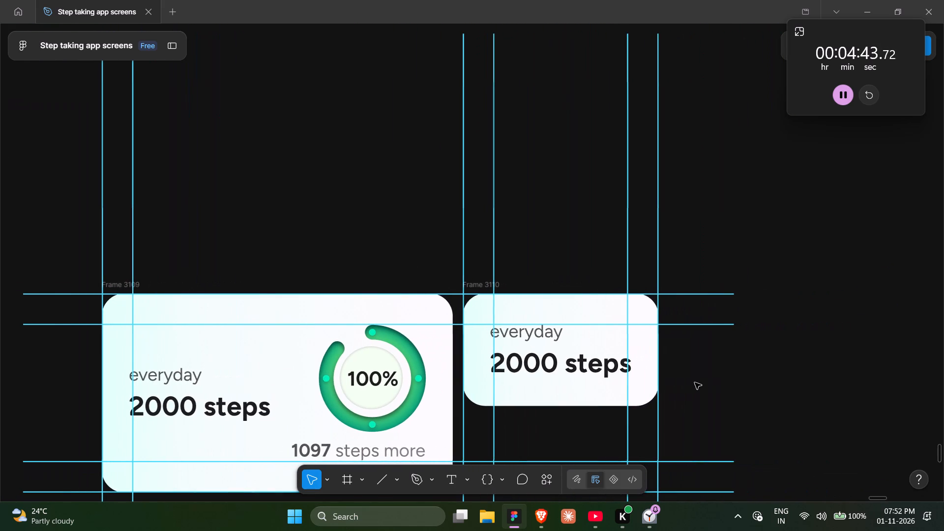
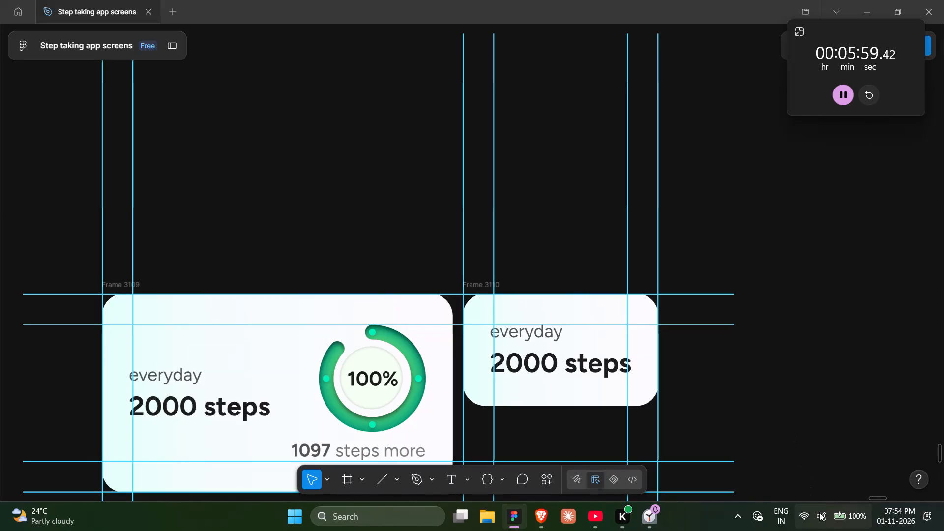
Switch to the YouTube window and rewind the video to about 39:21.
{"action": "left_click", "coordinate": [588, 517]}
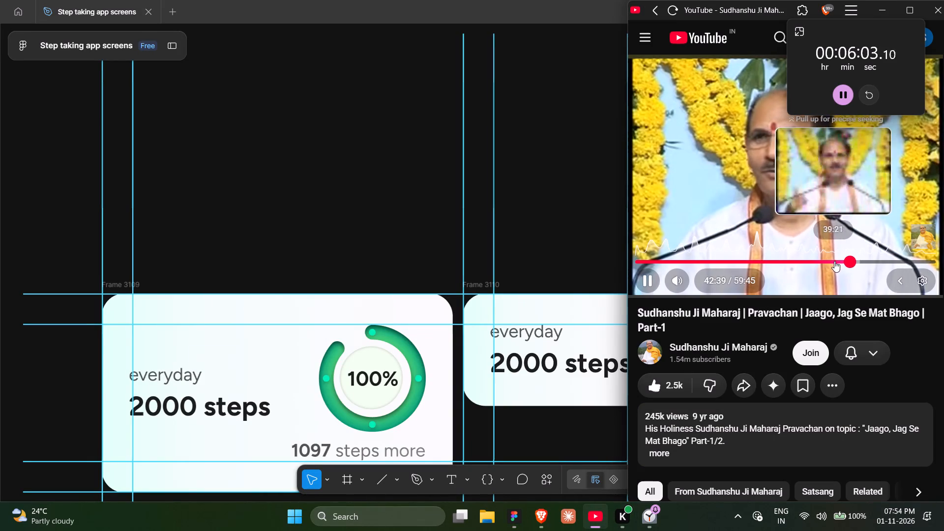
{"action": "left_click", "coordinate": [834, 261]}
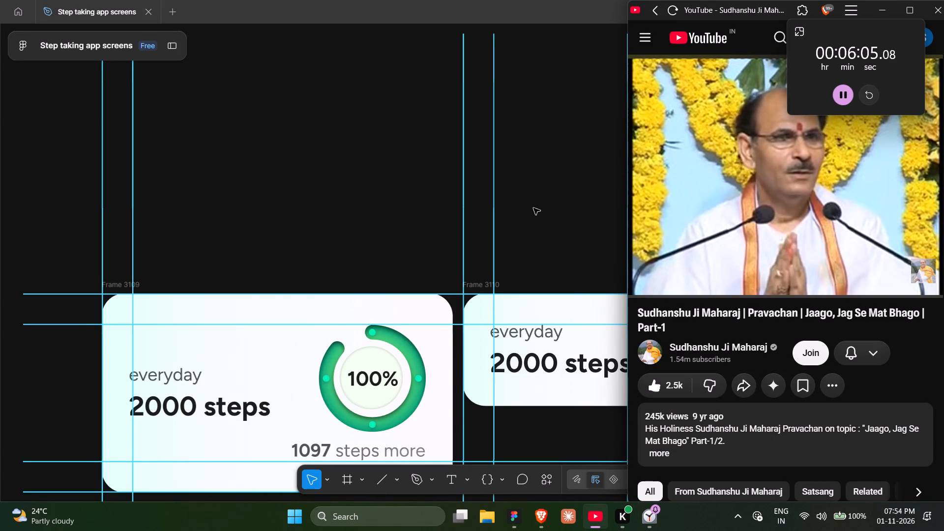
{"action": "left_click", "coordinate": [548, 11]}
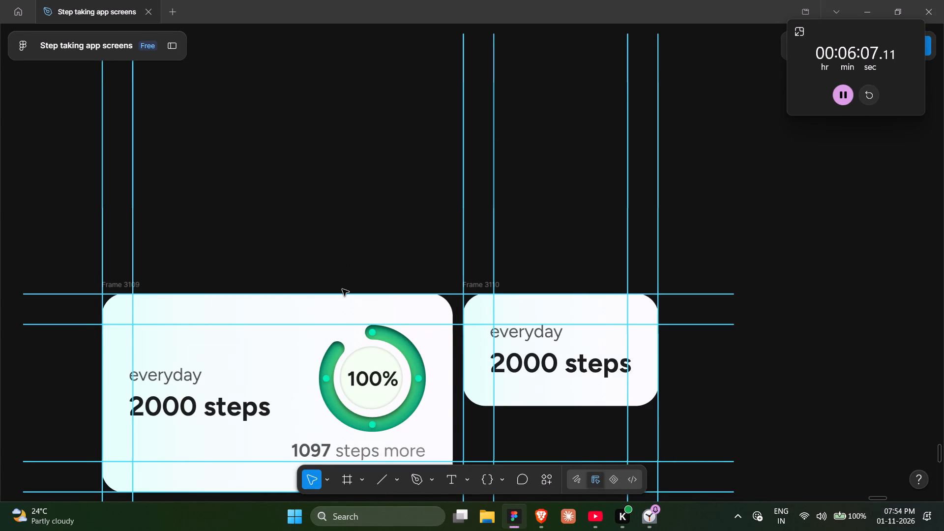
Set the spacing of the vertical cyan line pair on the progress-ring card's left edge to 23.
{"action": "scroll", "coordinate": [342, 289], "scroll_direction": "down", "scroll_amount": 1}
{"action": "scroll", "coordinate": [342, 289], "scroll_direction": "right", "scroll_amount": 1}
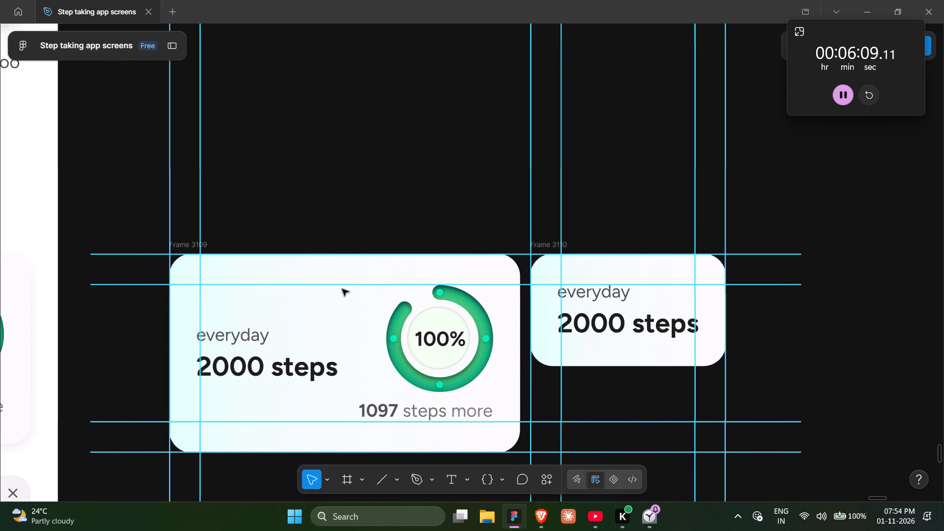
{"action": "scroll", "coordinate": [342, 289], "scroll_direction": "right", "scroll_amount": 1}
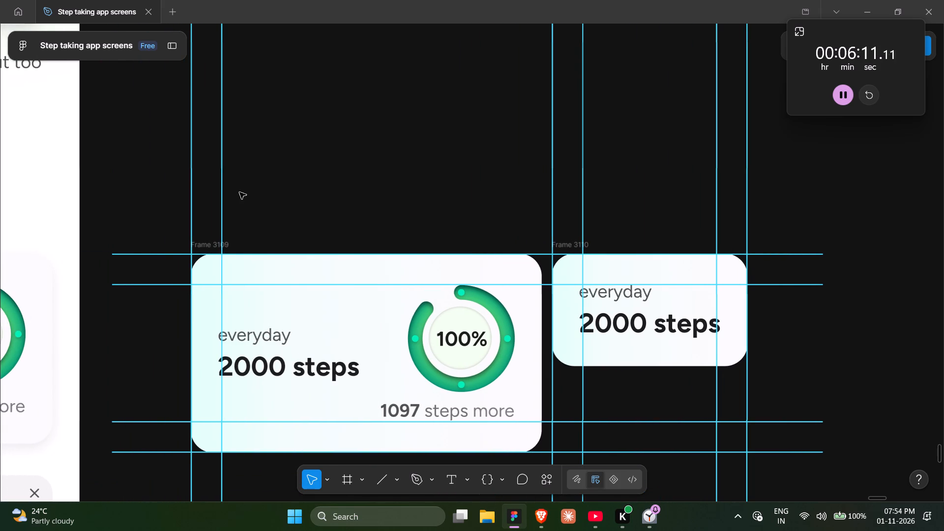
{"action": "left_click_drag", "start_coordinate": [239, 192], "coordinate": [111, 190]}
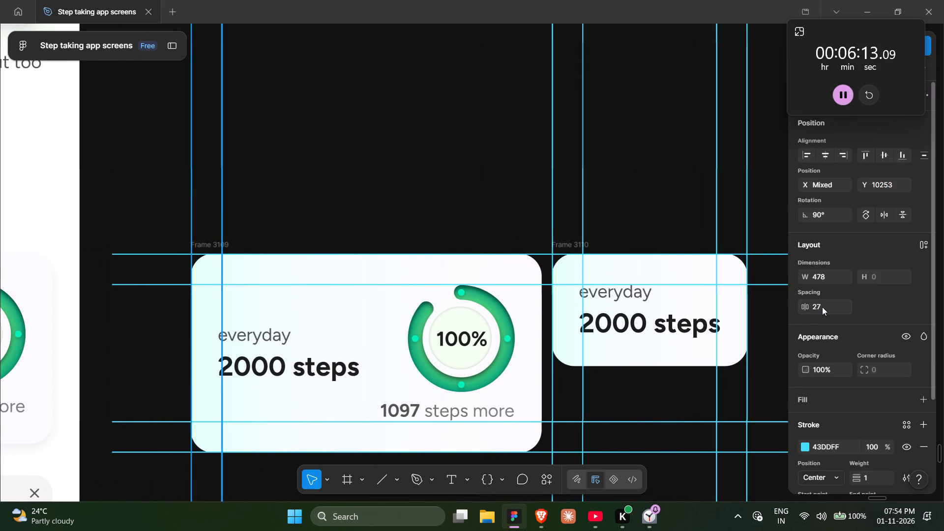
{"action": "left_click", "coordinate": [822, 307]}
{"action": "key", "text": "Down"}
{"action": "key", "text": "Down"}
{"action": "key", "text": "Down"}
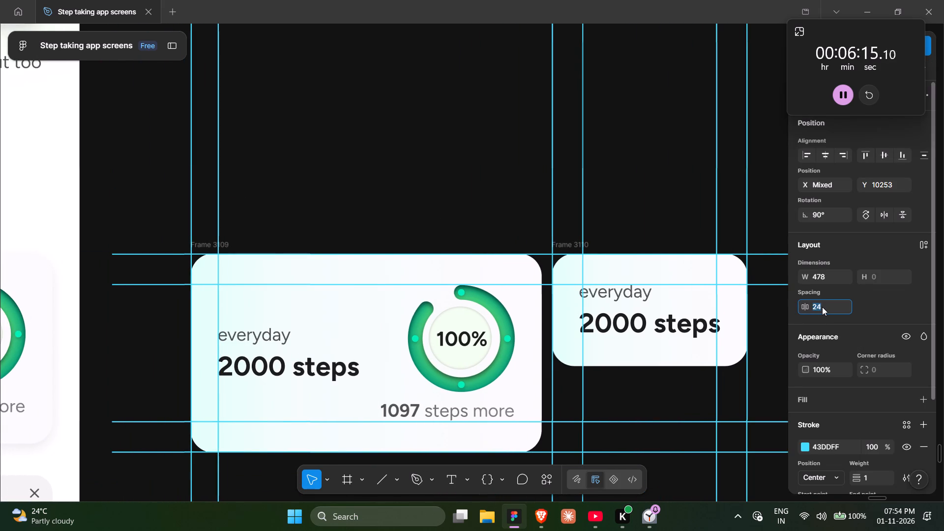
{"action": "key", "text": "Down"}
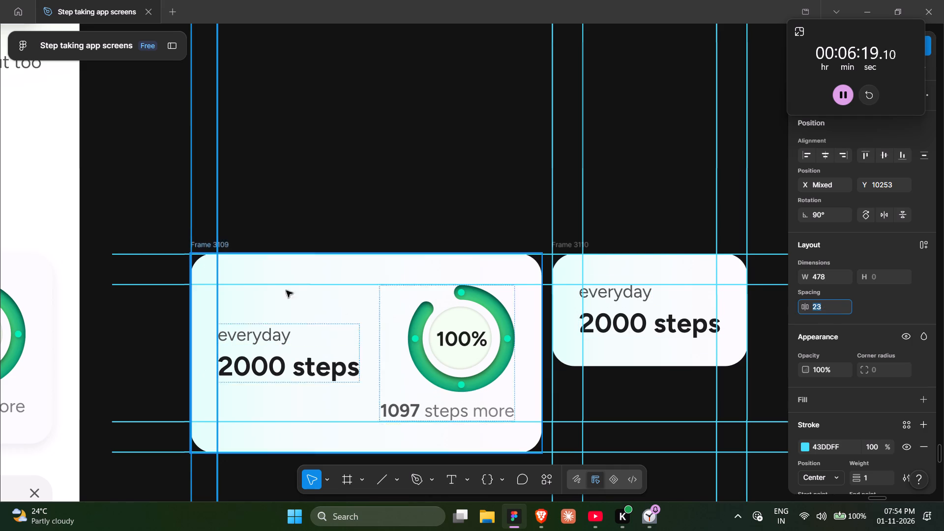
Duplicate the progress-ring card's left vertical cyan line pair and align the copy with that card's right edge.
{"action": "scroll", "coordinate": [173, 349], "scroll_direction": "down", "scroll_amount": 1}
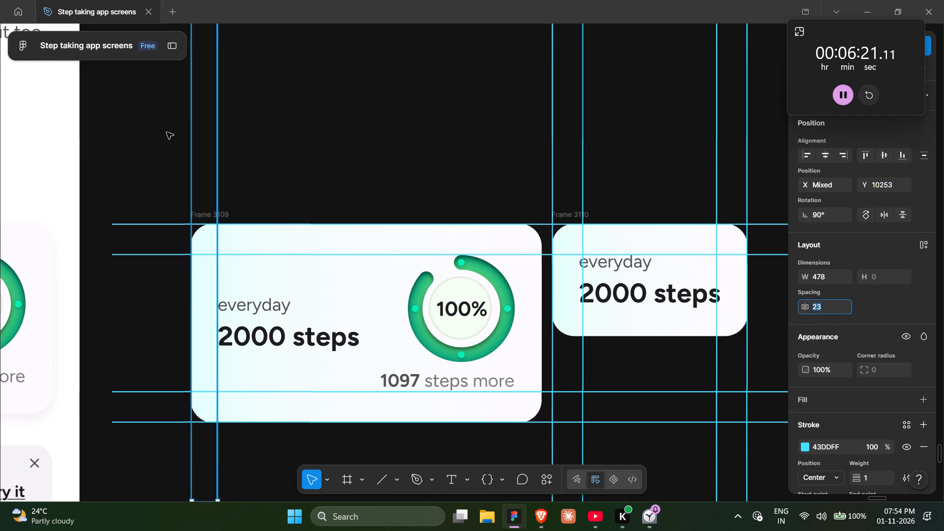
{"action": "left_click", "coordinate": [167, 132]}
{"action": "left_click_drag", "start_coordinate": [167, 132], "coordinate": [269, 139]}
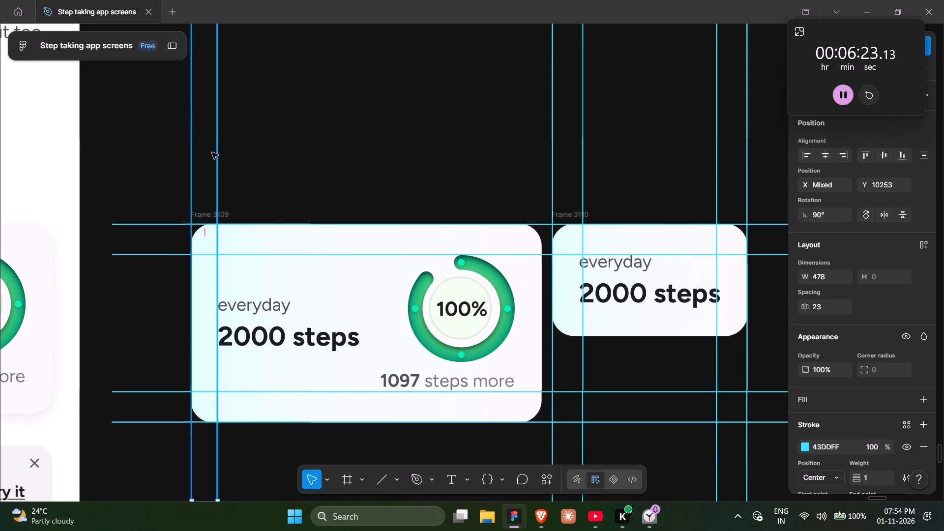
{"action": "left_click_drag", "start_coordinate": [212, 152], "coordinate": [515, 151], "text": "alt"}
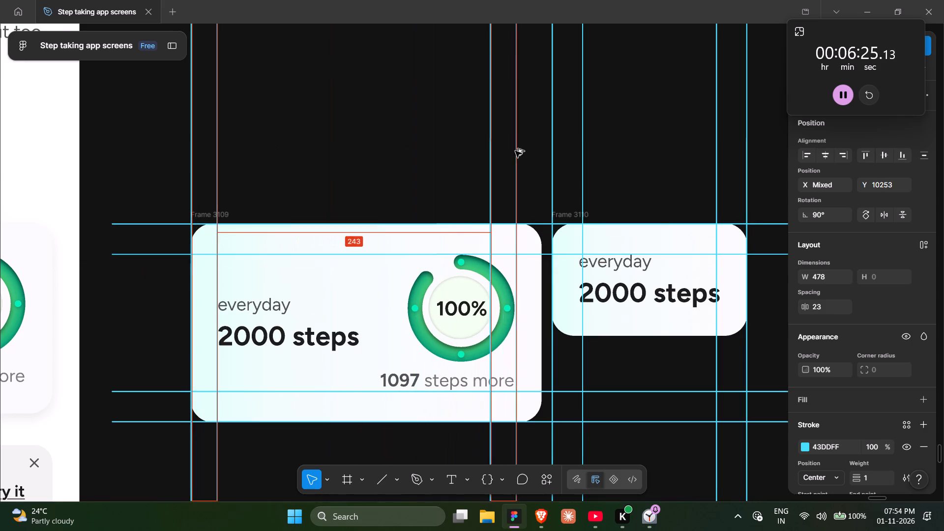
{"action": "left_click_drag", "start_coordinate": [515, 151], "coordinate": [537, 147], "text": "alt"}
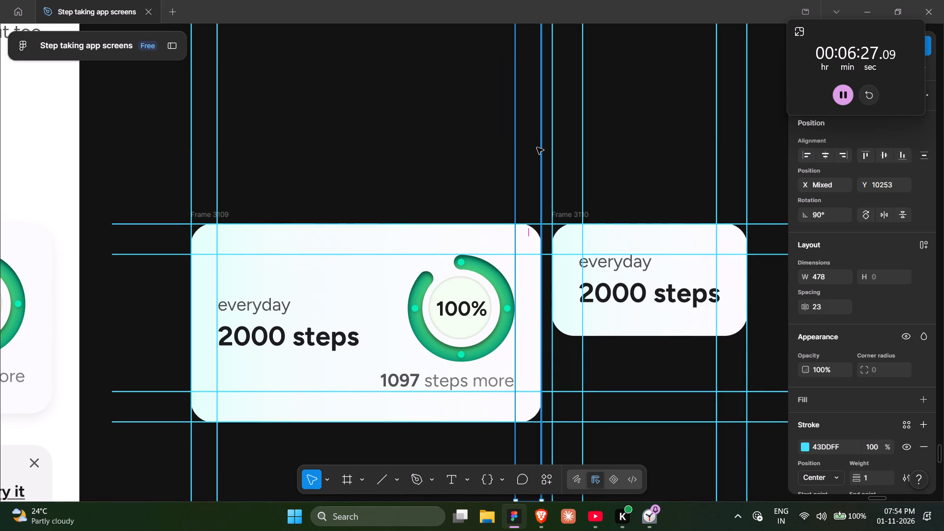
{"action": "left_click", "coordinate": [399, 111]}
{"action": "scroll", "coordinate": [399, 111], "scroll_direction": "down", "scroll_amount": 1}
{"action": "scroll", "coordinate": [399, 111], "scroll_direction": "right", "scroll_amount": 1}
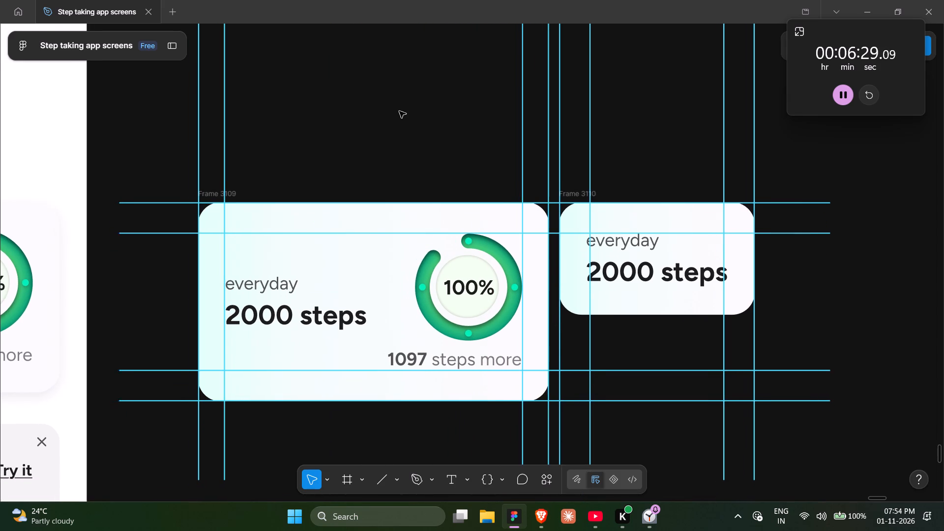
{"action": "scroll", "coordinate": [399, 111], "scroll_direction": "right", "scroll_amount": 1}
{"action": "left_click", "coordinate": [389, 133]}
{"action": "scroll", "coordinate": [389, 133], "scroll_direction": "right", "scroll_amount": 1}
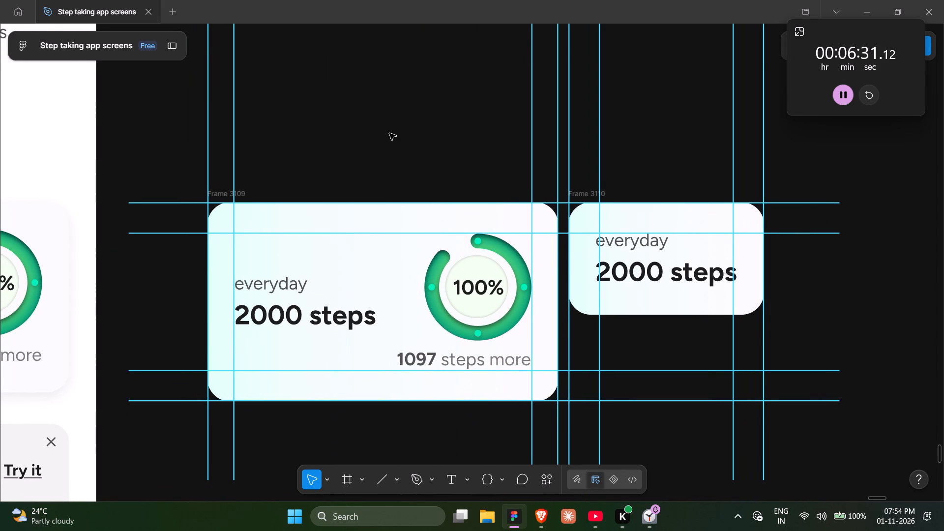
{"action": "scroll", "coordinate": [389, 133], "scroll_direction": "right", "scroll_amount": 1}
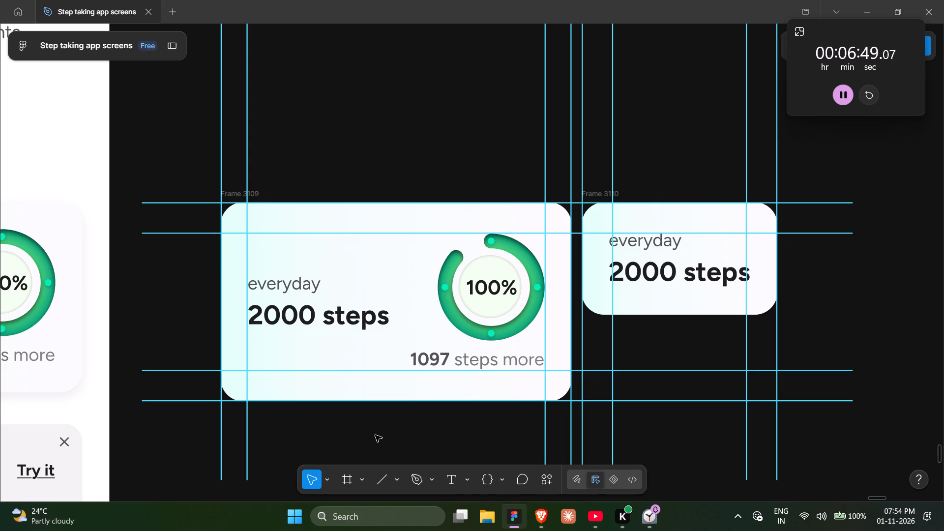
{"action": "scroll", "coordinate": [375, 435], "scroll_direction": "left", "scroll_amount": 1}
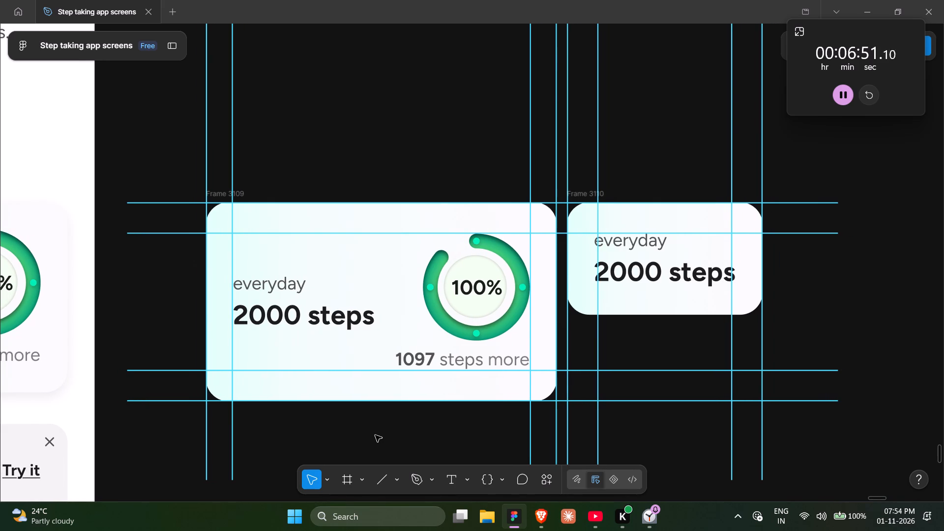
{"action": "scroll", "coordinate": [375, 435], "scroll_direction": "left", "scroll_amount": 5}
Set the vertical padding of the card copy with the progress ring to 24.
{"action": "left_click", "coordinate": [383, 294]}
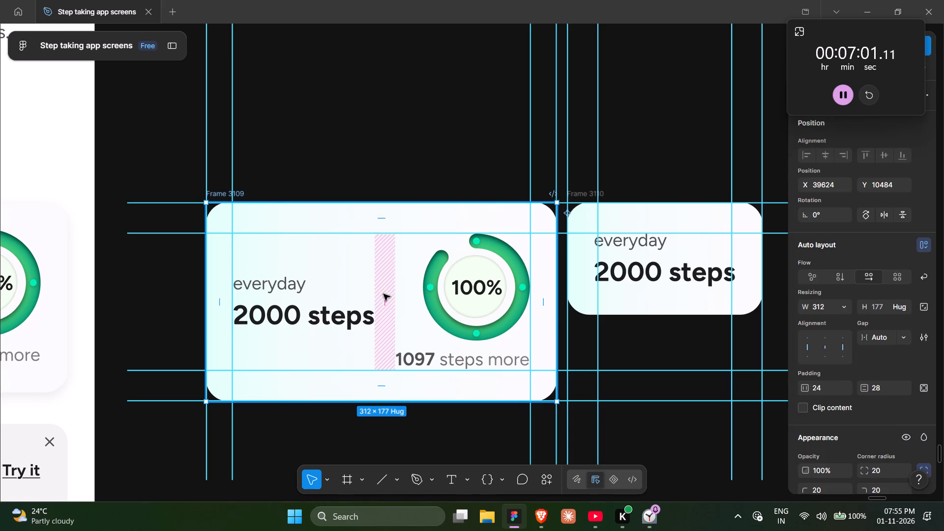
{"action": "left_click", "coordinate": [897, 387]}
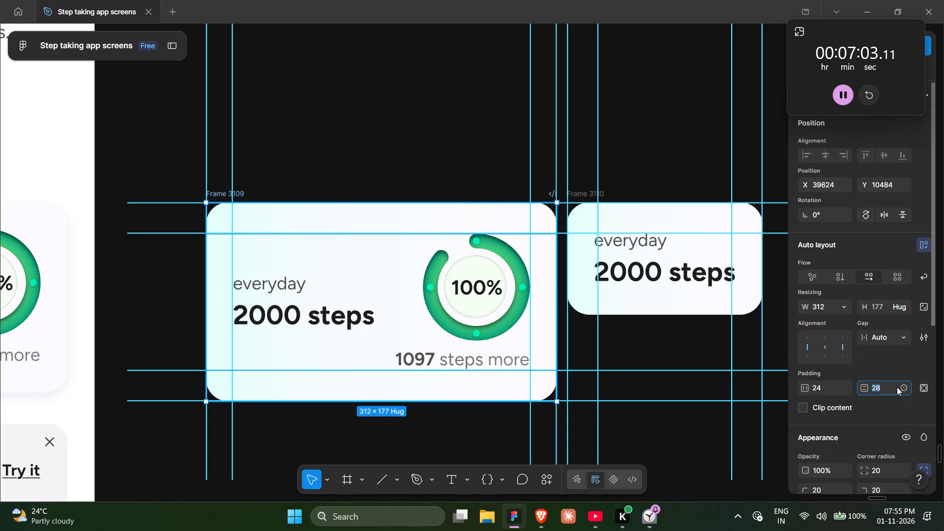
{"action": "key", "text": "Down"}
{"action": "key", "text": "Down"}
{"action": "key", "text": "Down"}
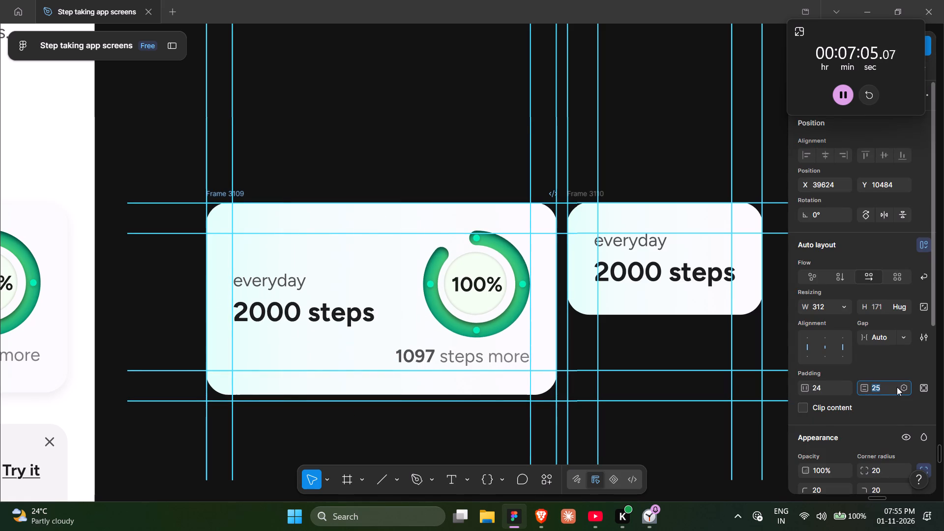
{"action": "key", "text": "Down"}
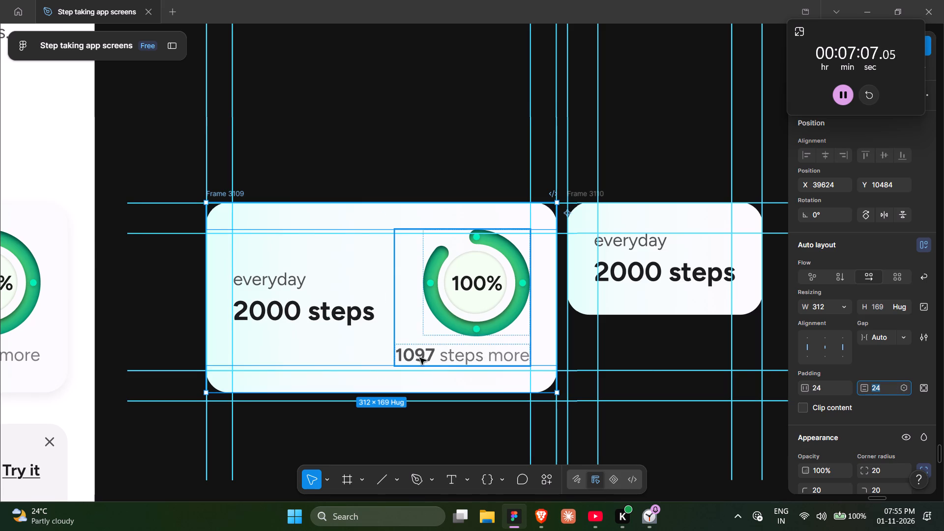
{"action": "left_click", "coordinate": [405, 423]}
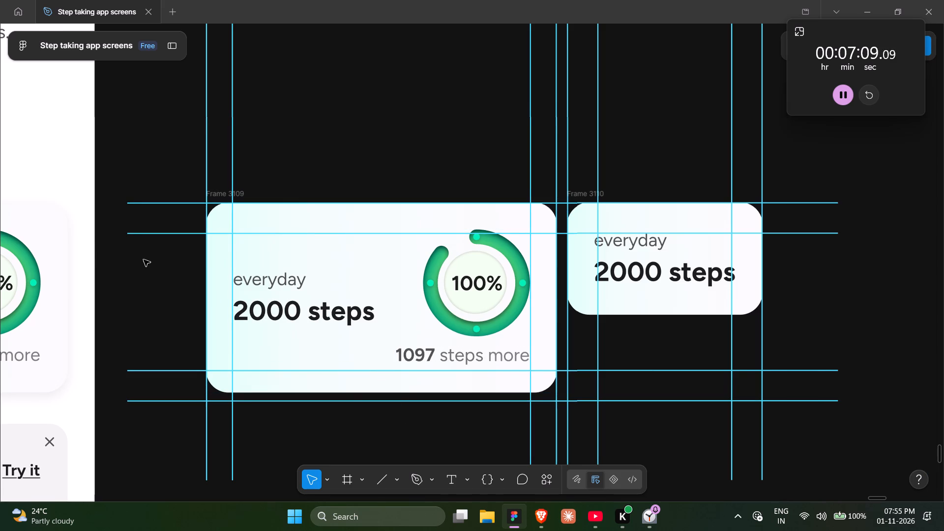
Set the spacing of the upper horizontal cyan line pair across the two card copies to 23.
{"action": "left_click_drag", "start_coordinate": [144, 257], "coordinate": [147, 165]}
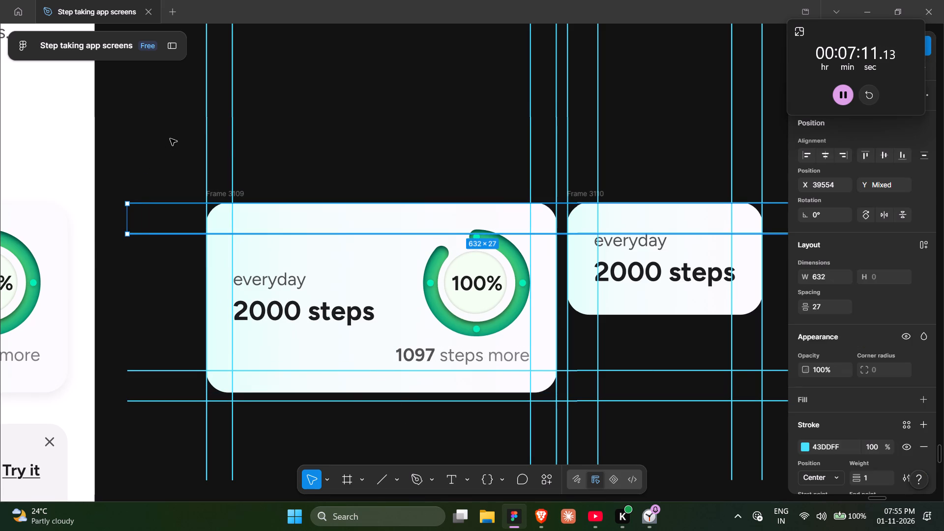
{"action": "left_click_drag", "start_coordinate": [170, 139], "coordinate": [315, 150]}
{"action": "left_click_drag", "start_coordinate": [142, 279], "coordinate": [151, 152]}
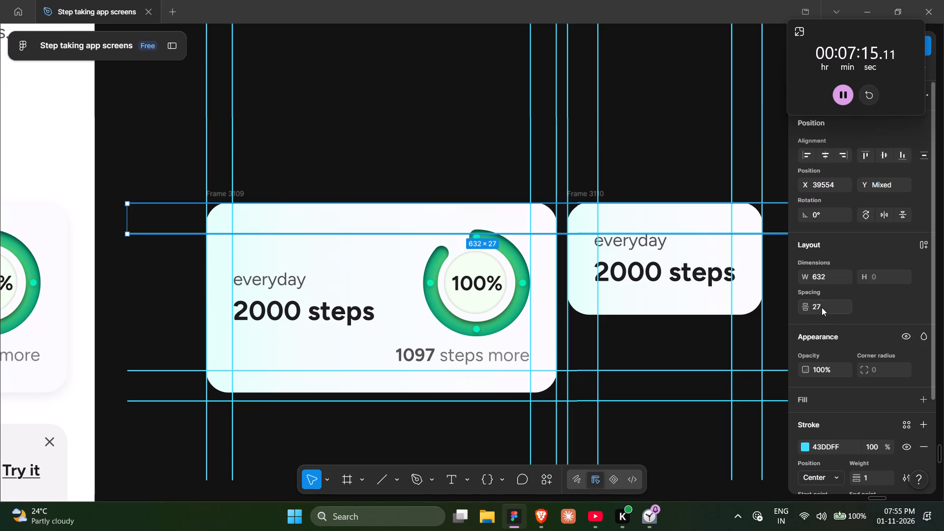
{"action": "left_click", "coordinate": [822, 307]}
{"action": "key", "text": "Down"}
{"action": "key", "text": "Down"}
{"action": "key", "text": "Down"}
{"action": "key", "text": "Down"}
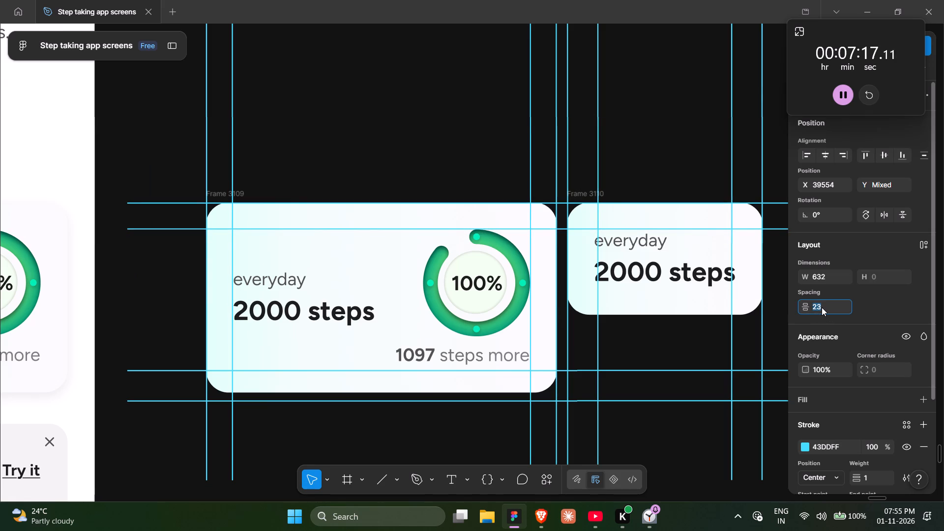
{"action": "left_click", "coordinate": [420, 425]}
Move the lower horizontal cyan line pair up 8 px to meet the progress-ring card's bottom edge.
{"action": "left_click_drag", "start_coordinate": [149, 346], "coordinate": [152, 424]}
{"action": "key", "text": "Up"}
{"action": "key", "text": "Up"}
{"action": "key", "text": "Up"}
{"action": "key", "text": "Up"}
{"action": "key", "text": "Up"}
{"action": "key", "text": "Up"}
{"action": "key", "text": "Up"}
{"action": "key", "text": "Up"}
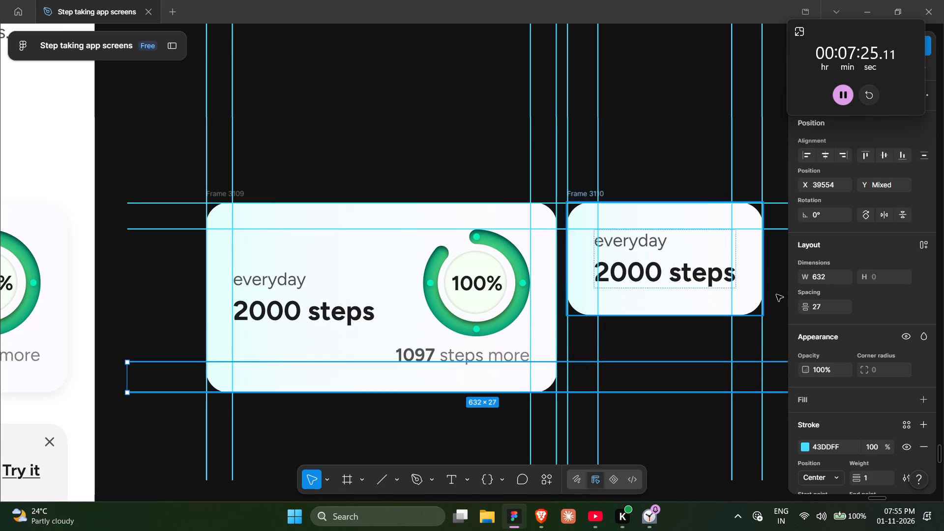
Set the spacing of the lower horizontal cyan line pair to 23.
{"action": "left_click", "coordinate": [825, 307]}
{"action": "key", "text": "Down"}
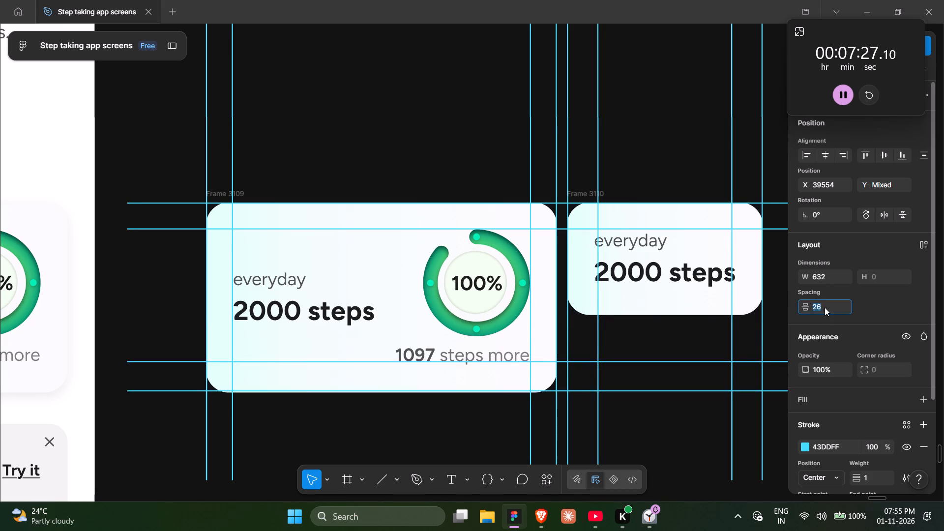
{"action": "key", "text": "Down"}
{"action": "key", "text": "Down"}
{"action": "key", "text": "Down"}
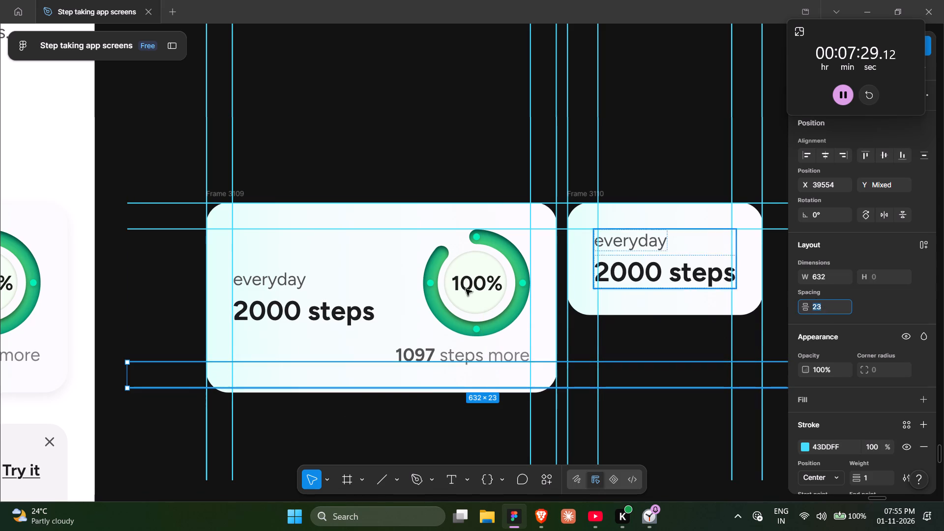
{"action": "left_click", "coordinate": [870, 300]}
Nudge the lower horizontal cyan line pair down 4 px to align with the progress-ring card's bottom edge.
{"action": "key", "text": "Down"}
{"action": "key", "text": "Down"}
{"action": "key", "text": "Down"}
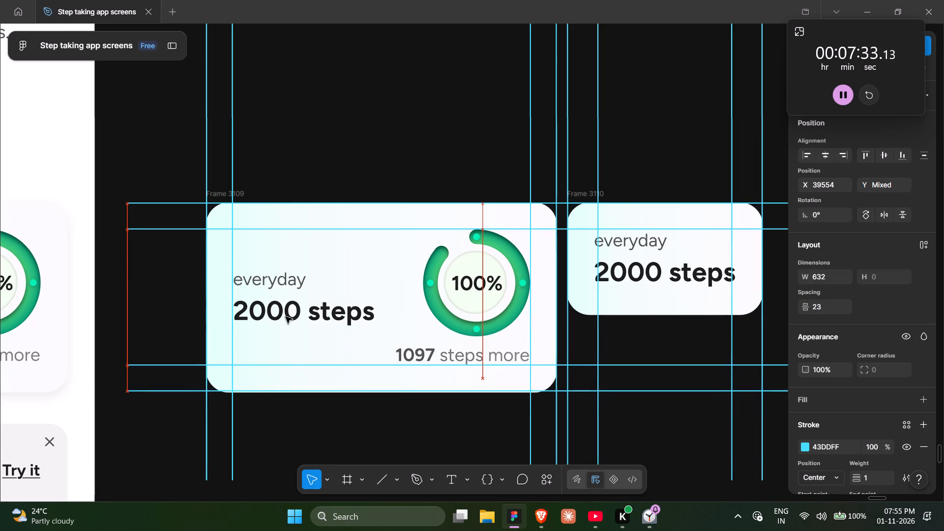
{"action": "key", "text": "Down"}
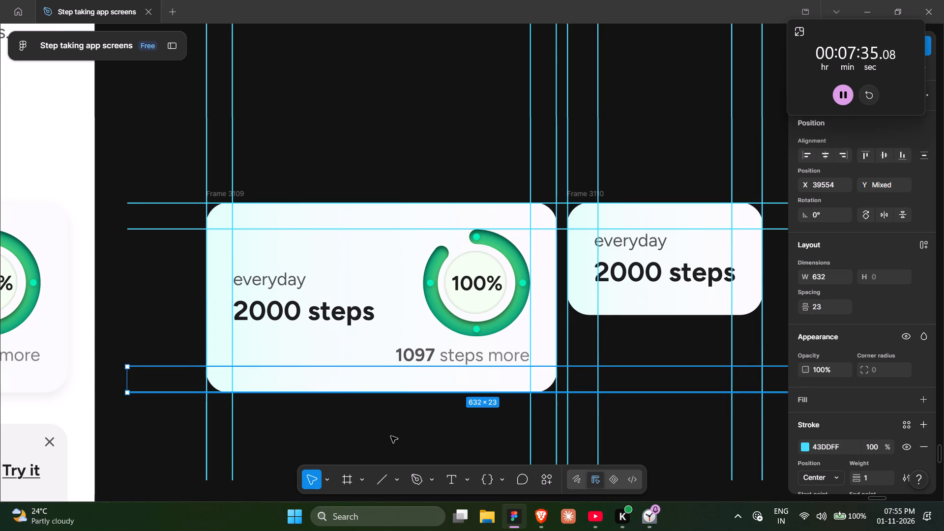
{"action": "scroll", "coordinate": [391, 436], "scroll_direction": "right", "scroll_amount": 1}
{"action": "left_click", "coordinate": [391, 436]}
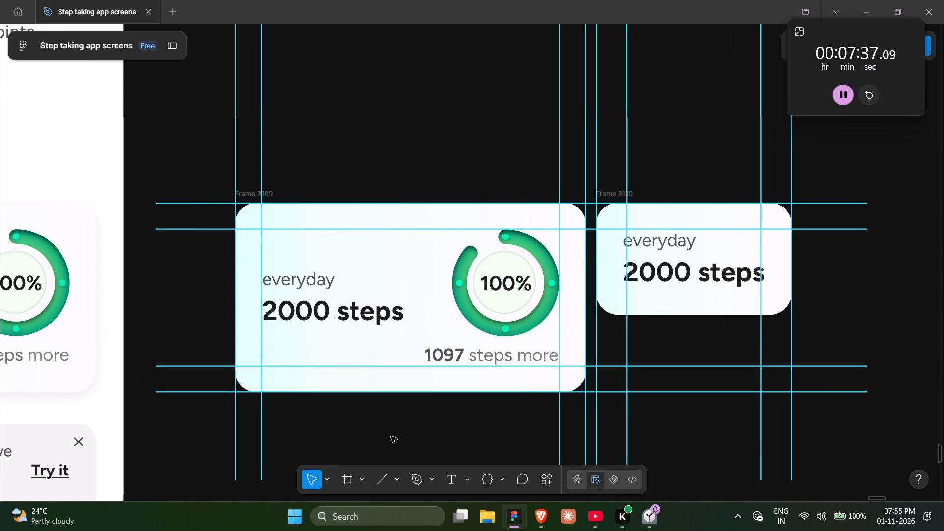
Select the upper horizontal cyan line pair that crosses the text-only card copy.
{"action": "scroll", "coordinate": [391, 436], "scroll_direction": "left", "scroll_amount": 4}
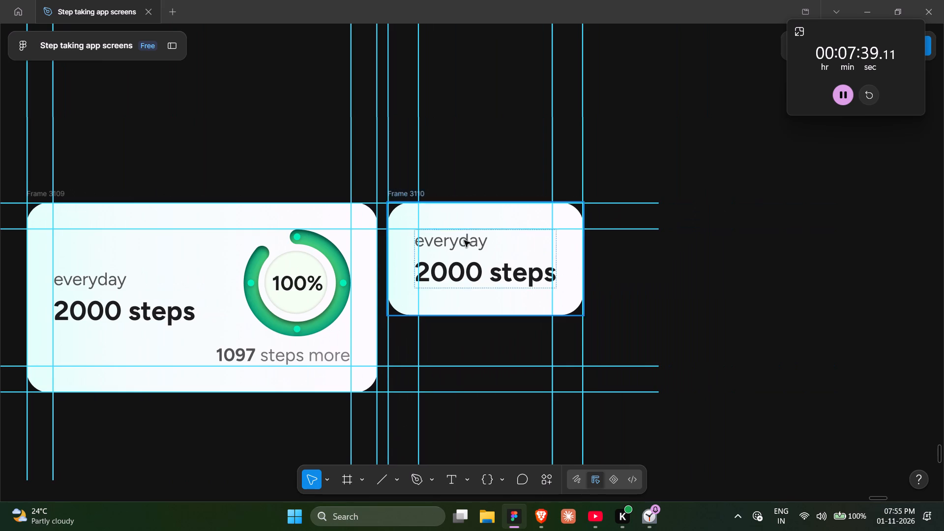
{"action": "left_click_drag", "start_coordinate": [623, 178], "coordinate": [629, 242]}
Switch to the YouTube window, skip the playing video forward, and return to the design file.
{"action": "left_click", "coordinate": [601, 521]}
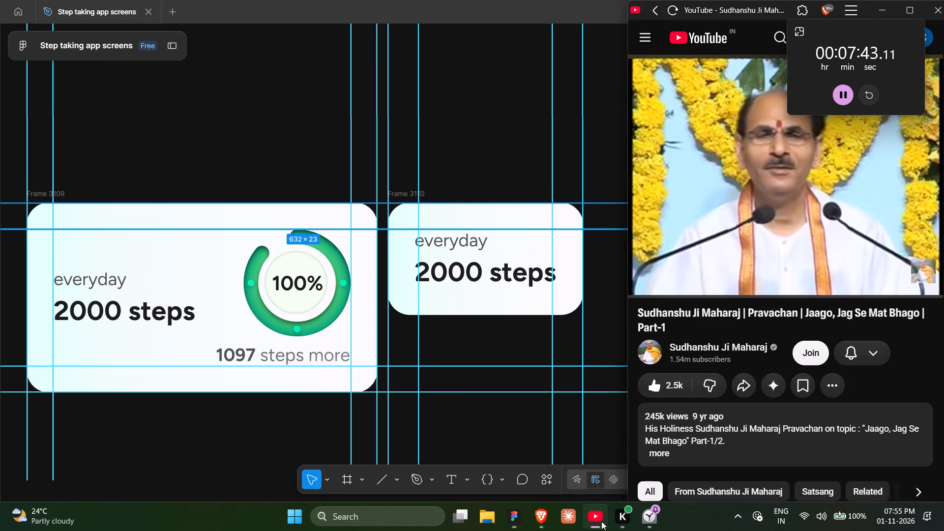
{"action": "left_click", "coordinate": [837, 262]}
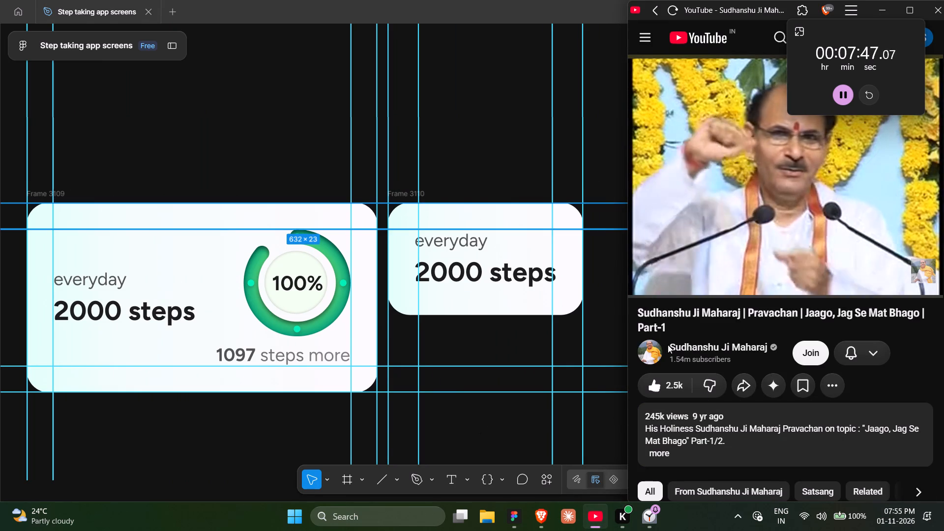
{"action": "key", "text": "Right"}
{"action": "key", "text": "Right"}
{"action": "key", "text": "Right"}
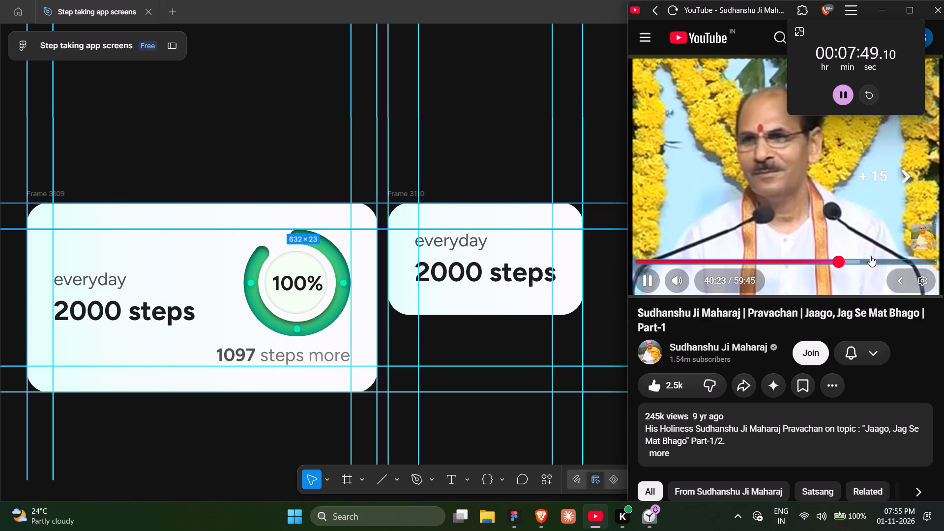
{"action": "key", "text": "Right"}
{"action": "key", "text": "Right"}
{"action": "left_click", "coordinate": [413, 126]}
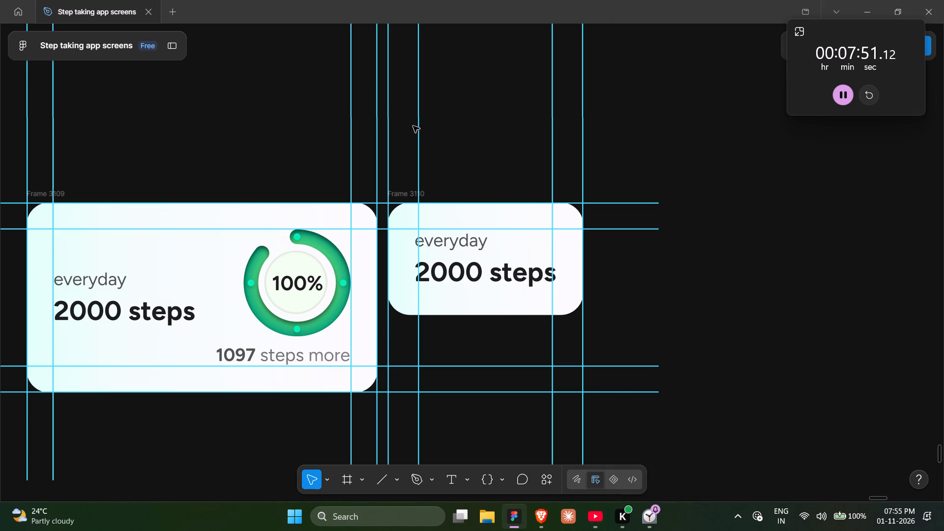
Compare the upper horizontal cyan line pair's spacing with the auto-layout padding of the progress-ring and text-only cards.
{"action": "left_click_drag", "start_coordinate": [605, 153], "coordinate": [611, 247]}
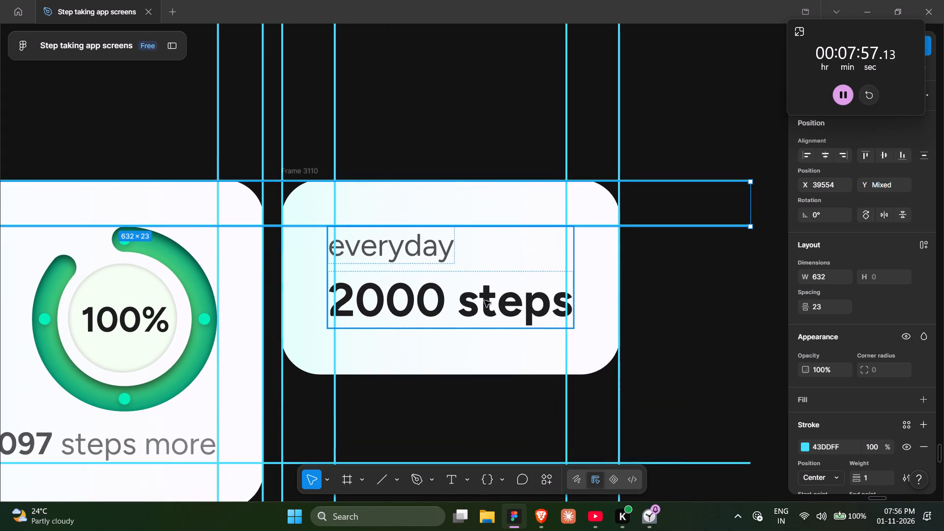
{"action": "scroll", "coordinate": [405, 355], "scroll_direction": "right", "scroll_amount": 2}
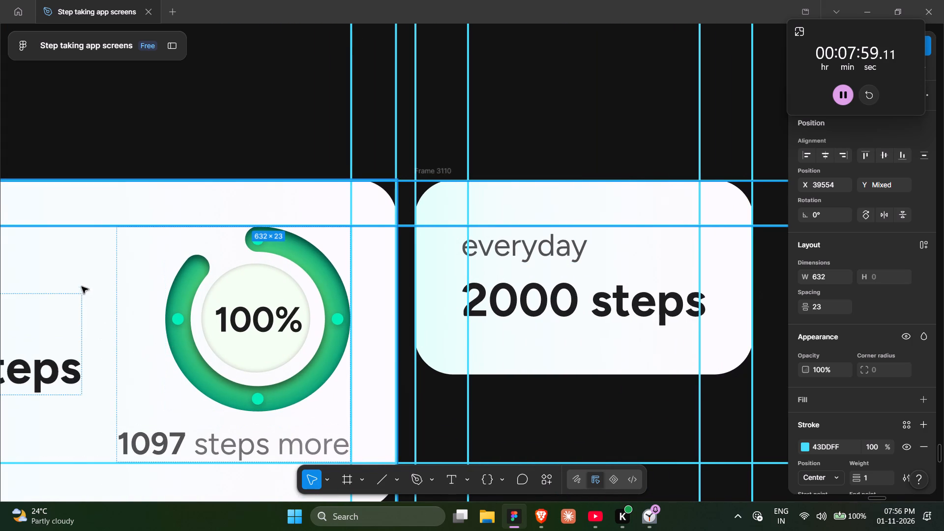
{"action": "left_click", "coordinate": [99, 282]}
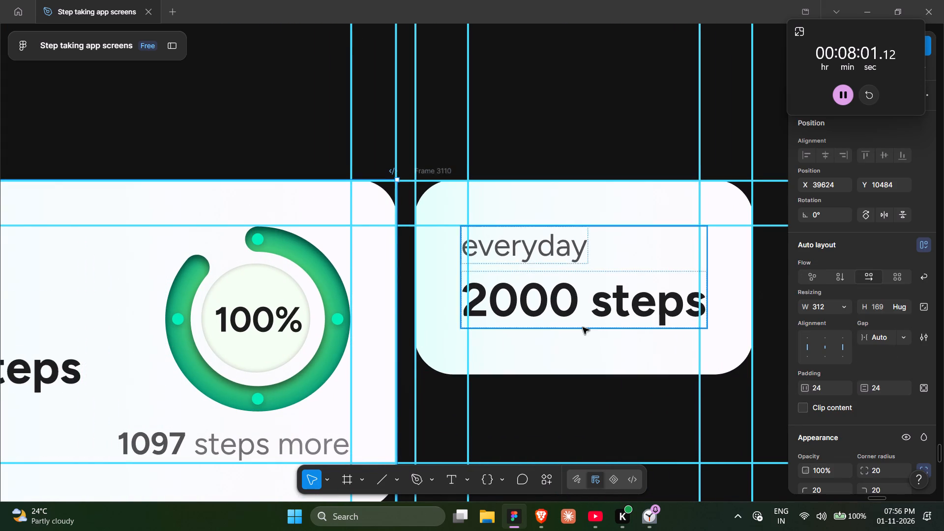
{"action": "left_click", "coordinate": [596, 351]}
{"action": "scroll", "coordinate": [596, 351], "scroll_direction": "left", "scroll_amount": 1}
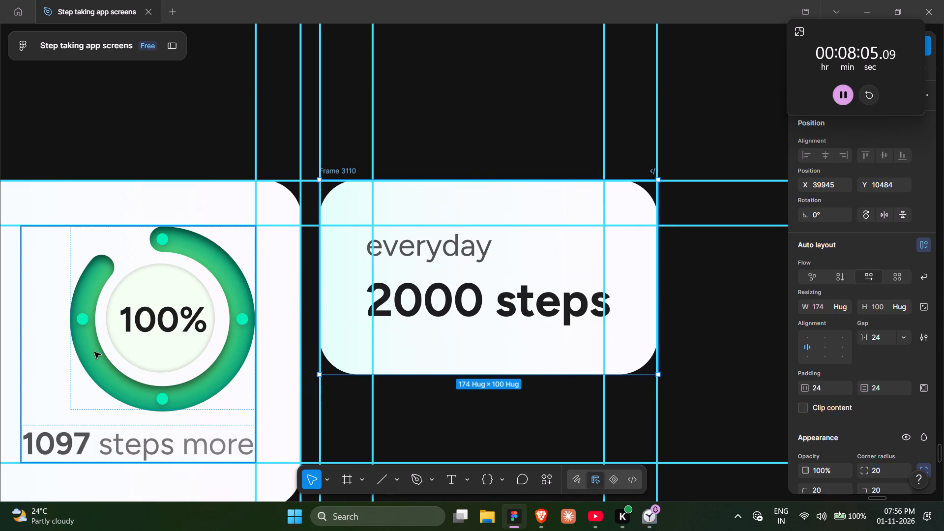
{"action": "scroll", "coordinate": [94, 352], "scroll_direction": "right", "scroll_amount": 3}
{"action": "left_click", "coordinate": [186, 203]}
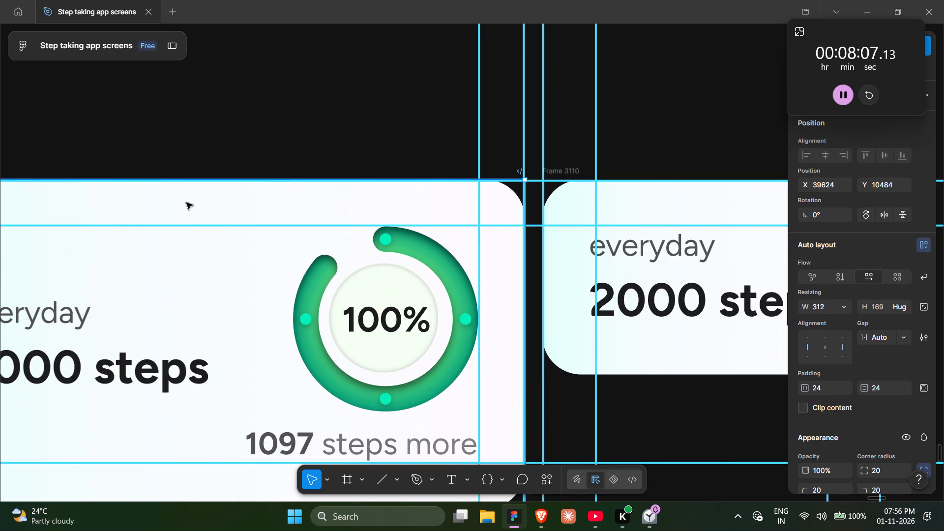
{"action": "left_click", "coordinate": [666, 352]}
{"action": "scroll", "coordinate": [666, 352], "scroll_direction": "left", "scroll_amount": 3}
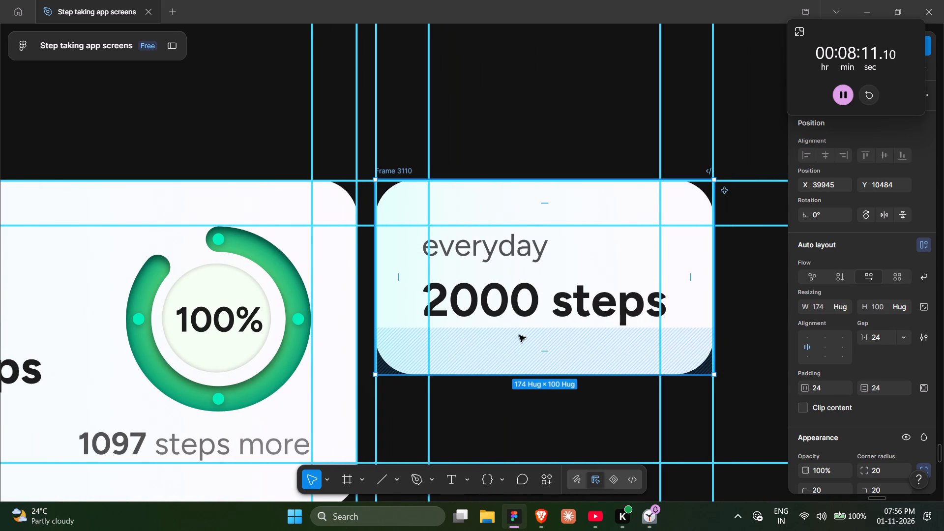
{"action": "scroll", "coordinate": [519, 335], "scroll_direction": "left", "scroll_amount": 1}
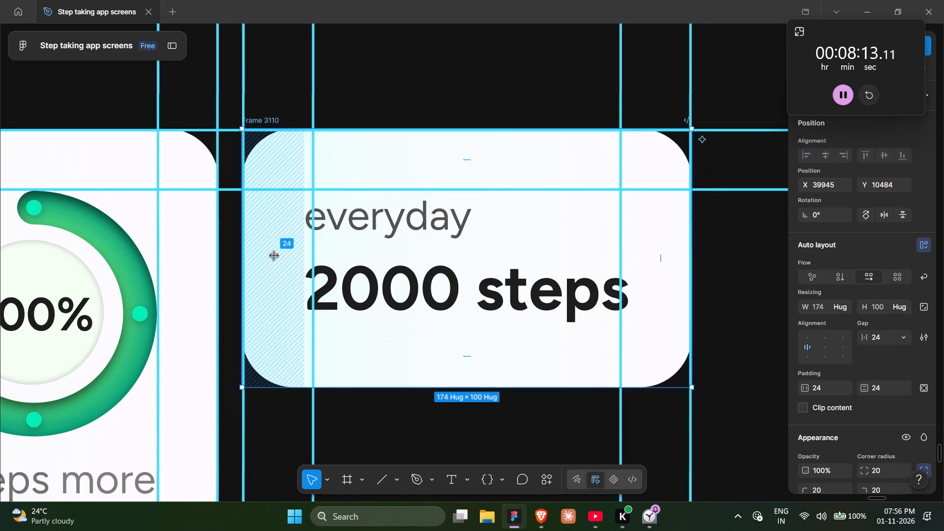
{"action": "left_click", "coordinate": [386, 65]}
Set the spacing of the vertical cyan line pair at the text-only card's left padding to 23.
{"action": "scroll", "coordinate": [386, 65], "scroll_direction": "right", "scroll_amount": 1}
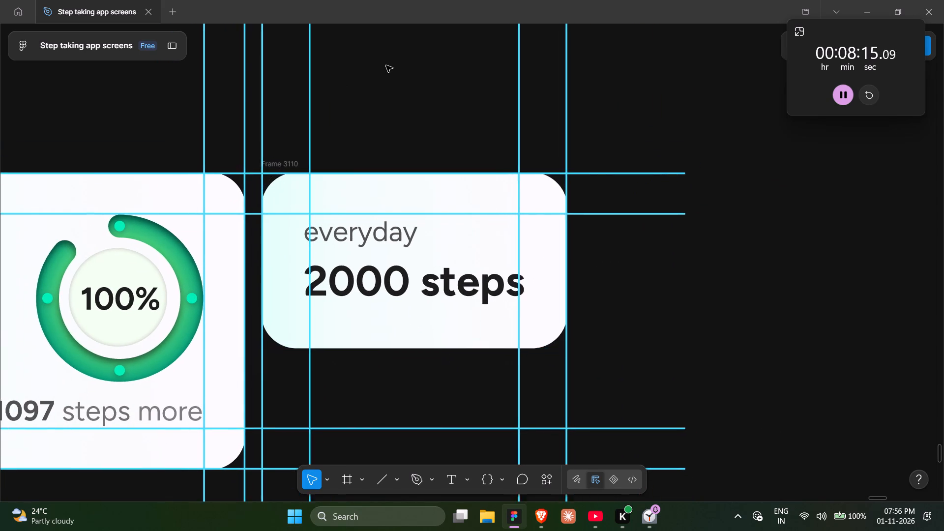
{"action": "scroll", "coordinate": [386, 65], "scroll_direction": "right", "scroll_amount": 1}
{"action": "left_click_drag", "start_coordinate": [445, 74], "coordinate": [369, 88]}
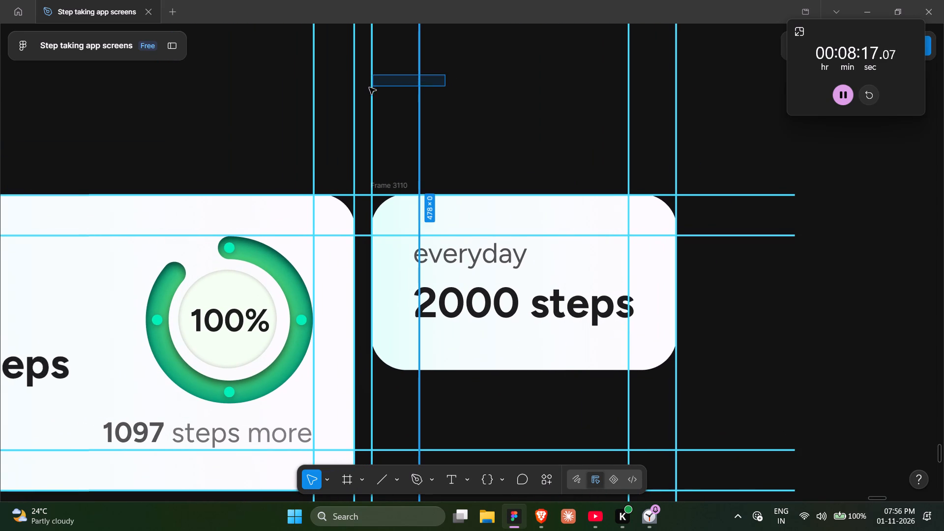
{"action": "left_click_drag", "start_coordinate": [369, 88], "coordinate": [367, 88]}
{"action": "left_click", "coordinate": [819, 306]}
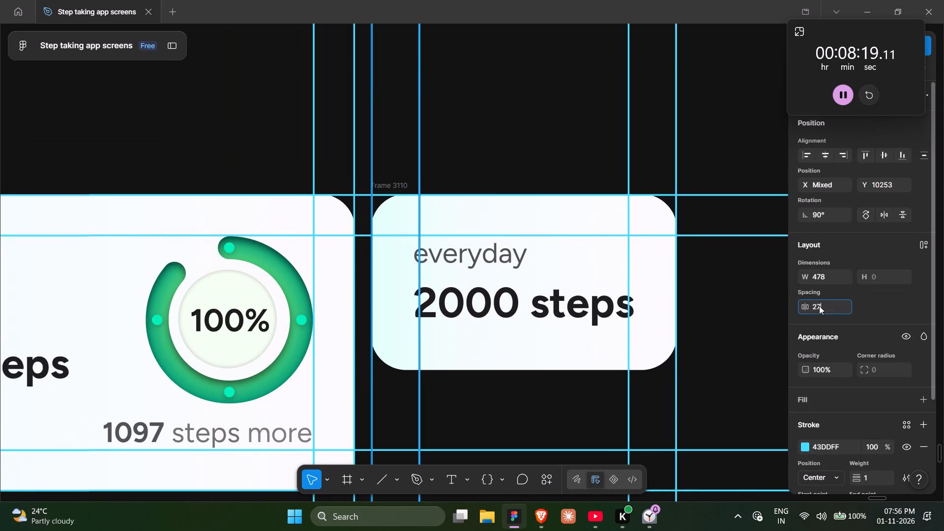
{"action": "key", "text": "Down"}
{"action": "key", "text": "Down"}
{"action": "key", "text": "Down"}
{"action": "key", "text": "Down"}
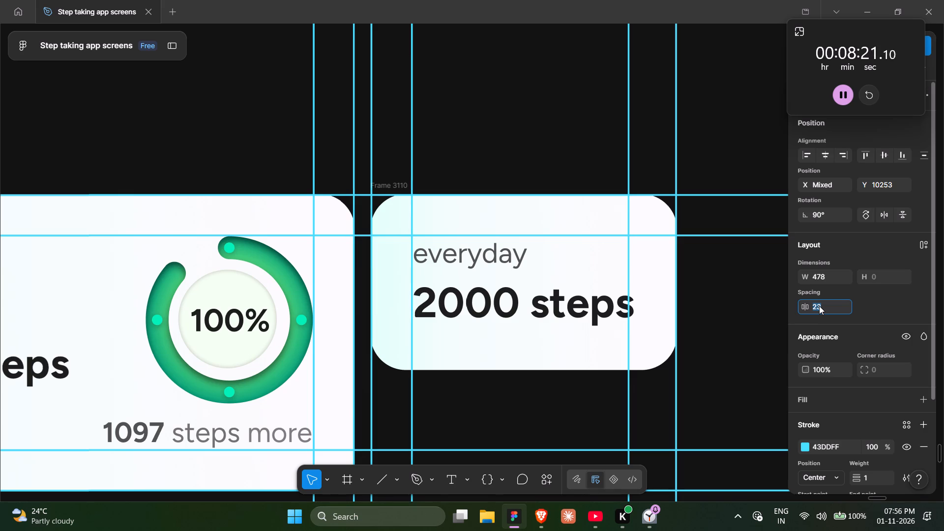
{"action": "left_click", "coordinate": [579, 103]}
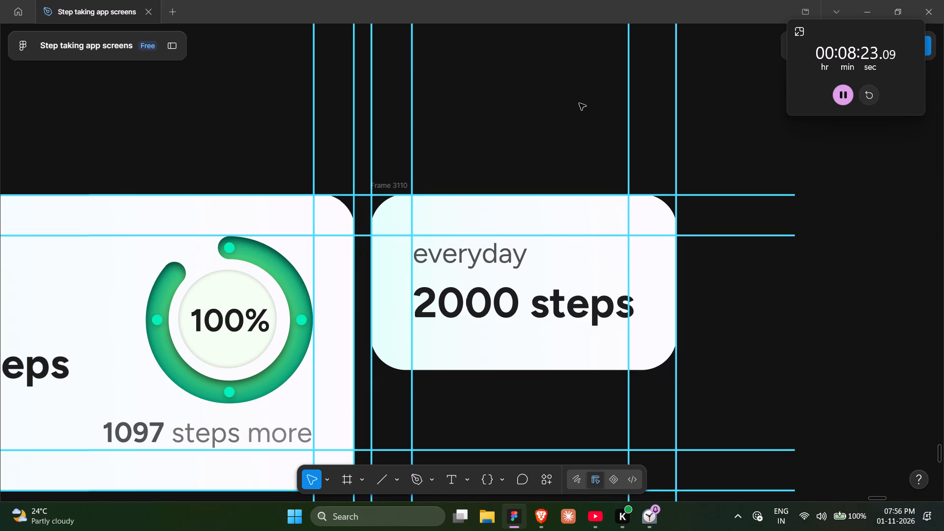
Set the spacing of the vertical cyan line pair at the text-only card's right padding to 23.
{"action": "left_click_drag", "start_coordinate": [579, 103], "coordinate": [721, 118]}
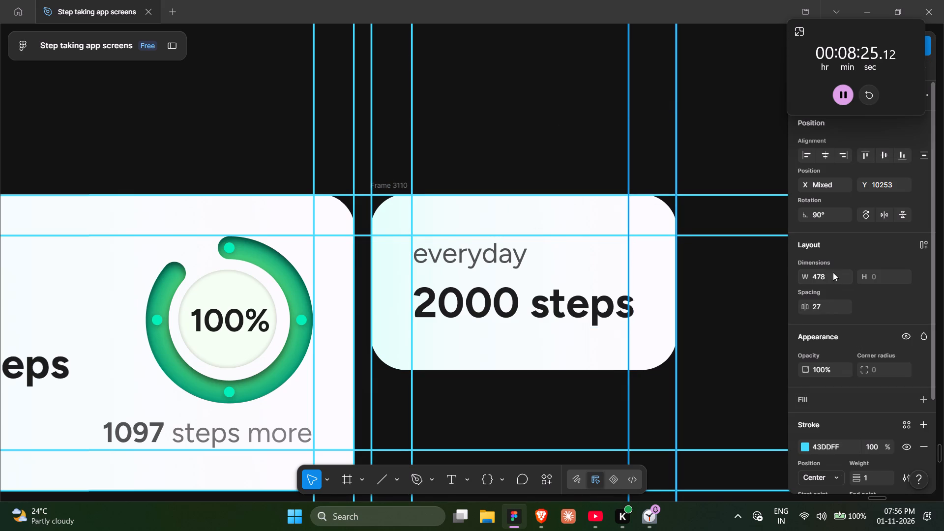
{"action": "left_click", "coordinate": [826, 306]}
{"action": "key", "text": "Down"}
{"action": "key", "text": "Down"}
{"action": "key", "text": "Down"}
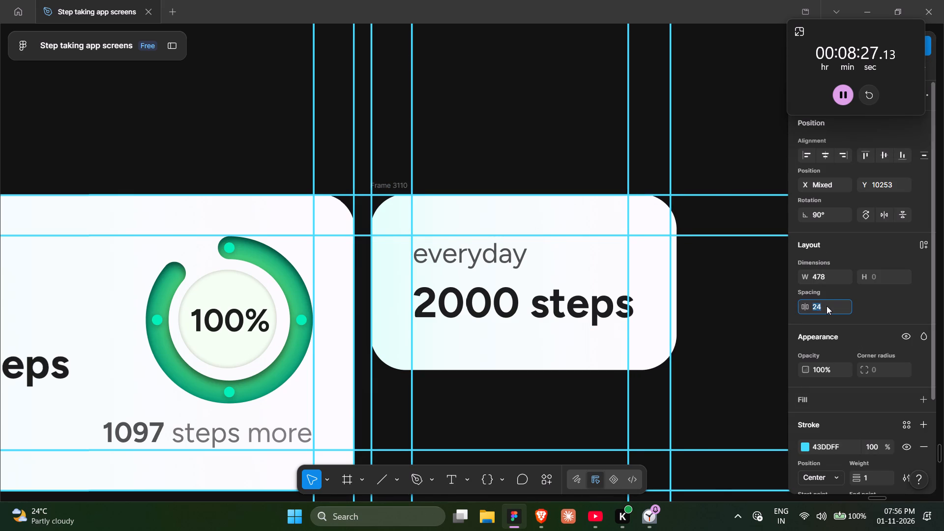
{"action": "key", "text": "Down"}
Nudge the text-only card's right vertical cyan line pair 4 px right to meet the card's right edge.
{"action": "left_click_drag", "start_coordinate": [551, 99], "coordinate": [649, 115]}
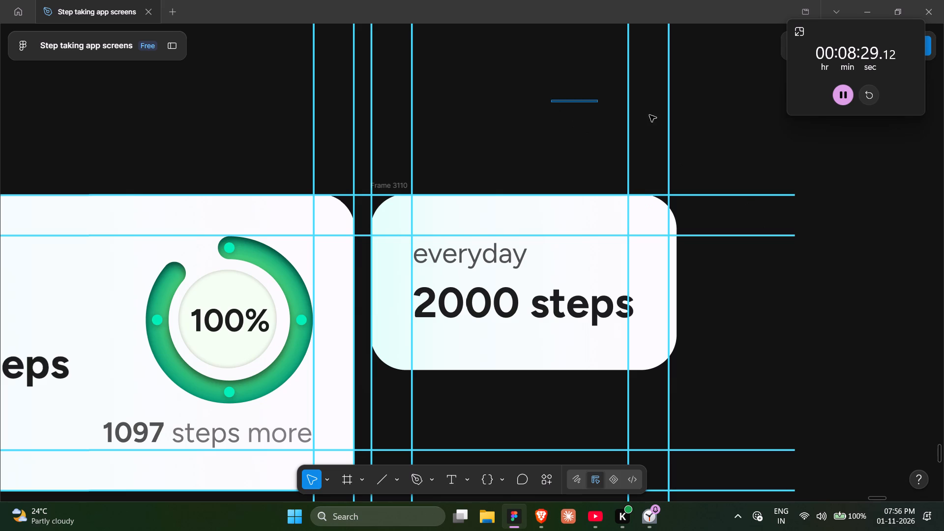
{"action": "left_click_drag", "start_coordinate": [649, 115], "coordinate": [707, 127]}
{"action": "key", "text": "Right"}
{"action": "key", "text": "Right"}
{"action": "key", "text": "Right"}
{"action": "key", "text": "Right"}
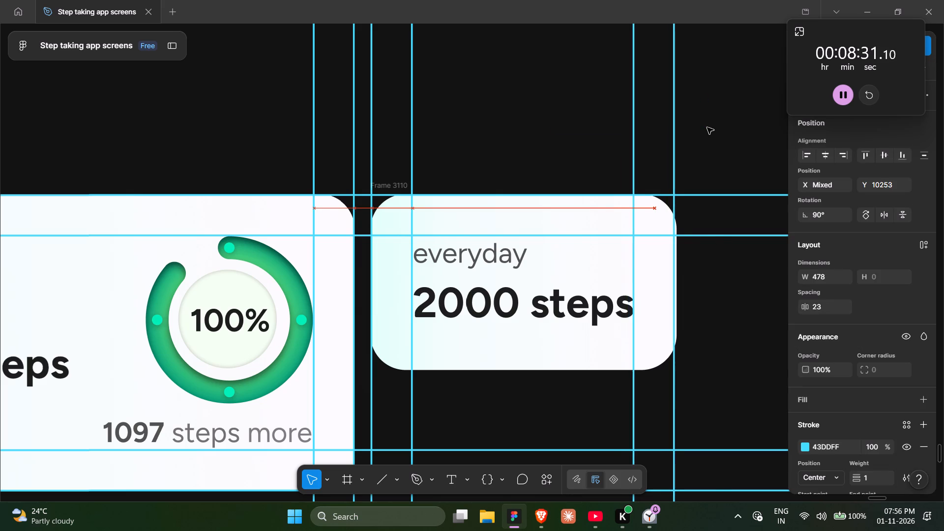
{"action": "left_click", "coordinate": [530, 54]}
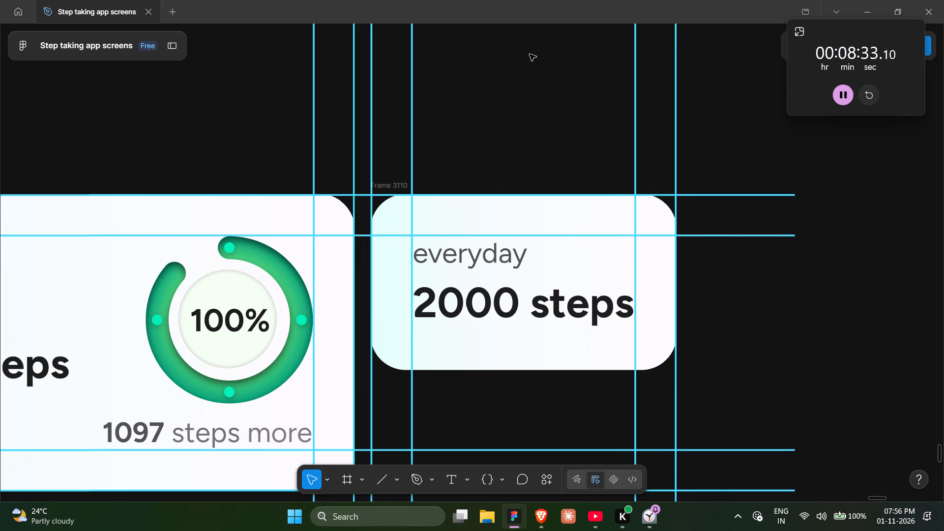
{"action": "left_click", "coordinate": [511, 111]}
Check the spacing of the upper horizontal cyan line pair across the tops of both cards.
{"action": "scroll", "coordinate": [511, 111], "scroll_direction": "right", "scroll_amount": 1}
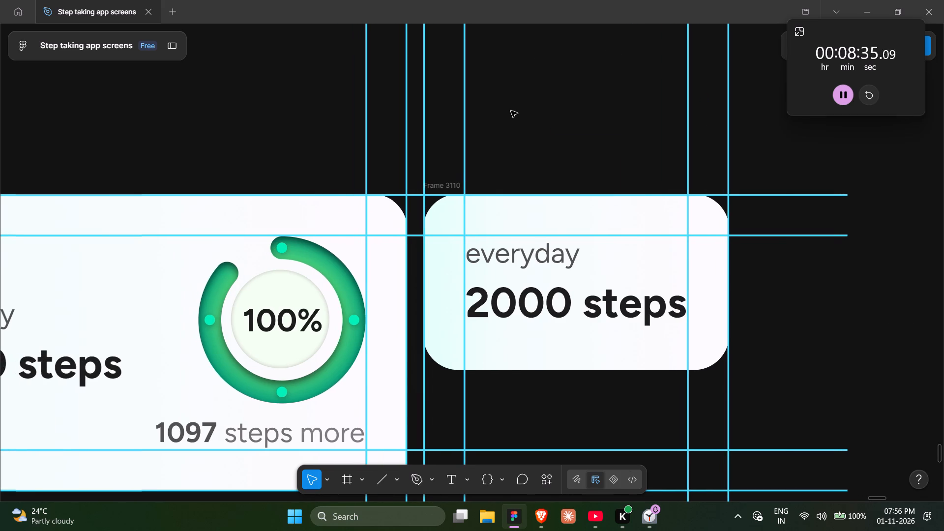
{"action": "left_click_drag", "start_coordinate": [823, 263], "coordinate": [781, 91]}
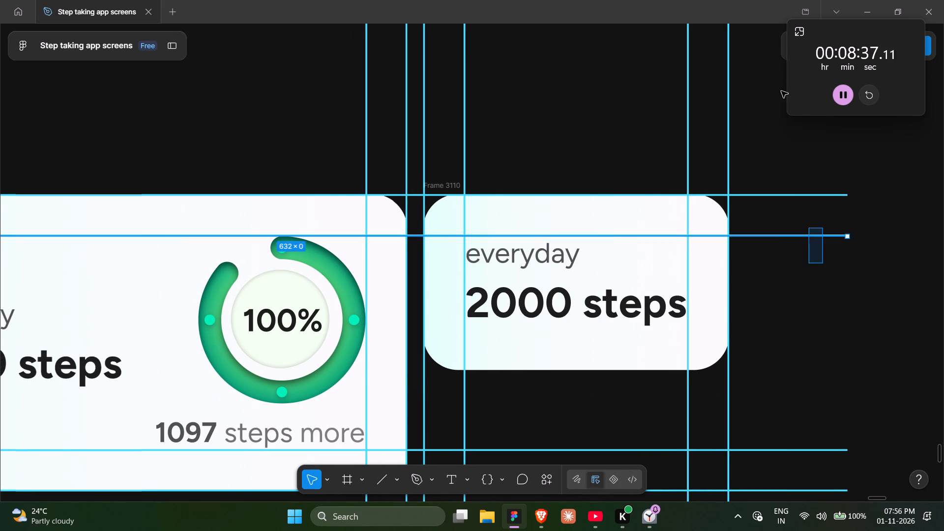
{"action": "left_click_drag", "start_coordinate": [781, 91], "coordinate": [781, 88]}
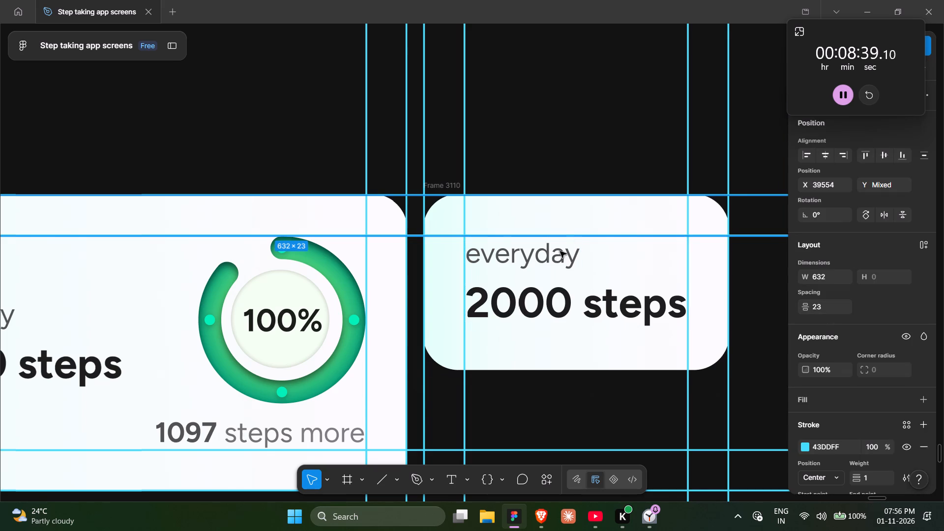
{"action": "left_click", "coordinate": [604, 420]}
Move the lower horizontal cyan line pair up to align with the text-only card's bottom edge and bottom padding.
{"action": "scroll", "coordinate": [604, 420], "scroll_direction": "down", "scroll_amount": 1}
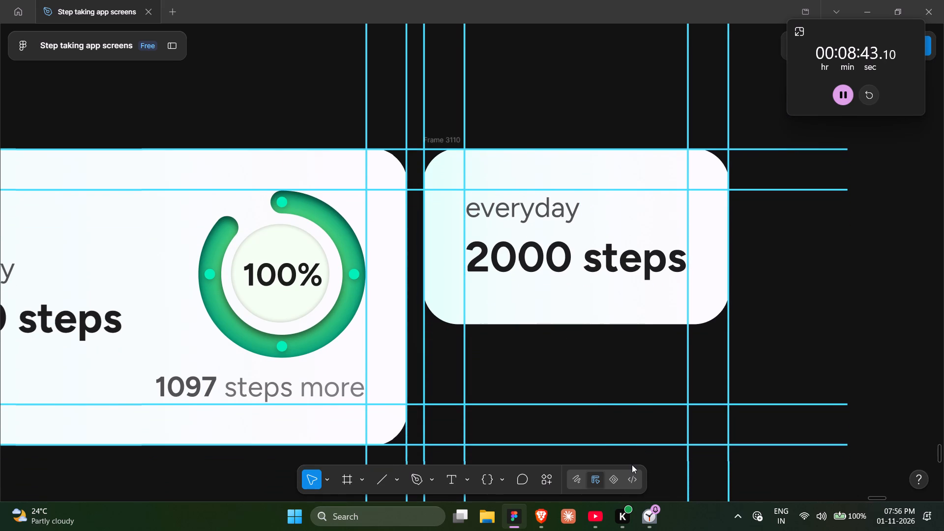
{"action": "left_click_drag", "start_coordinate": [672, 451], "coordinate": [627, 360]}
{"action": "key", "text": "Up"}
{"action": "key", "text": "Up"}
{"action": "key", "text": "Up"}
{"action": "key", "text": "Up"}
{"action": "key", "text": "Up"}
{"action": "key", "text": "Up"}
{"action": "key", "text": "Up"}
{"action": "key", "text": "Up"}
{"action": "key", "text": "Up"}
{"action": "key", "text": "Up"}
{"action": "key", "text": "Up"}
{"action": "key", "text": "Up"}
{"action": "key", "text": "Up"}
{"action": "key", "text": "Up"}
{"action": "key", "text": "Up"}
{"action": "key", "text": "Up"}
{"action": "key", "text": "Up"}
{"action": "key", "text": "Up"}
{"action": "key", "text": "Up"}
{"action": "key", "text": "Up"}
{"action": "key", "text": "Up"}
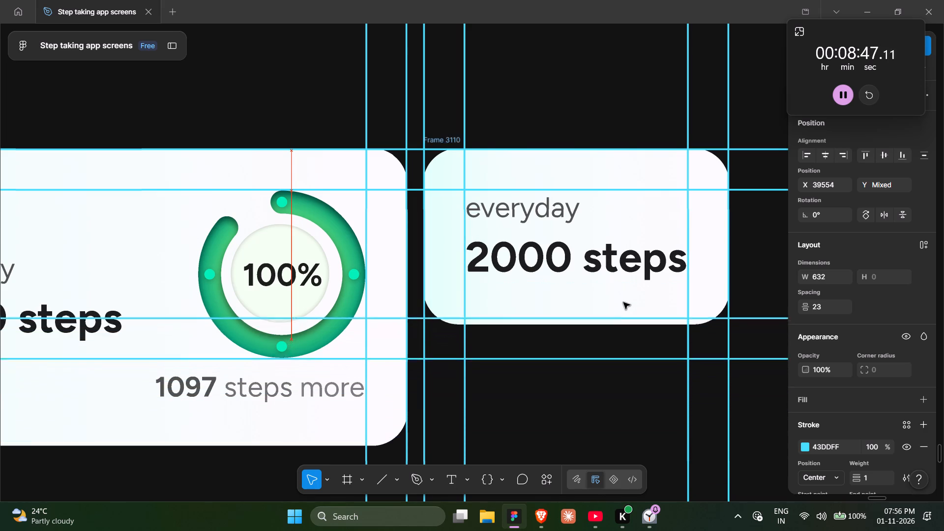
{"action": "left_click", "coordinate": [600, 362]}
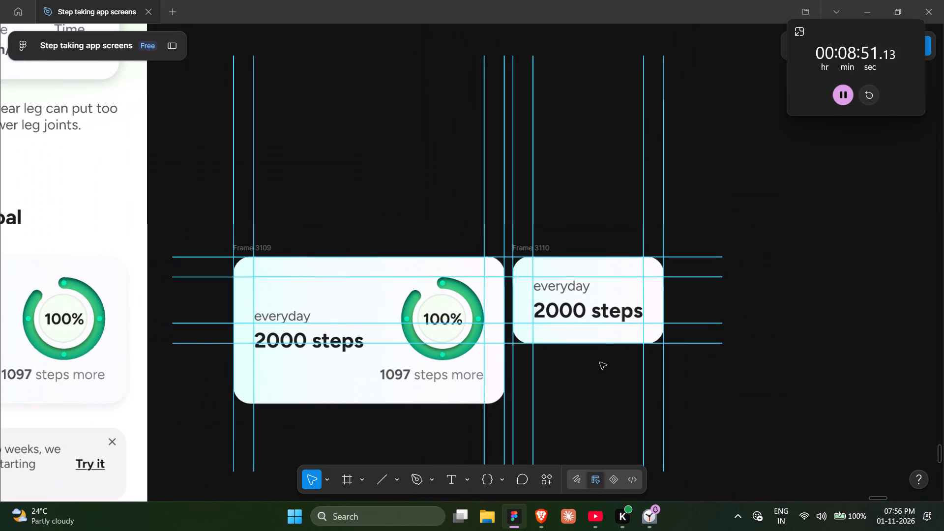
Review the aligned lines and inspect the auto-layout settings of the progress-ring card and both screens' Personalized goal cards.
{"action": "scroll", "coordinate": [600, 362], "scroll_direction": "right", "scroll_amount": 1}
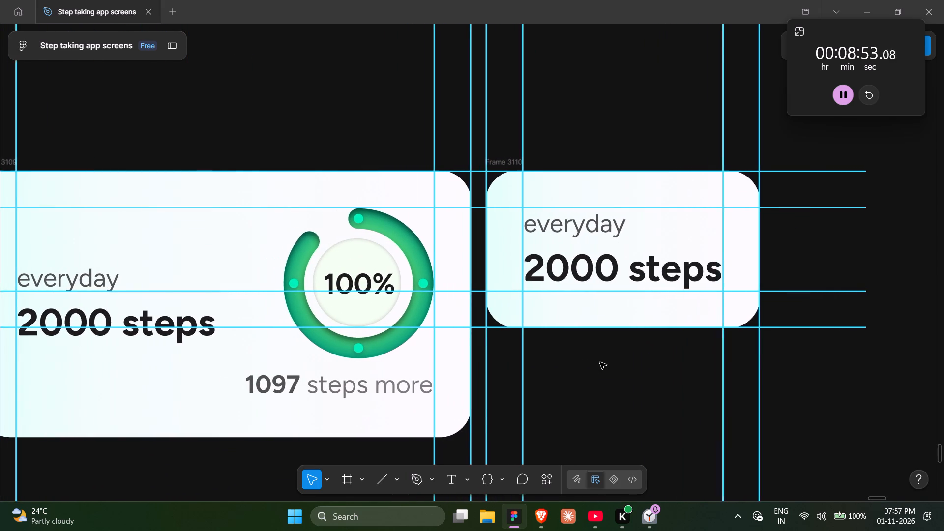
{"action": "scroll", "coordinate": [600, 362], "scroll_direction": "right", "scroll_amount": 1}
{"action": "scroll", "coordinate": [600, 362], "scroll_direction": "left", "scroll_amount": 1}
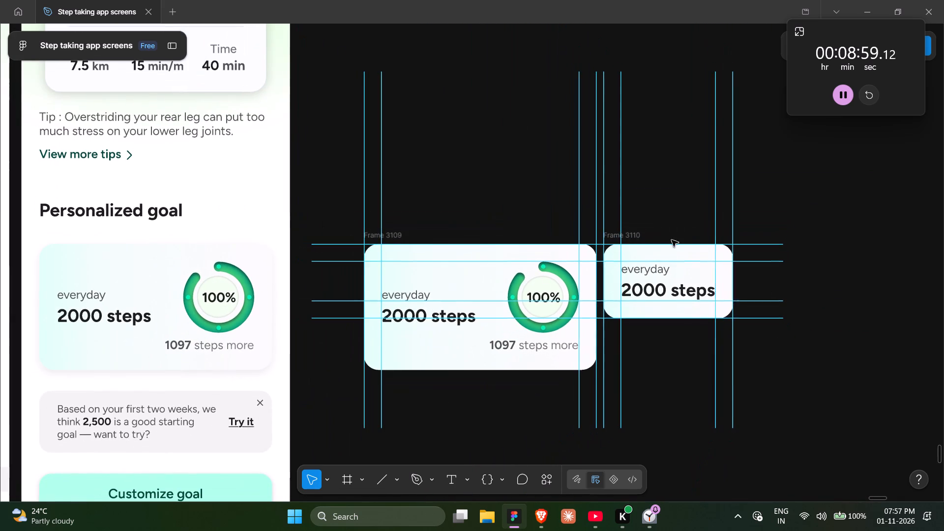
{"action": "left_click", "coordinate": [493, 187]}
{"action": "scroll", "coordinate": [493, 187], "scroll_direction": "right", "scroll_amount": 6}
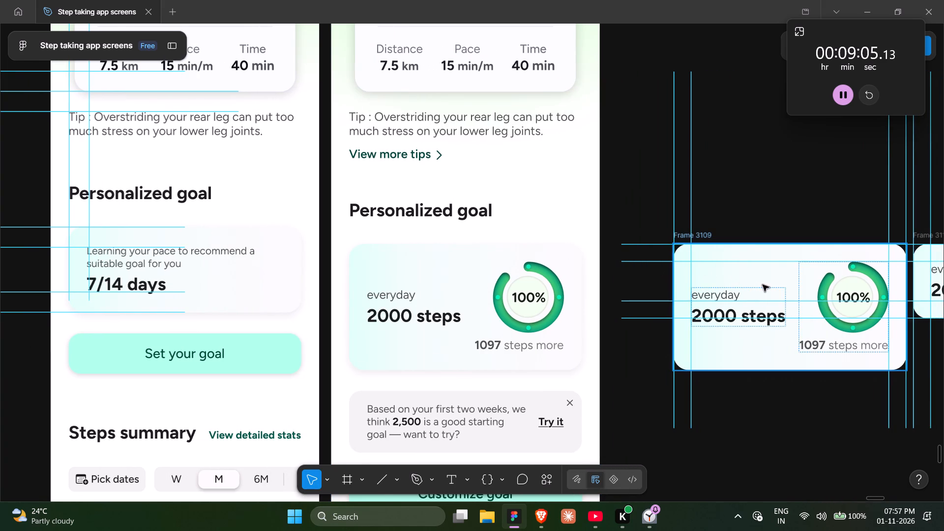
{"action": "left_click", "coordinate": [765, 281]}
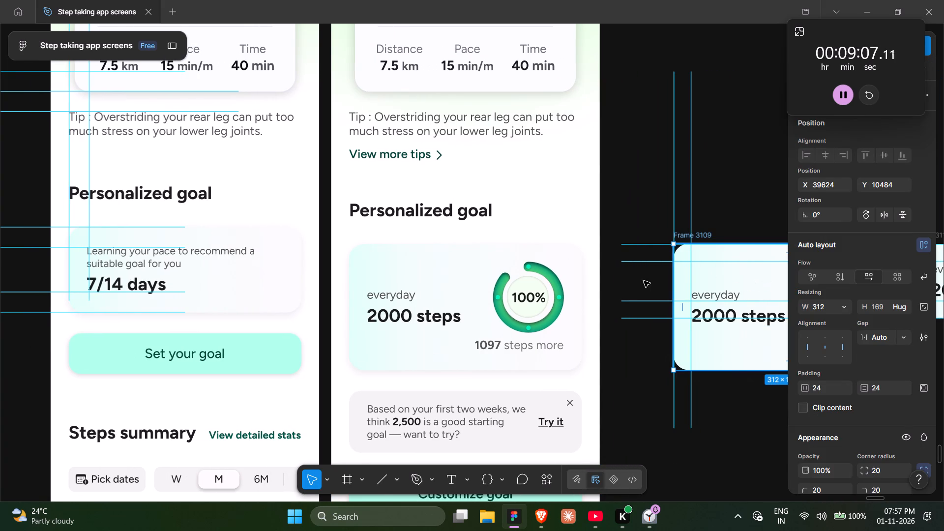
{"action": "left_click", "coordinate": [440, 264], "text": "ctrl"}
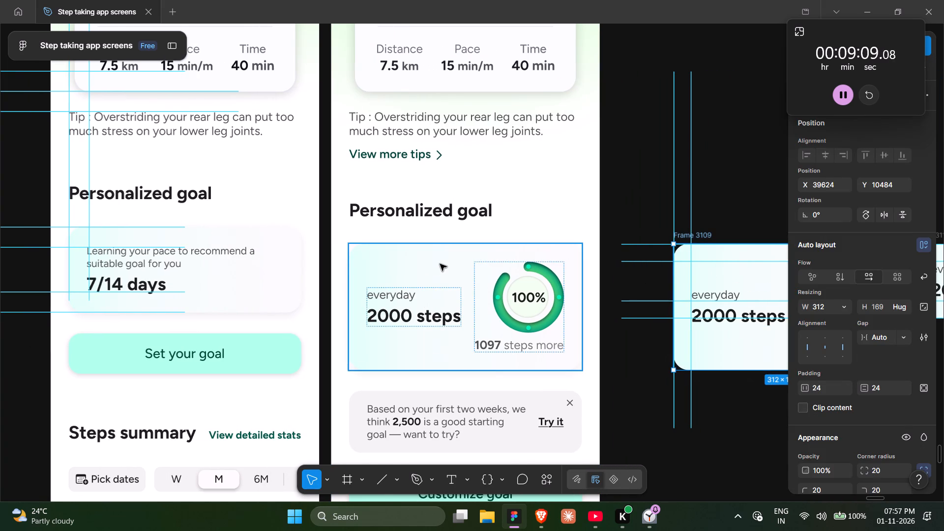
{"action": "scroll", "coordinate": [440, 264], "scroll_direction": "right", "scroll_amount": 4}
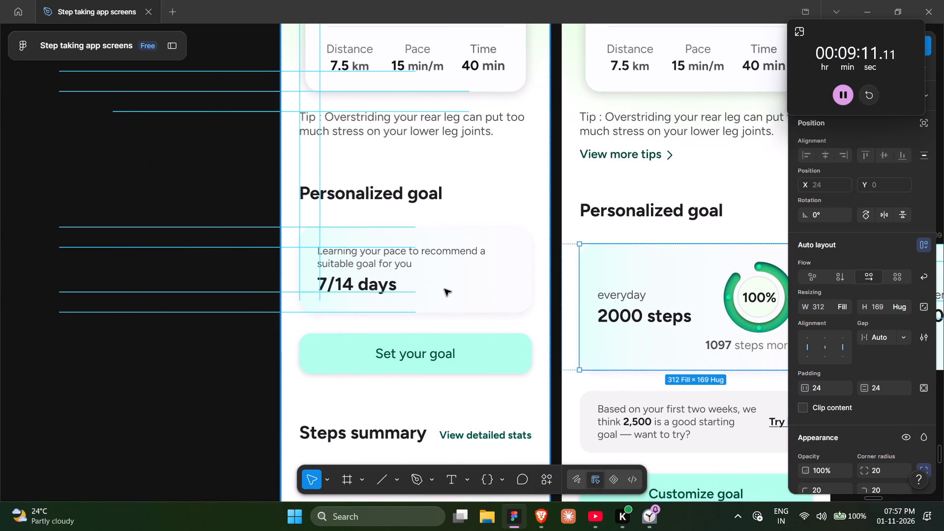
{"action": "left_click", "coordinate": [448, 293], "text": "ctrl"}
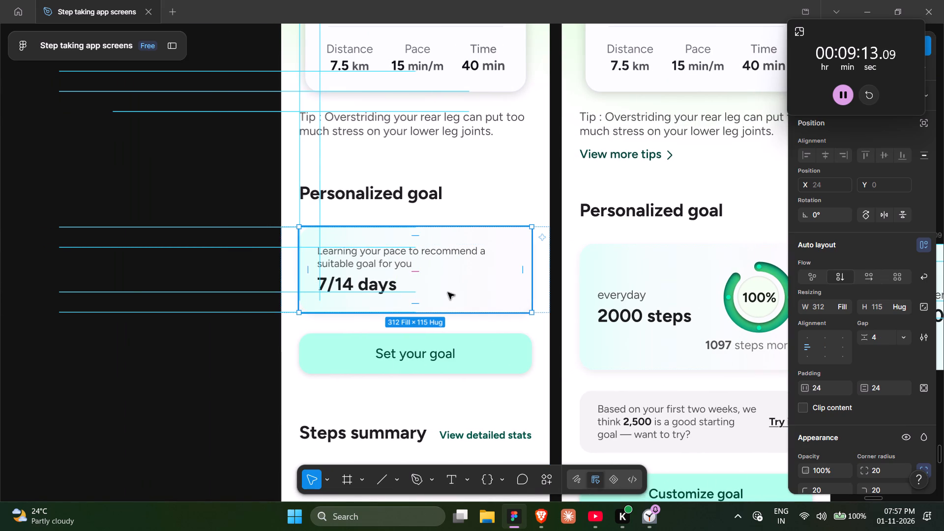
{"action": "scroll", "coordinate": [448, 293], "scroll_direction": "left", "scroll_amount": 1}
{"action": "left_click", "coordinate": [177, 192]}
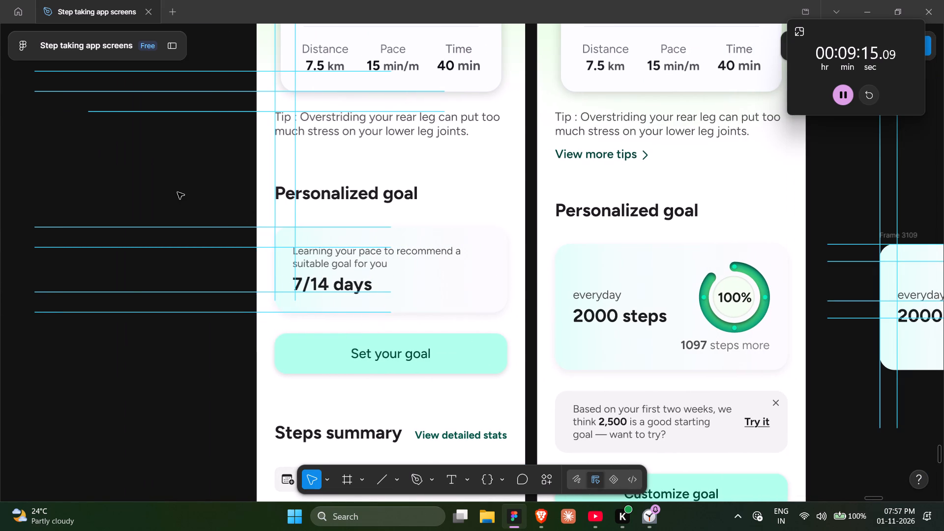
Set the vertical spacing of the upper horizontal cyan line pair on the text-only Personalized goal card to 23.
{"action": "left_click_drag", "start_coordinate": [177, 192], "coordinate": [178, 264]}
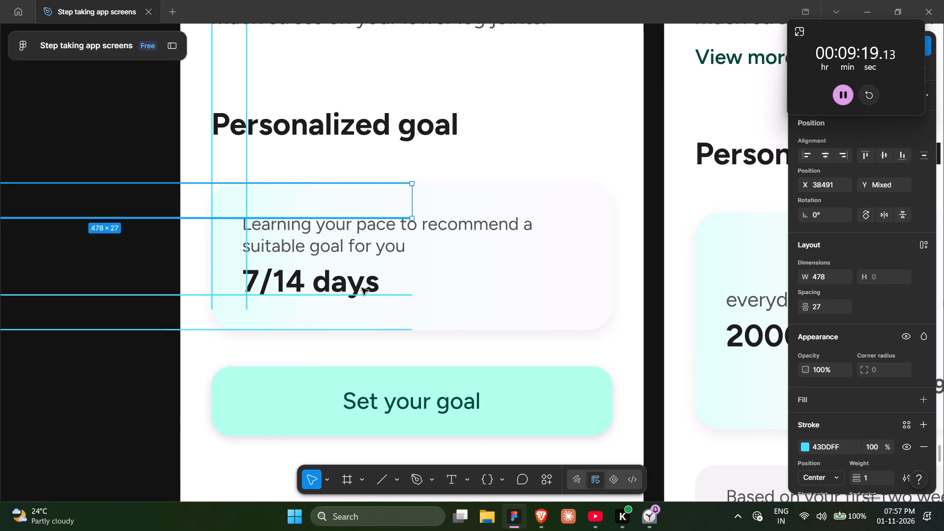
{"action": "left_click", "coordinate": [824, 305]}
{"action": "key", "text": "Down"}
{"action": "key", "text": "Down"}
{"action": "key", "text": "Down"}
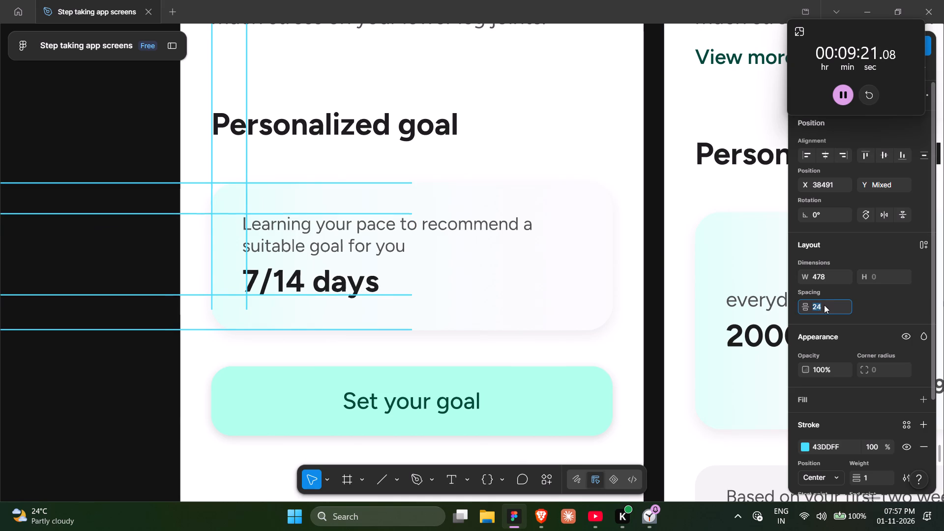
{"action": "key", "text": "Down"}
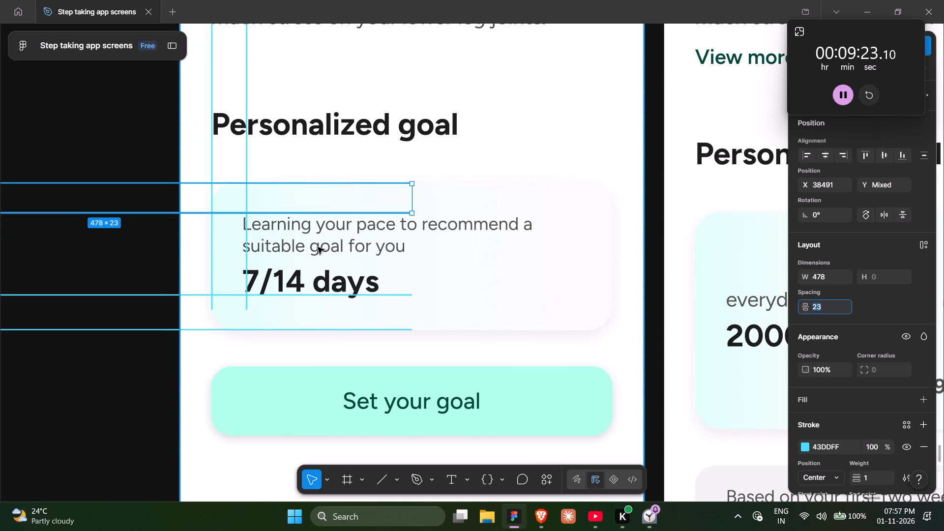
Set the vertical spacing of the lower horizontal cyan line pair on the text-only card to 23.
{"action": "scroll", "coordinate": [318, 247], "scroll_direction": "up", "scroll_amount": 1}
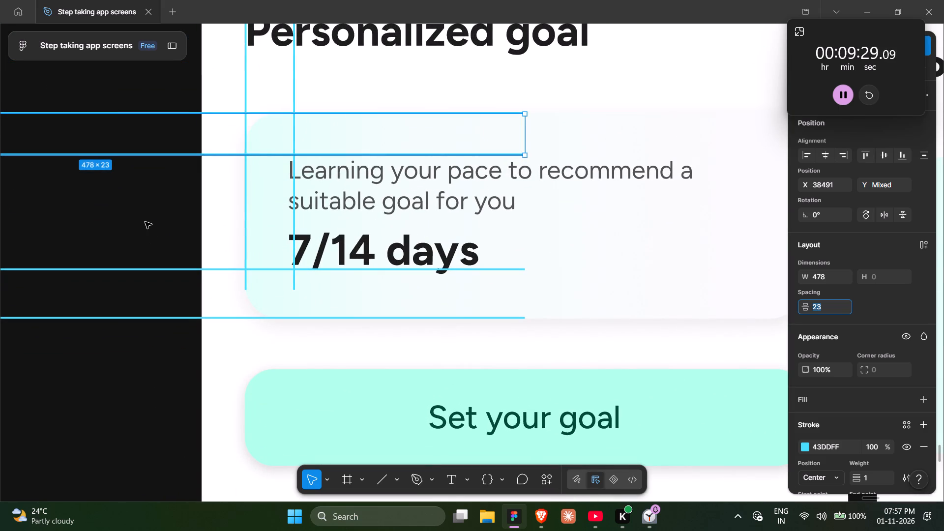
{"action": "left_click", "coordinate": [144, 221]}
{"action": "left_click_drag", "start_coordinate": [144, 221], "coordinate": [137, 398]}
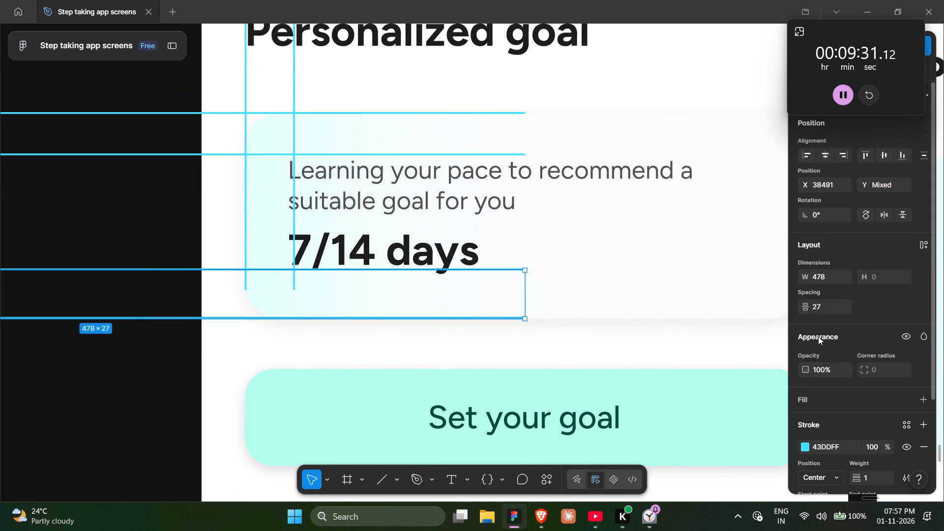
{"action": "left_click", "coordinate": [827, 304]}
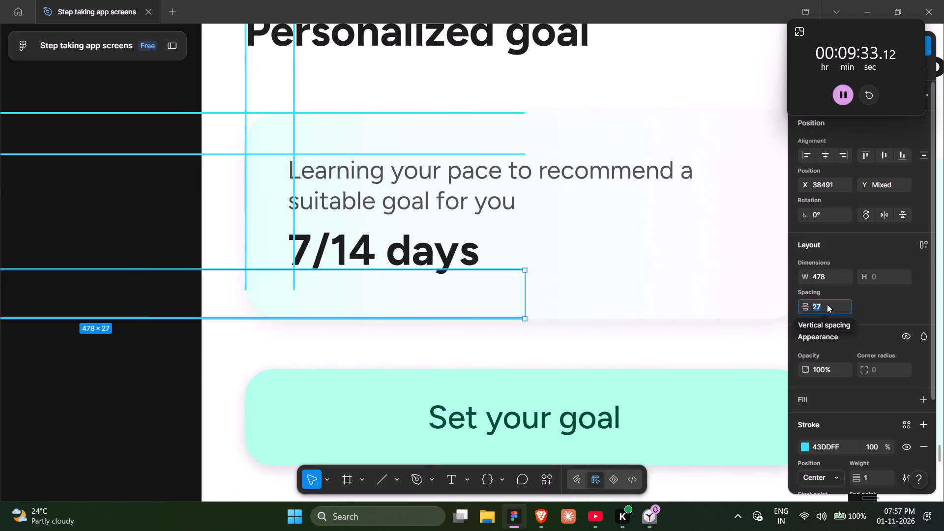
{"action": "key", "text": "Down"}
{"action": "key", "text": "Down"}
{"action": "key", "text": "Down"}
{"action": "key", "text": "Down"}
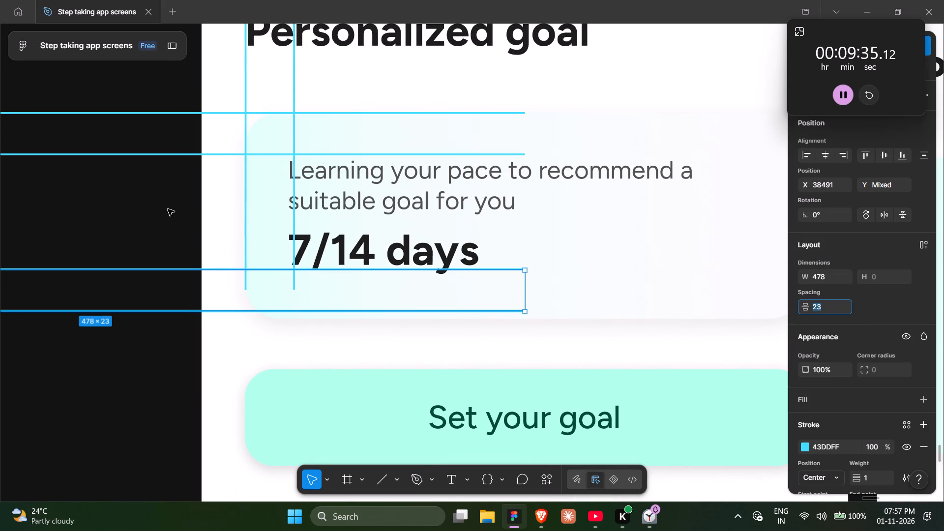
Nudge the lower horizontal cyan line pair 4 px down to meet the text-only card's bottom edge.
{"action": "left_click", "coordinate": [866, 304]}
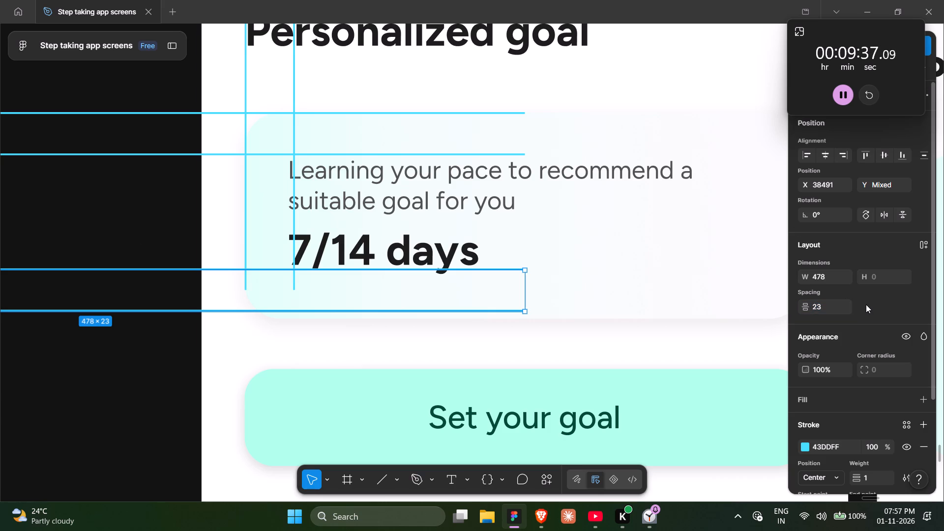
{"action": "key", "text": "Down"}
{"action": "key", "text": "Down"}
{"action": "key", "text": "Down"}
{"action": "key", "text": "Down"}
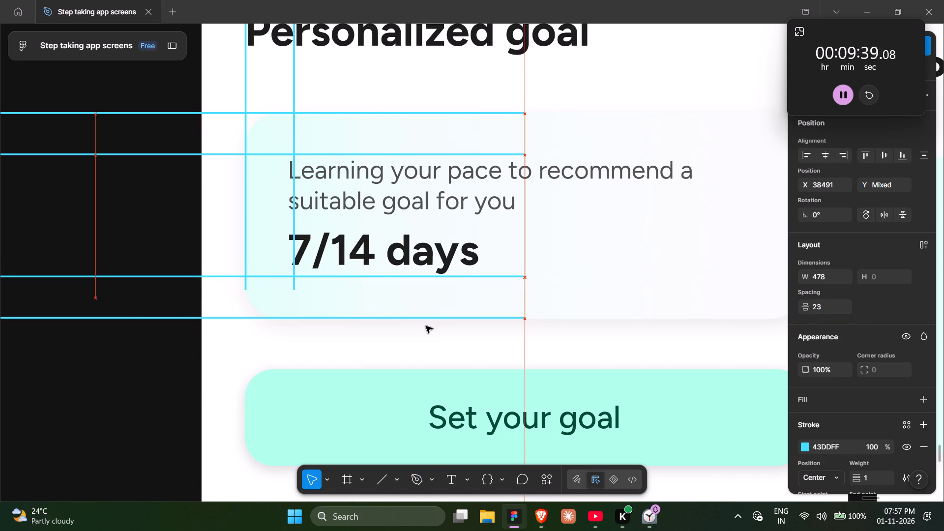
Set the horizontal spacing of the vertical cyan line pair at the text-only card's left edge to 23.
{"action": "scroll", "coordinate": [306, 324], "scroll_direction": "right", "scroll_amount": 1}
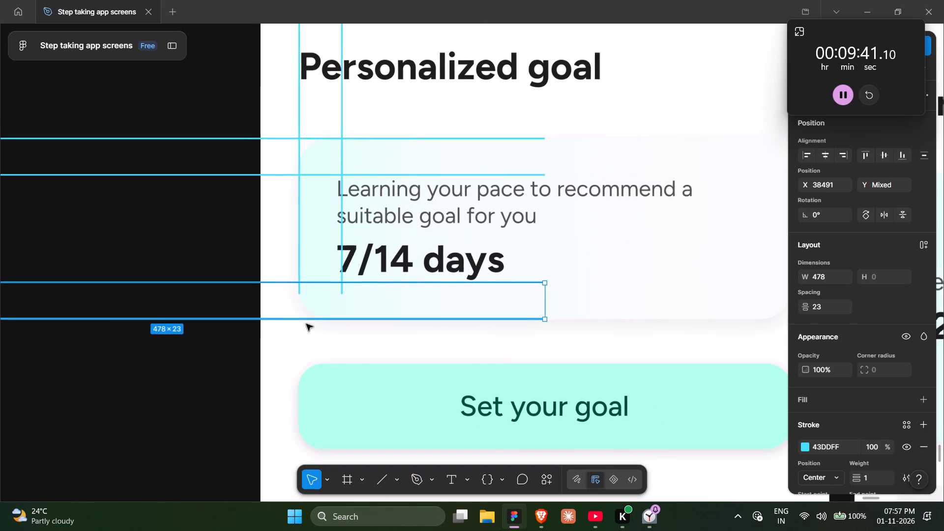
{"action": "scroll", "coordinate": [306, 324], "scroll_direction": "right", "scroll_amount": 2}
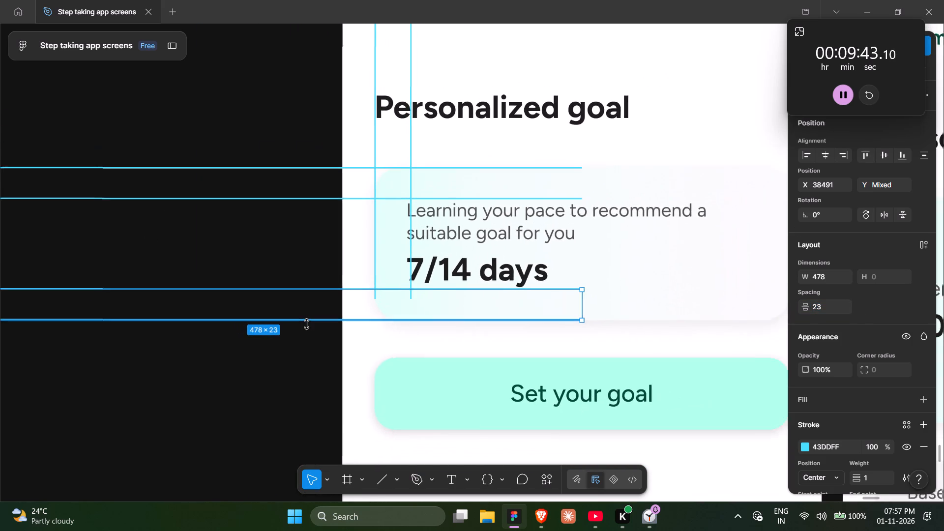
{"action": "left_click", "coordinate": [372, 148]}
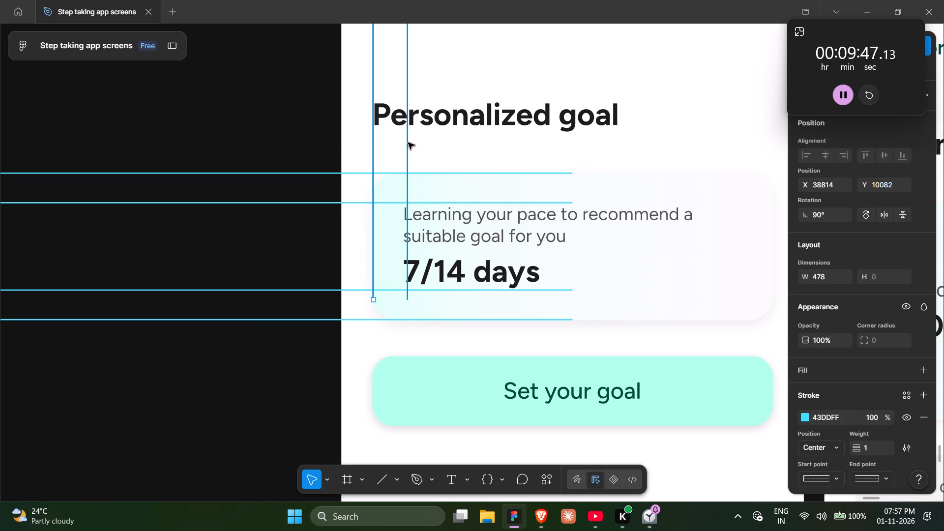
{"action": "left_click", "coordinate": [408, 143], "text": "shift"}
{"action": "left_click", "coordinate": [823, 303]}
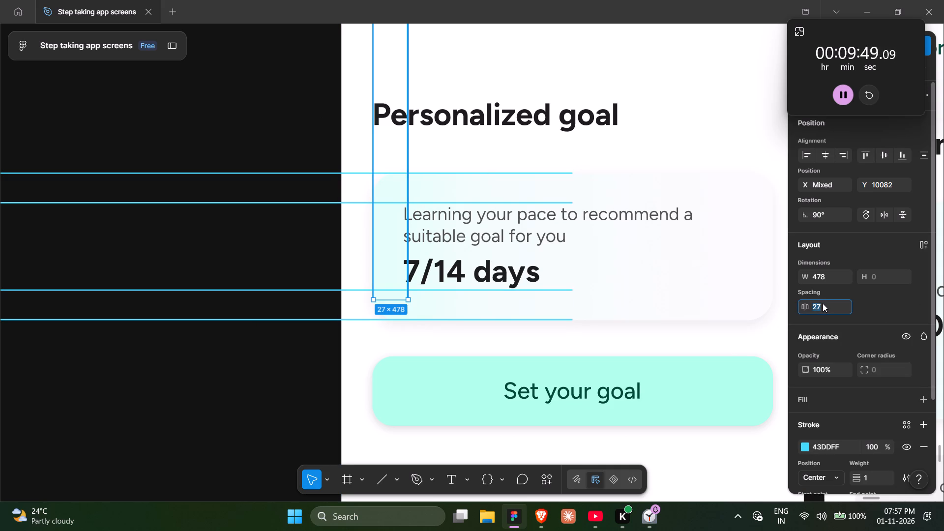
{"action": "key", "text": "Down"}
{"action": "key", "text": "Down"}
{"action": "key", "text": "Down"}
{"action": "key", "text": "Down"}
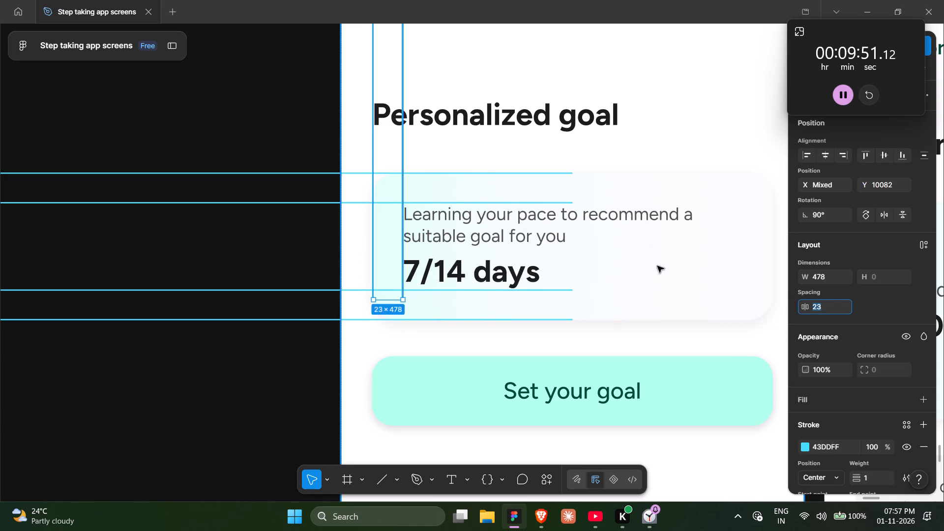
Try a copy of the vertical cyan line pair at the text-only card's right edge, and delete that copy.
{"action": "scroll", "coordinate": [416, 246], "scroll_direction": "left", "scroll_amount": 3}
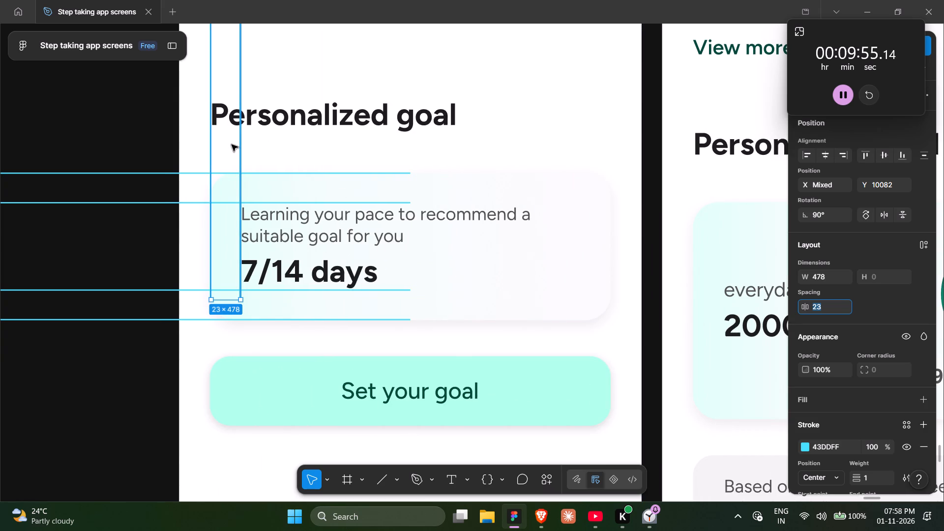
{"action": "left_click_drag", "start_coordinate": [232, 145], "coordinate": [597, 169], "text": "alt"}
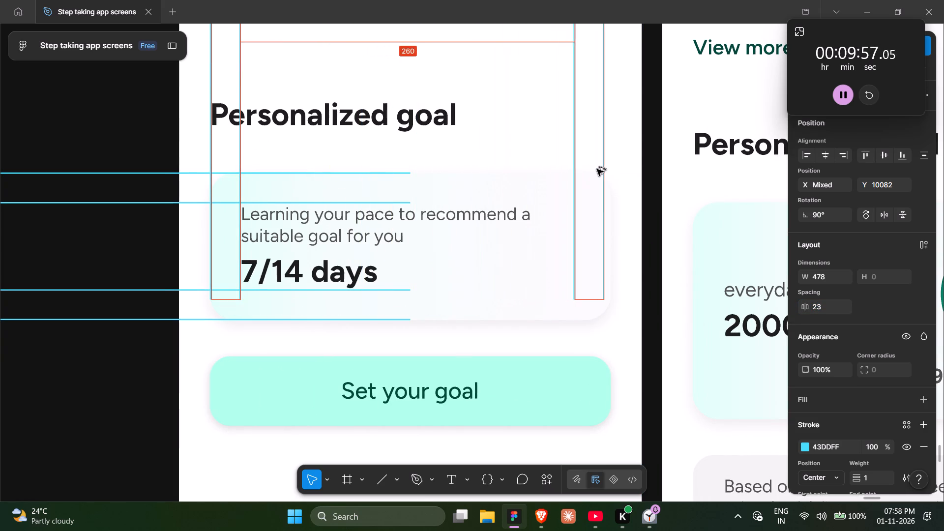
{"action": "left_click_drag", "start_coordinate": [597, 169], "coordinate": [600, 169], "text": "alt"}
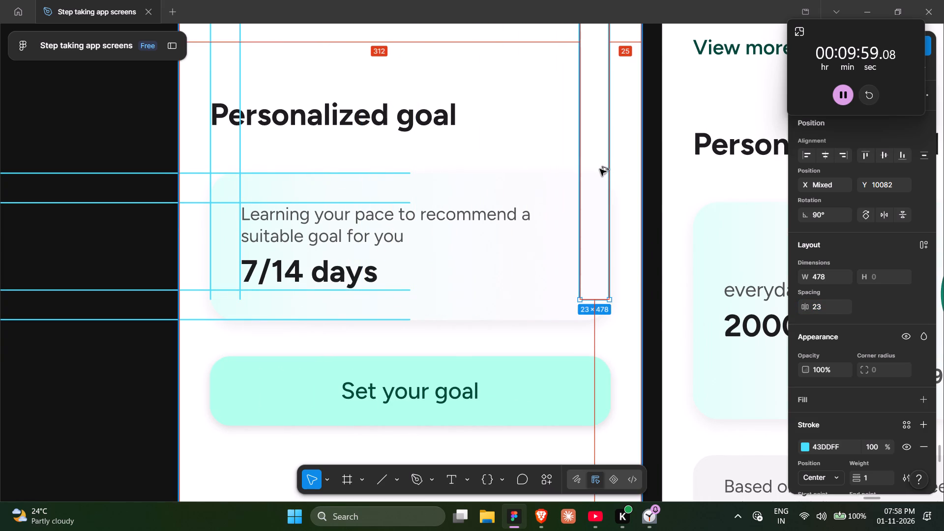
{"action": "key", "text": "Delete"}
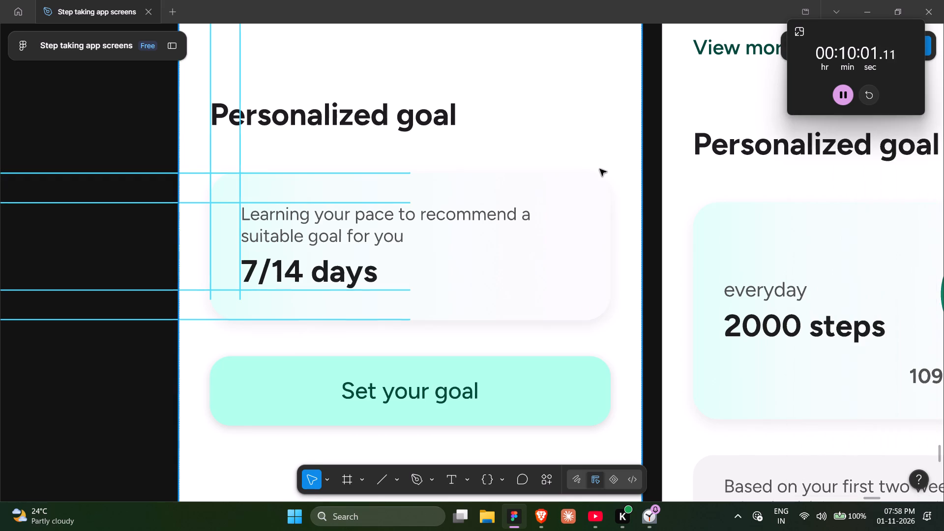
Move the vertical cyan line pair at the text-only card's left edge up 5 px to Y 10077 and check its alignment.
{"action": "scroll", "coordinate": [207, 197], "scroll_direction": "up", "scroll_amount": 5}
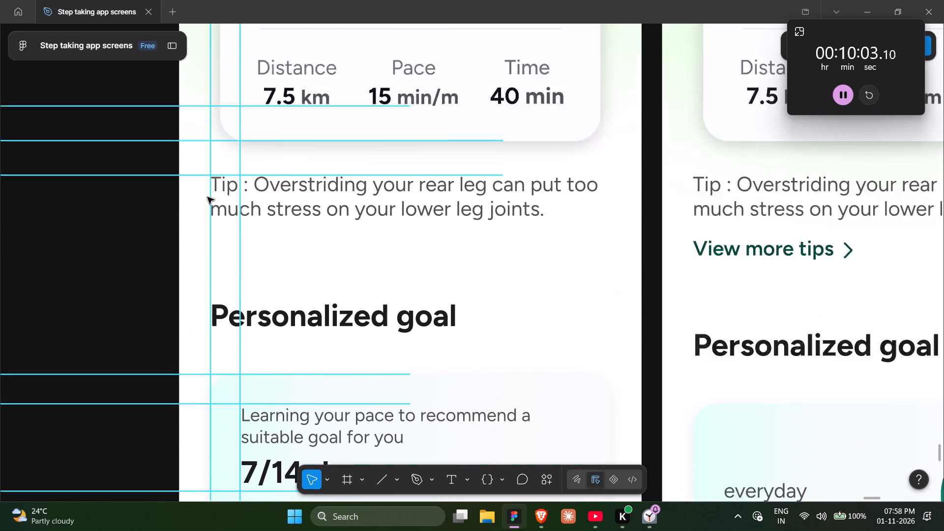
{"action": "scroll", "coordinate": [207, 197], "scroll_direction": "up", "scroll_amount": 2}
{"action": "scroll", "coordinate": [207, 197], "scroll_direction": "down", "scroll_amount": 6}
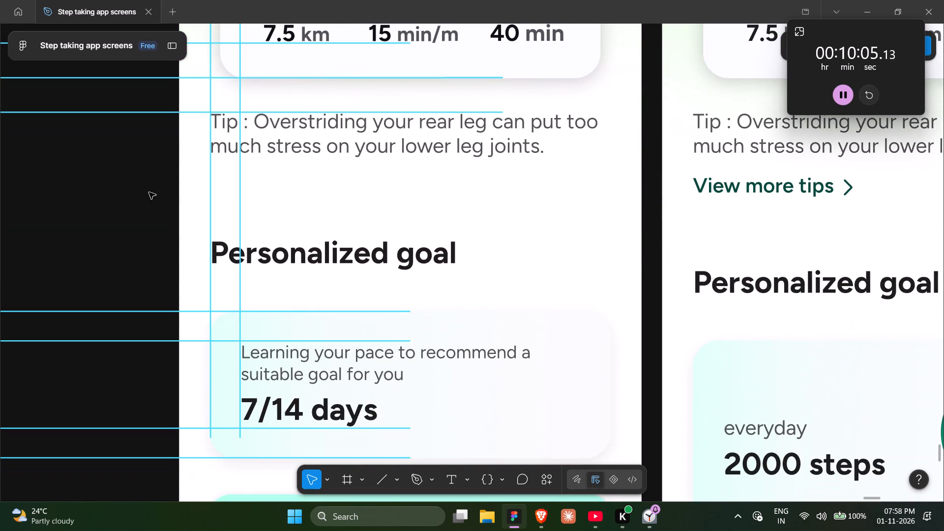
{"action": "left_click", "coordinate": [210, 214]}
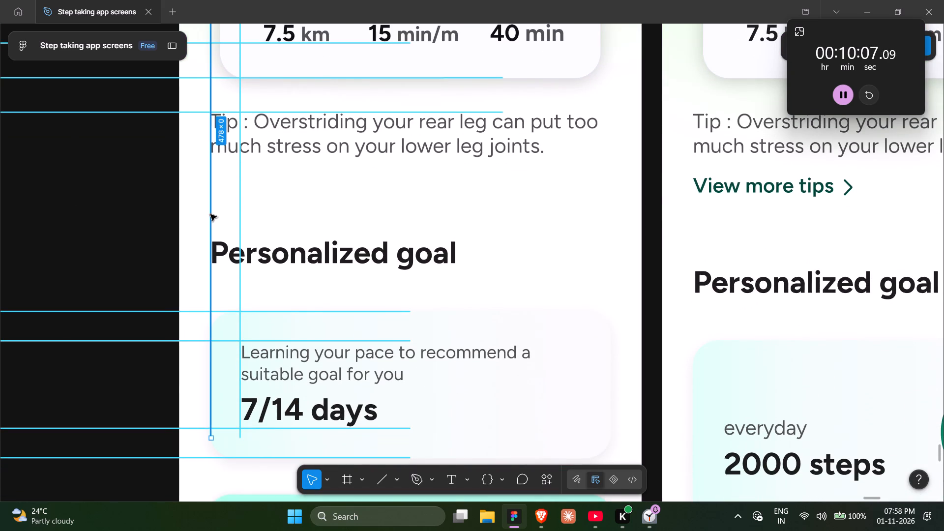
{"action": "left_click", "coordinate": [242, 215], "text": "shift"}
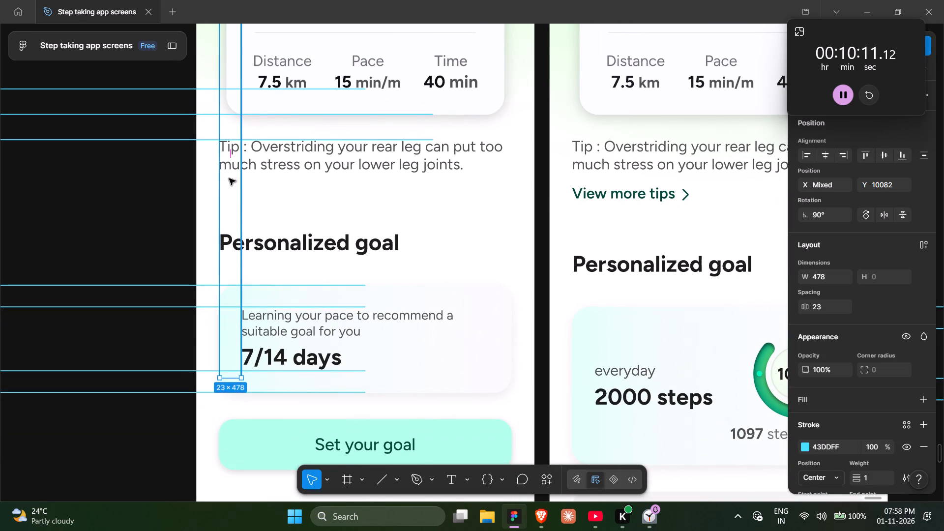
{"action": "scroll", "coordinate": [229, 179], "scroll_direction": "up", "scroll_amount": 2}
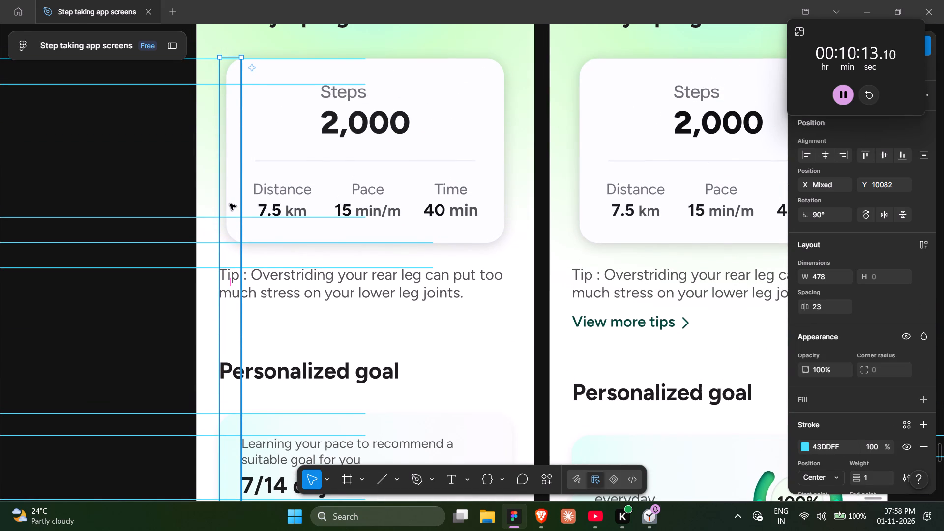
{"action": "left_click", "coordinate": [230, 204]}
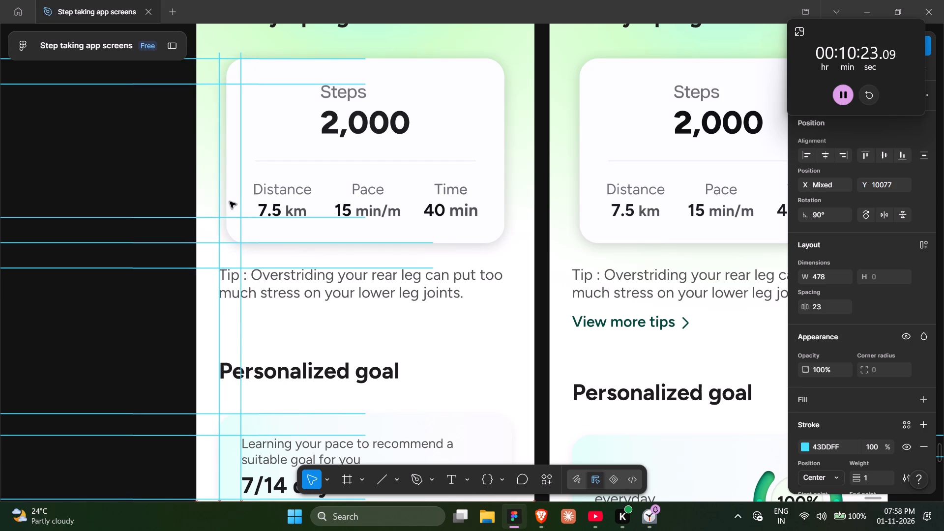
{"action": "scroll", "coordinate": [230, 202], "scroll_direction": "down", "scroll_amount": 6}
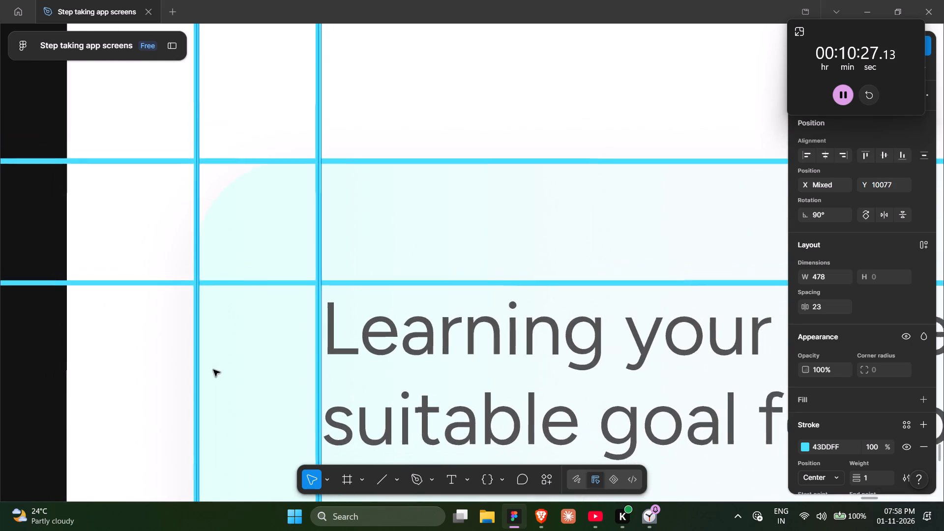
{"action": "scroll", "coordinate": [213, 370], "scroll_direction": "down", "scroll_amount": 2}
{"action": "left_click", "coordinate": [27, 277]}
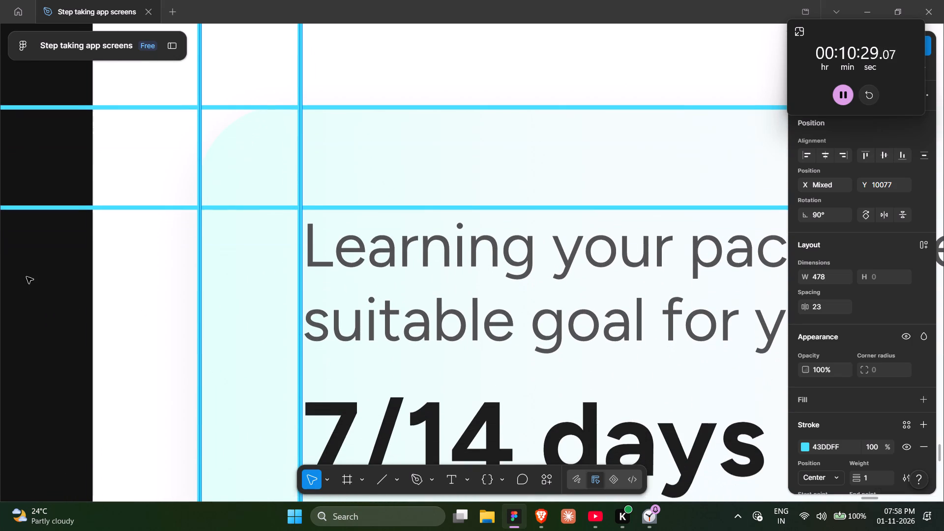
Examine the cyan lines around the Today's progress card, including the spacing of its upper horizontal pair.
{"action": "scroll", "coordinate": [27, 277], "scroll_direction": "up", "scroll_amount": 7}
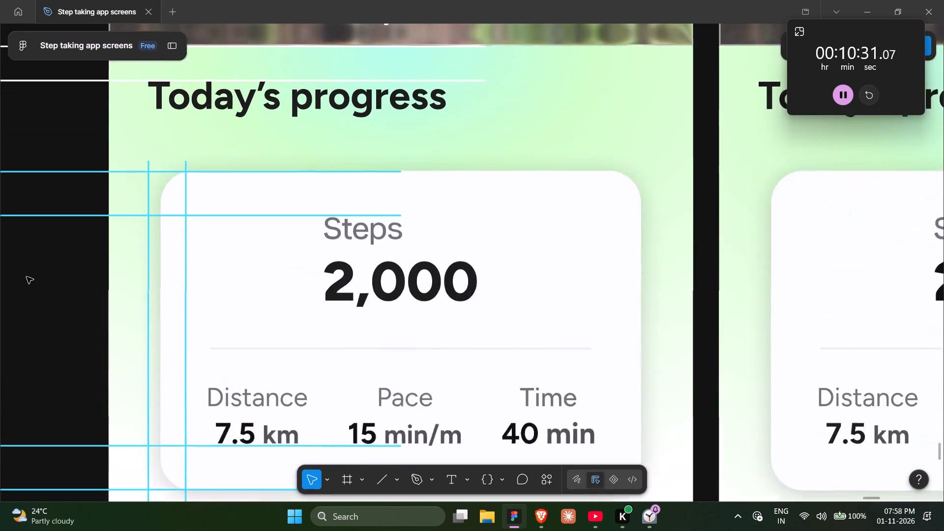
{"action": "scroll", "coordinate": [27, 277], "scroll_direction": "down", "scroll_amount": 2}
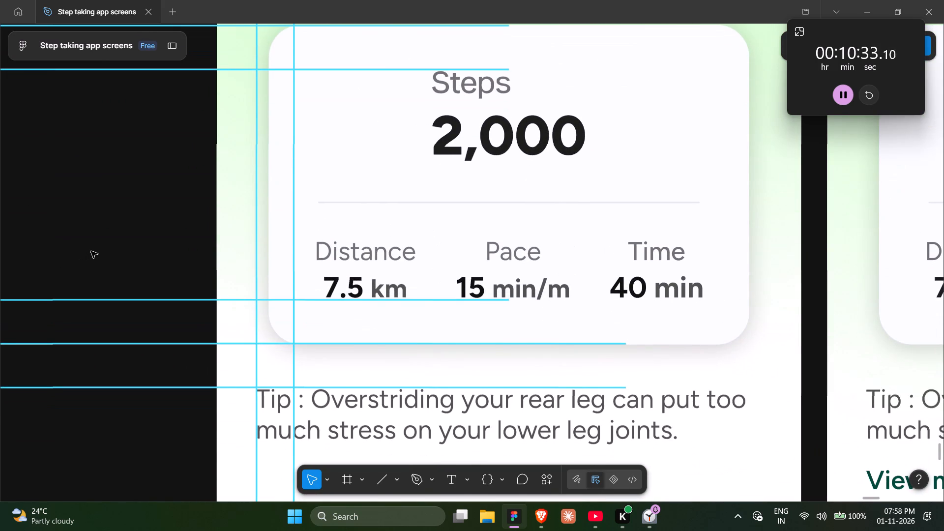
{"action": "scroll", "coordinate": [91, 251], "scroll_direction": "up", "scroll_amount": 2}
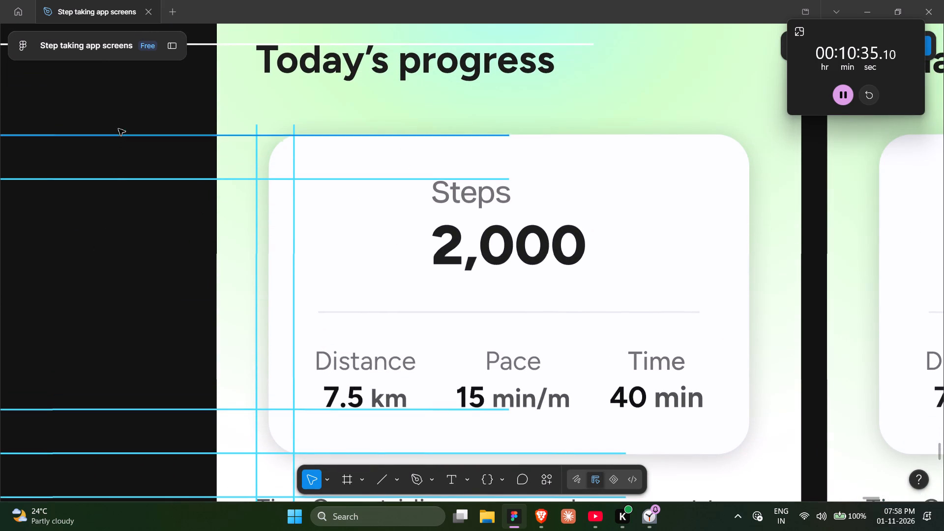
{"action": "left_click_drag", "start_coordinate": [119, 121], "coordinate": [122, 217]}
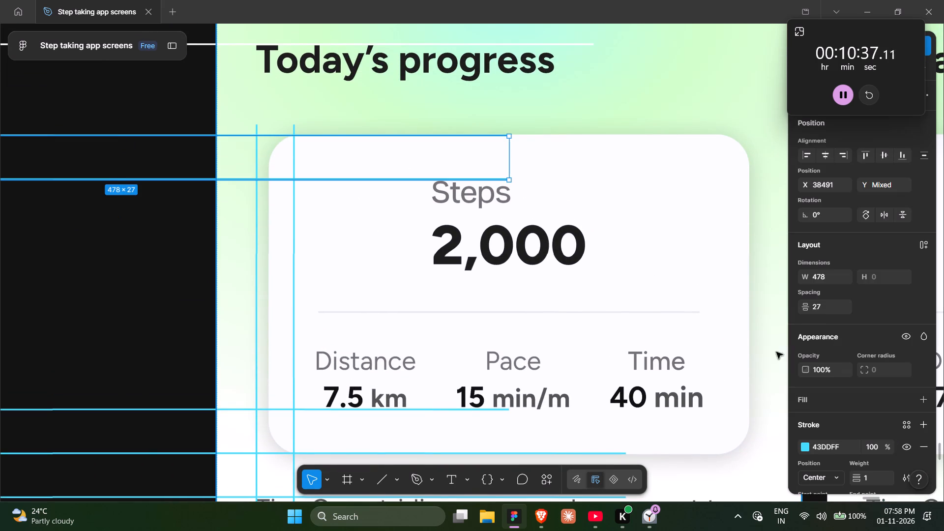
{"action": "scroll", "coordinate": [831, 423], "scroll_direction": "down", "scroll_amount": 6}
{"action": "scroll", "coordinate": [827, 295], "scroll_direction": "up", "scroll_amount": 3}
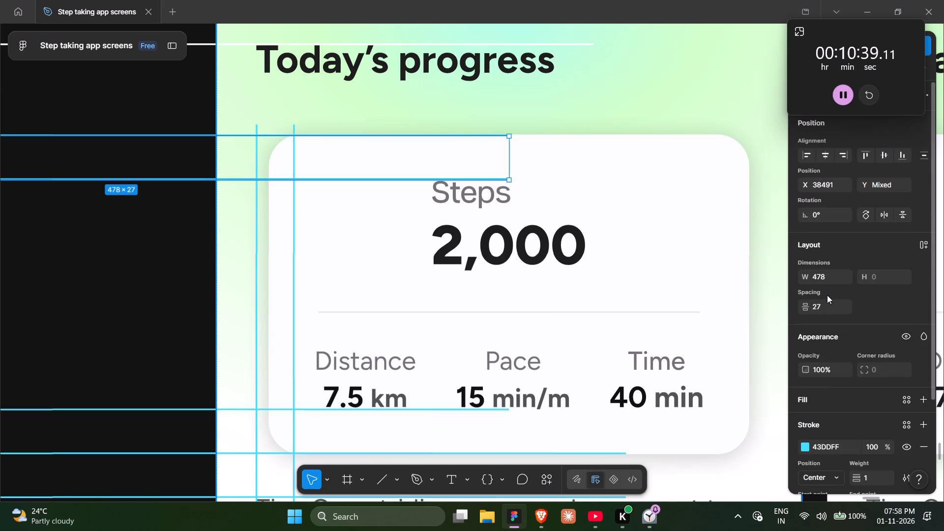
{"action": "scroll", "coordinate": [100, 318], "scroll_direction": "down", "scroll_amount": 1}
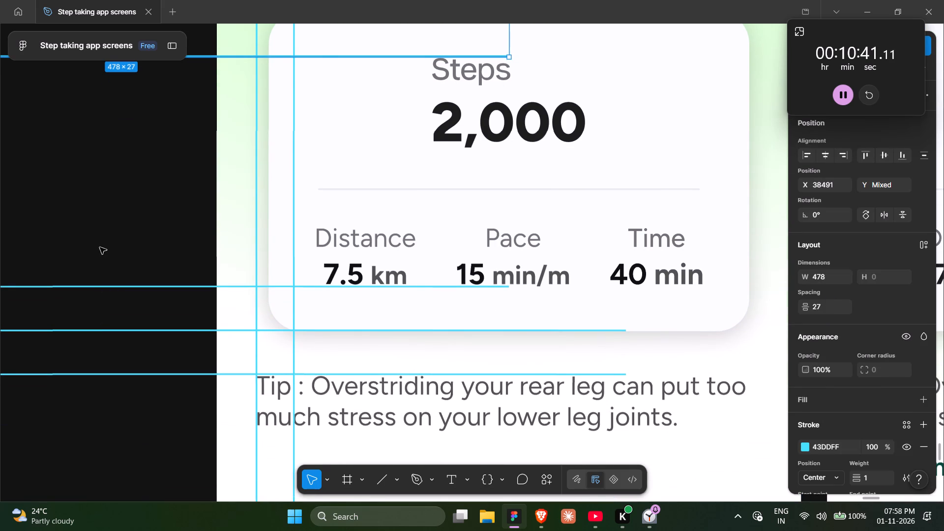
{"action": "scroll", "coordinate": [101, 245], "scroll_direction": "right", "scroll_amount": 6}
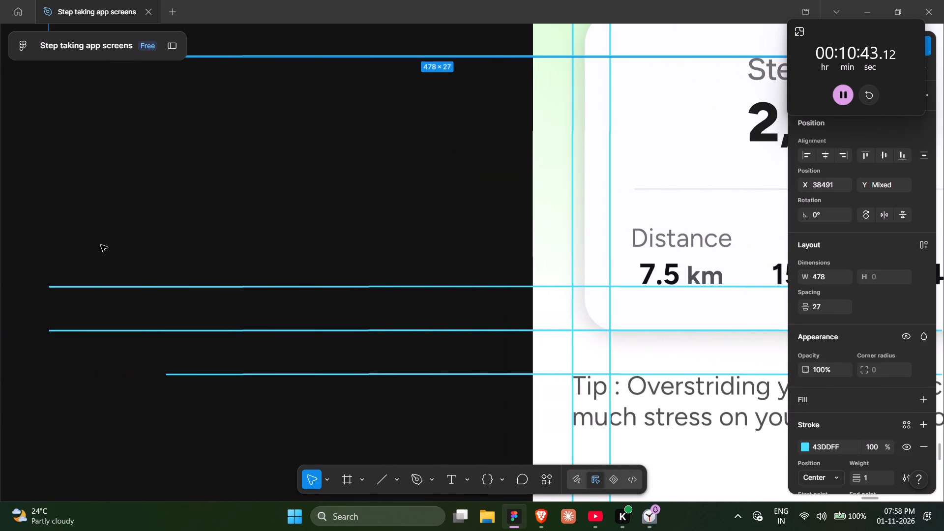
{"action": "left_click_drag", "start_coordinate": [101, 245], "coordinate": [73, 404]}
{"action": "left_click", "coordinate": [256, 200]}
Copy the vertical cyan line pair from the Today's progress card's left edge to its right edge, aligned with the 40 min text.
{"action": "scroll", "coordinate": [256, 200], "scroll_direction": "left", "scroll_amount": 1}
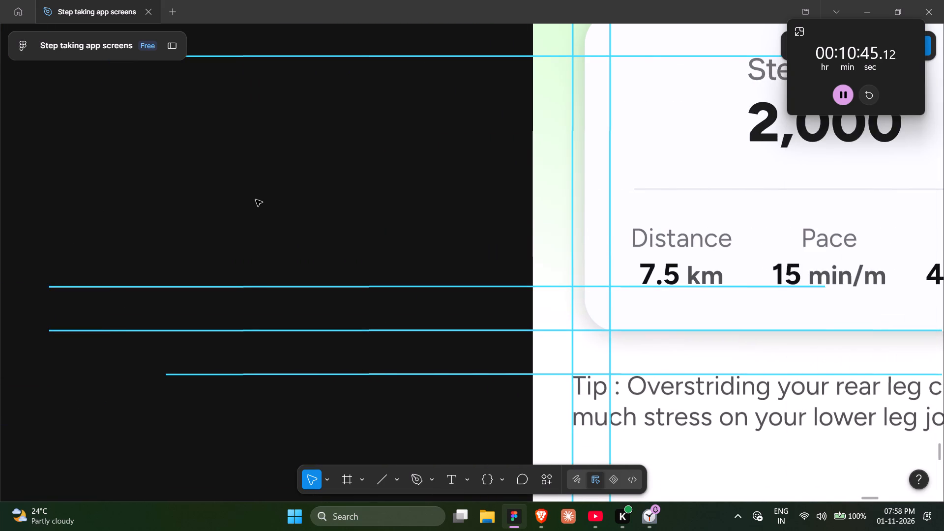
{"action": "scroll", "coordinate": [256, 200], "scroll_direction": "left", "scroll_amount": 3}
{"action": "left_click", "coordinate": [256, 213]}
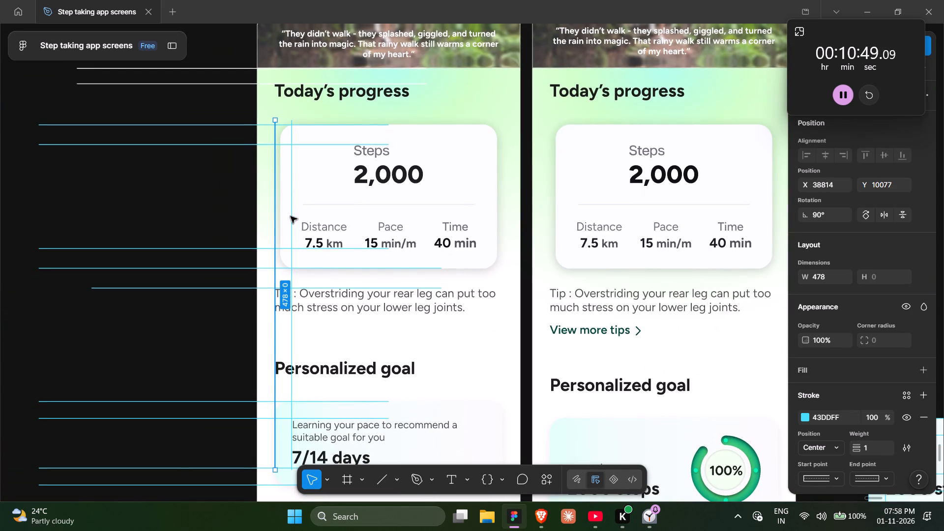
{"action": "left_click", "coordinate": [292, 192], "text": "shift"}
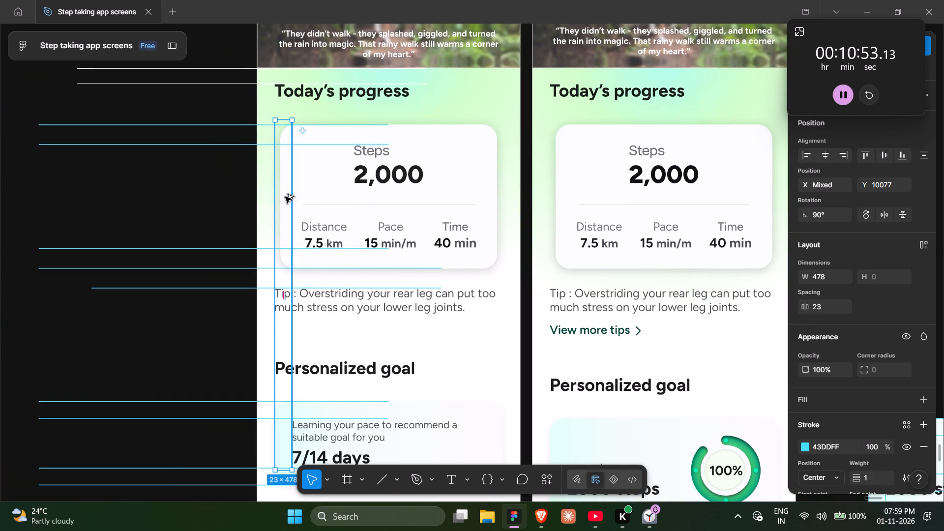
{"action": "left_click_drag", "start_coordinate": [284, 197], "coordinate": [487, 195], "text": "alt"}
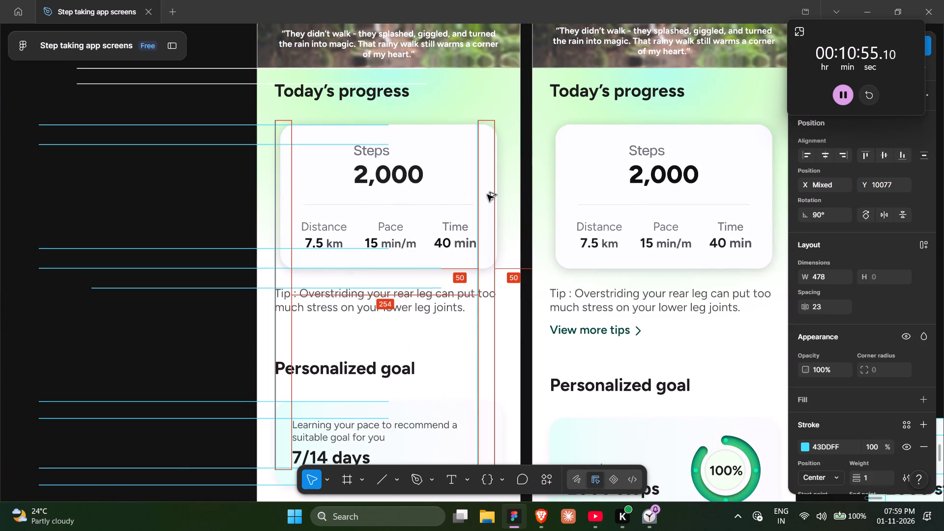
{"action": "left_click_drag", "start_coordinate": [487, 195], "coordinate": [488, 195], "text": "alt"}
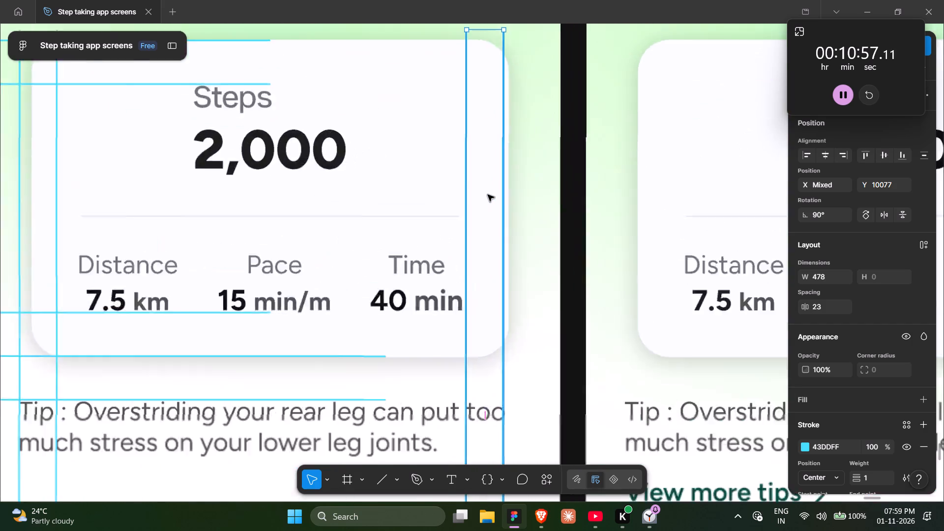
{"action": "key", "text": "Left"}
{"action": "key", "text": "Left"}
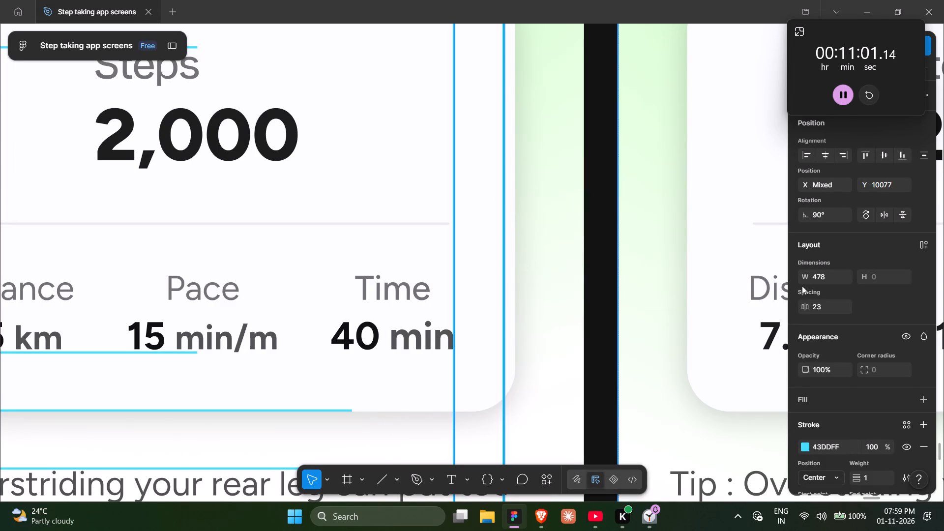
Set the horizontal spacing of the vertical cyan line pair at the Today's progress card's right edge to 27.
{"action": "left_click", "coordinate": [829, 306]}
{"action": "key", "text": "Up"}
{"action": "key", "text": "Up"}
{"action": "key", "text": "Up"}
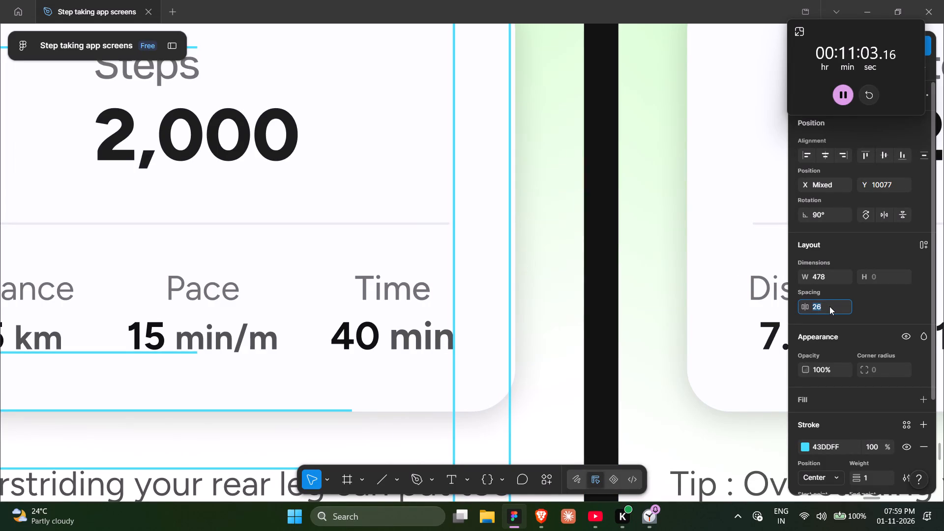
{"action": "key", "text": "Up"}
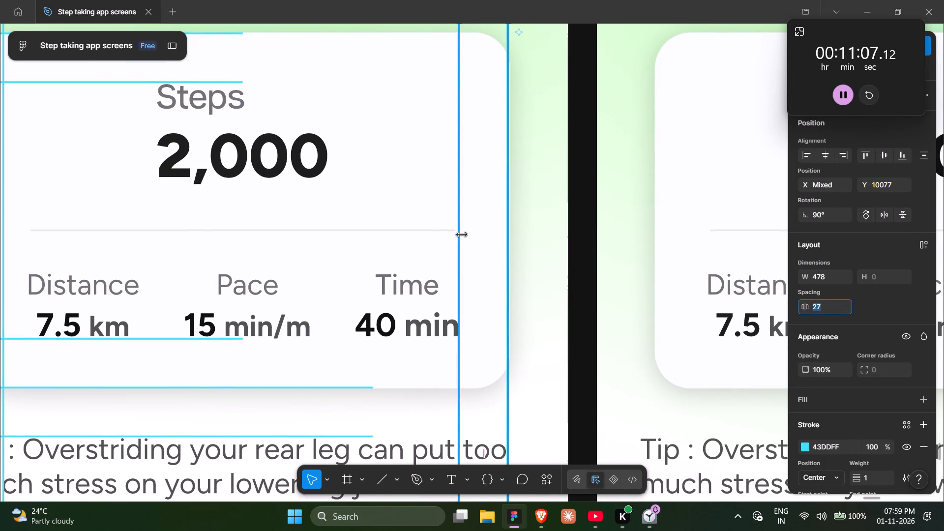
{"action": "left_click", "coordinate": [118, 236]}
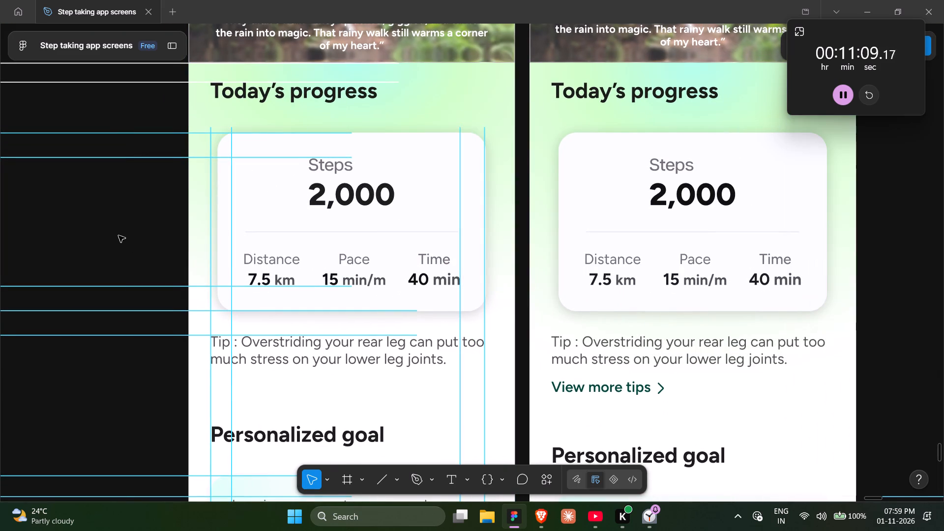
Check the spacing of the horizontal cyan line pairs at the Today's progress card's top and bottom, and the line above the tip text.
{"action": "scroll", "coordinate": [118, 236], "scroll_direction": "right", "scroll_amount": 1}
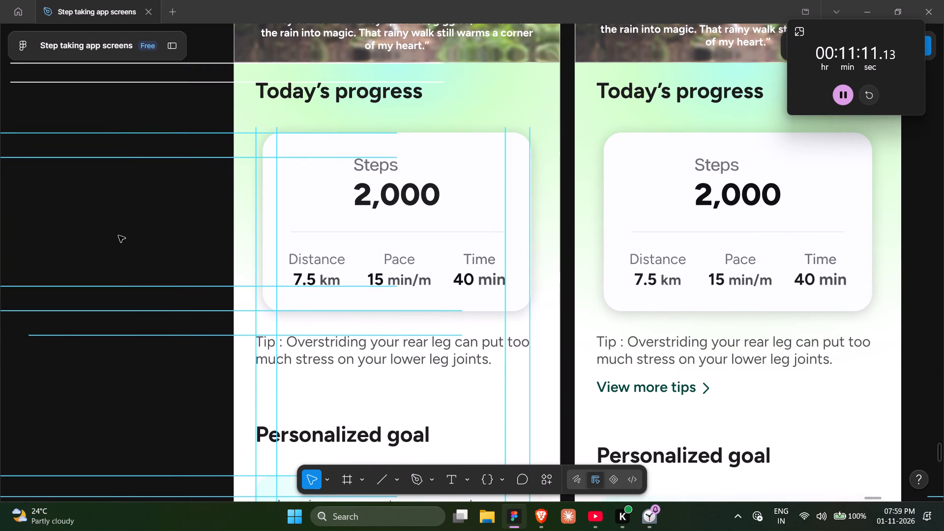
{"action": "left_click_drag", "start_coordinate": [179, 110], "coordinate": [179, 209]}
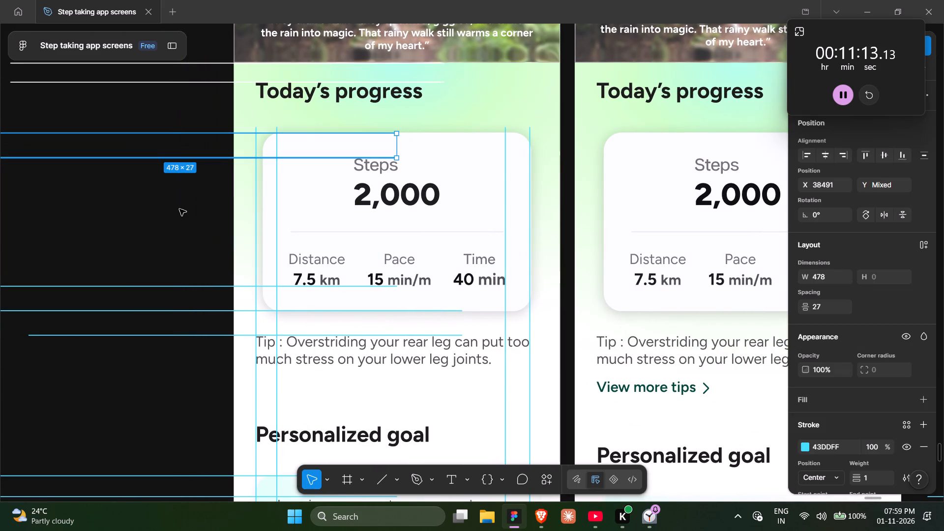
{"action": "scroll", "coordinate": [179, 209], "scroll_direction": "right", "scroll_amount": 1}
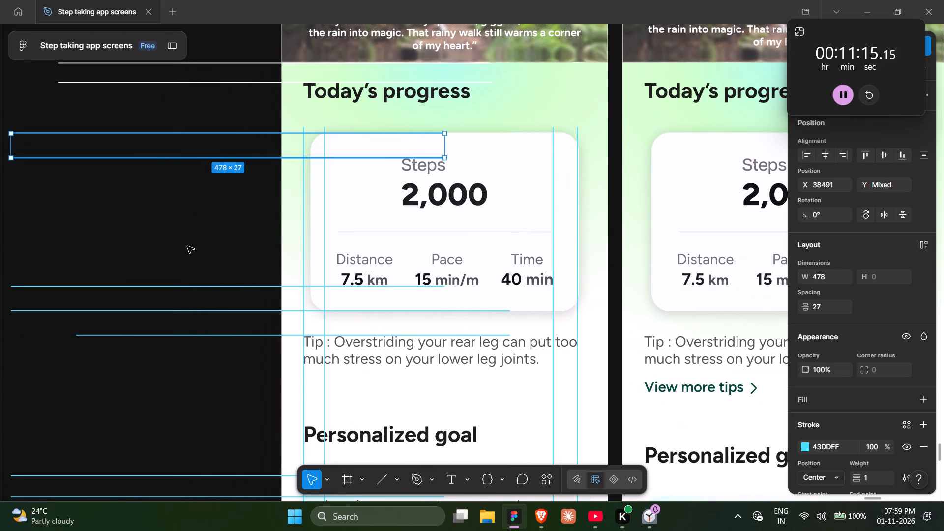
{"action": "left_click", "coordinate": [187, 246]}
{"action": "left_click_drag", "start_coordinate": [36, 271], "coordinate": [33, 351]}
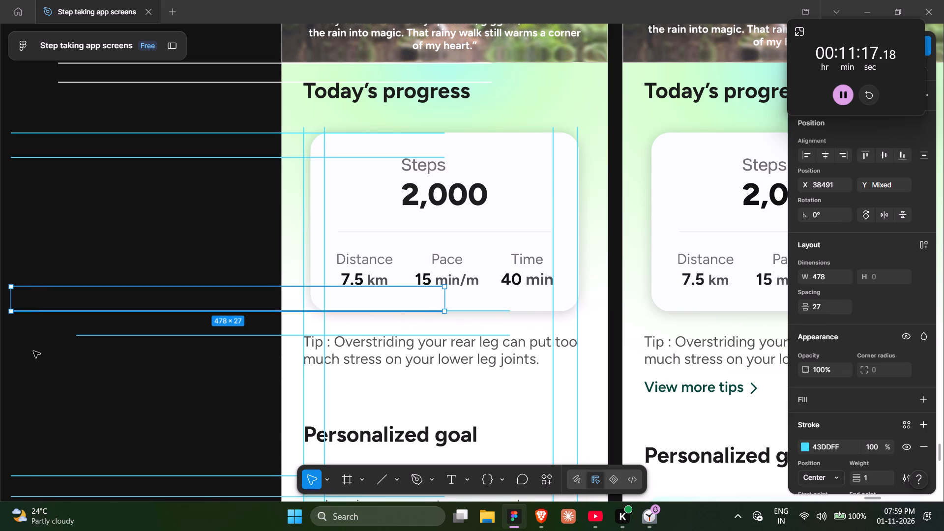
{"action": "left_click", "coordinate": [145, 360]}
{"action": "left_click_drag", "start_coordinate": [145, 360], "coordinate": [148, 312]}
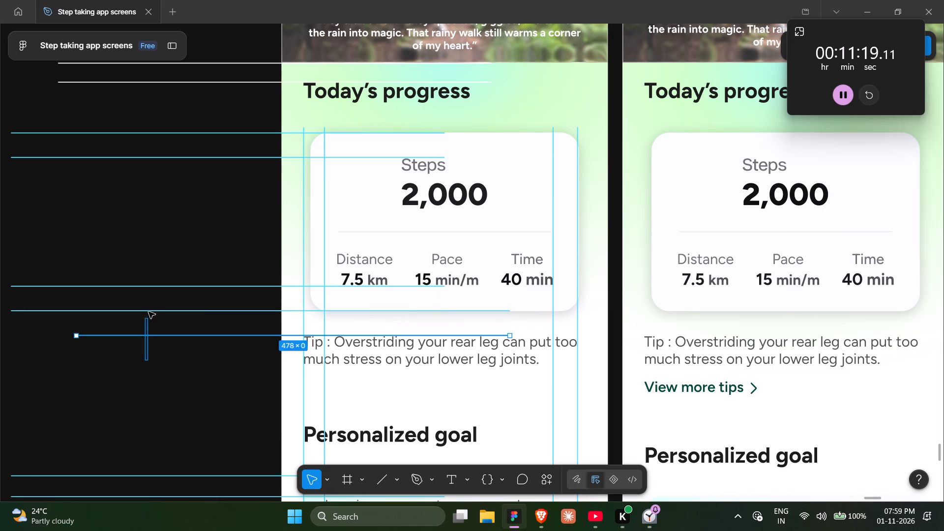
{"action": "left_click_drag", "start_coordinate": [148, 312], "coordinate": [149, 308]}
{"action": "left_click", "coordinate": [174, 394]}
Examine the measuring lines across the Today's progress and Personalized goal sections, including the spacing of the white pair by the Today's progress heading.
{"action": "scroll", "coordinate": [174, 394], "scroll_direction": "down", "scroll_amount": 1}
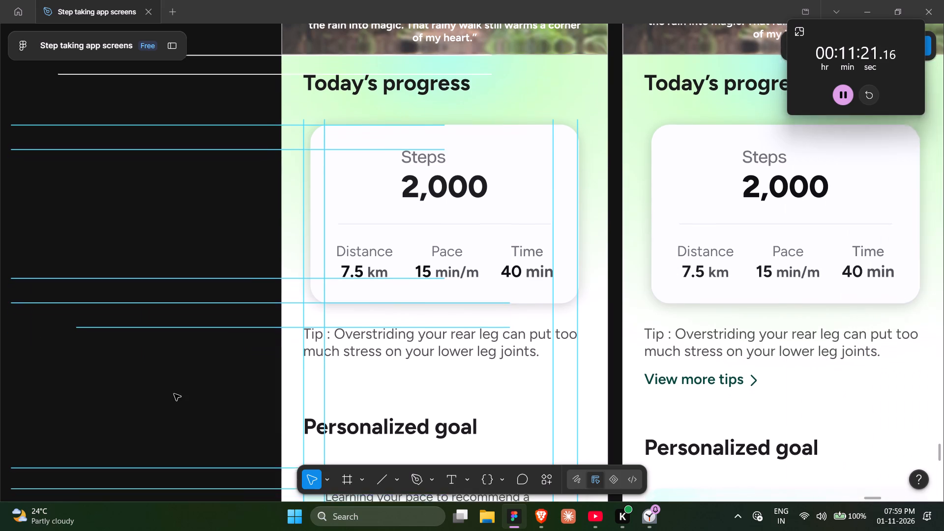
{"action": "scroll", "coordinate": [174, 394], "scroll_direction": "down", "scroll_amount": 1}
{"action": "left_click", "coordinate": [197, 300]}
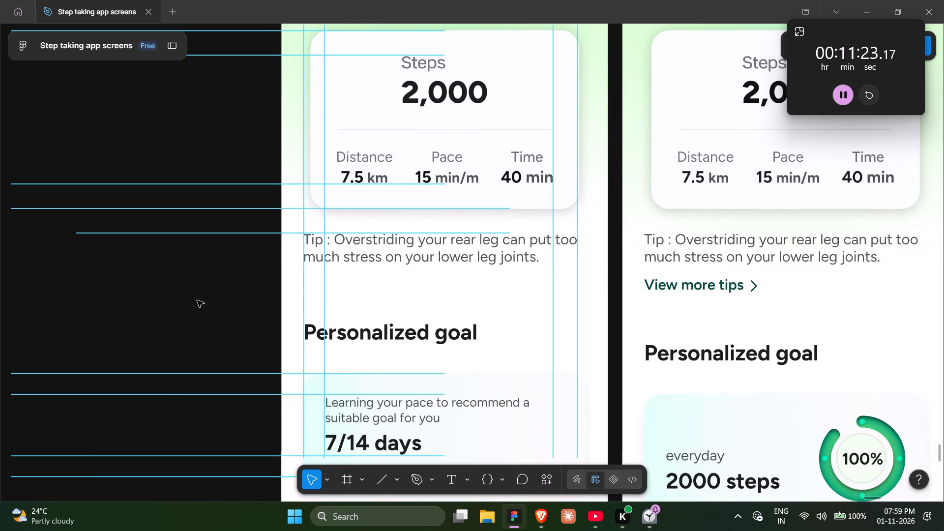
{"action": "scroll", "coordinate": [197, 300], "scroll_direction": "up", "scroll_amount": 2}
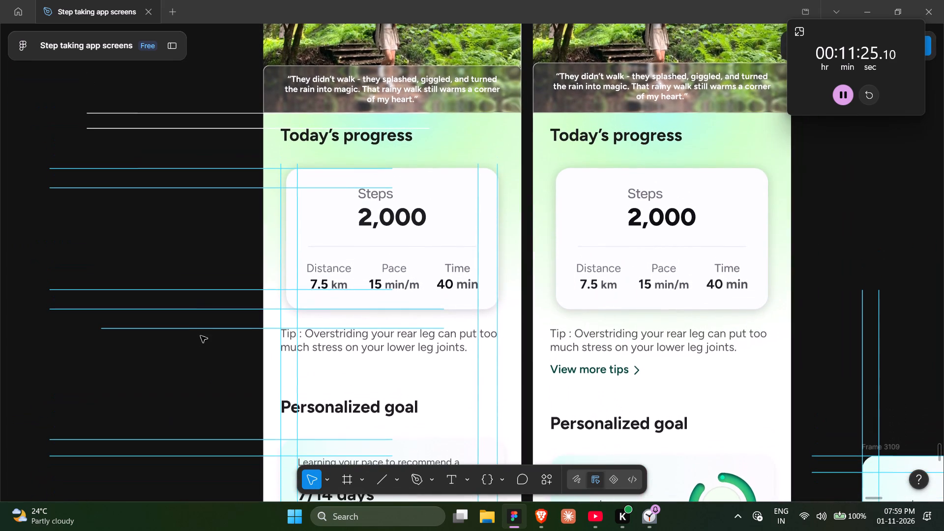
{"action": "left_click", "coordinate": [205, 376]}
{"action": "scroll", "coordinate": [205, 376], "scroll_direction": "down", "scroll_amount": 1}
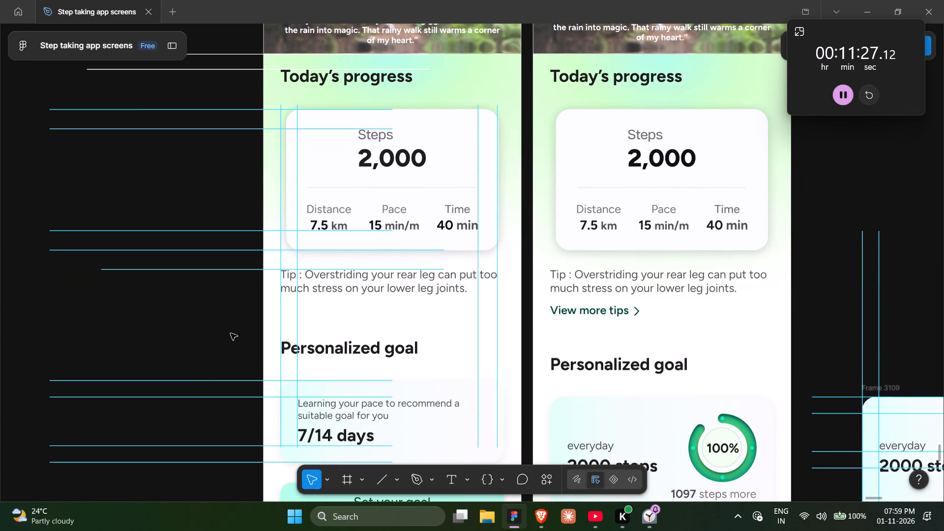
{"action": "left_click", "coordinate": [231, 333]}
{"action": "scroll", "coordinate": [231, 333], "scroll_direction": "right", "scroll_amount": 1}
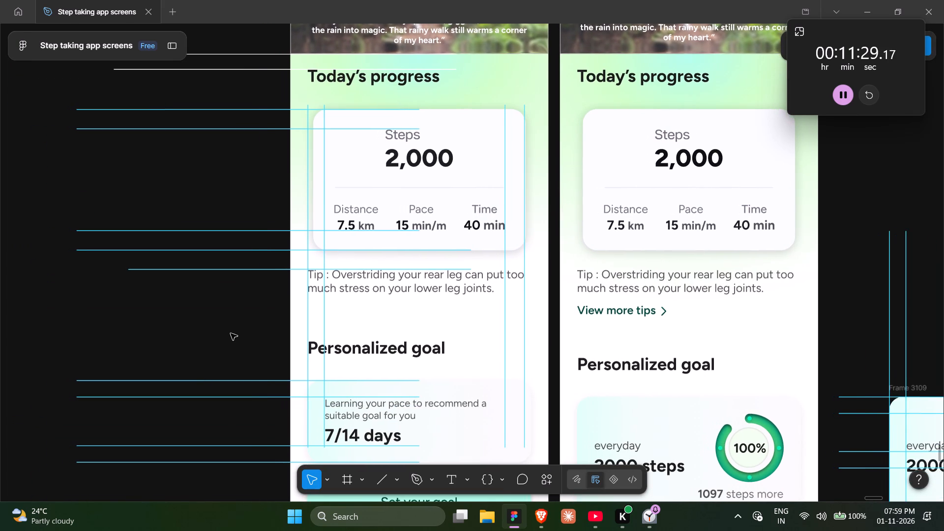
{"action": "scroll", "coordinate": [231, 333], "scroll_direction": "up", "scroll_amount": 2}
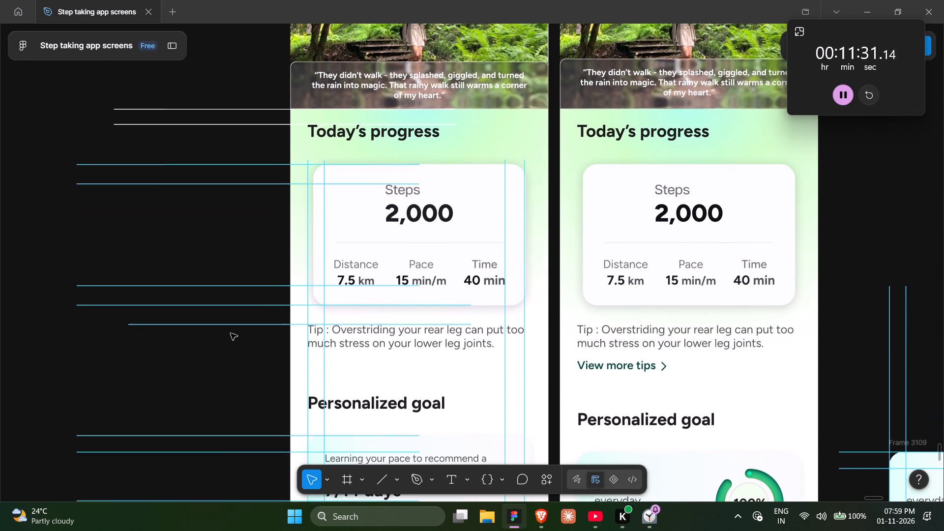
{"action": "left_click_drag", "start_coordinate": [243, 91], "coordinate": [249, 147]}
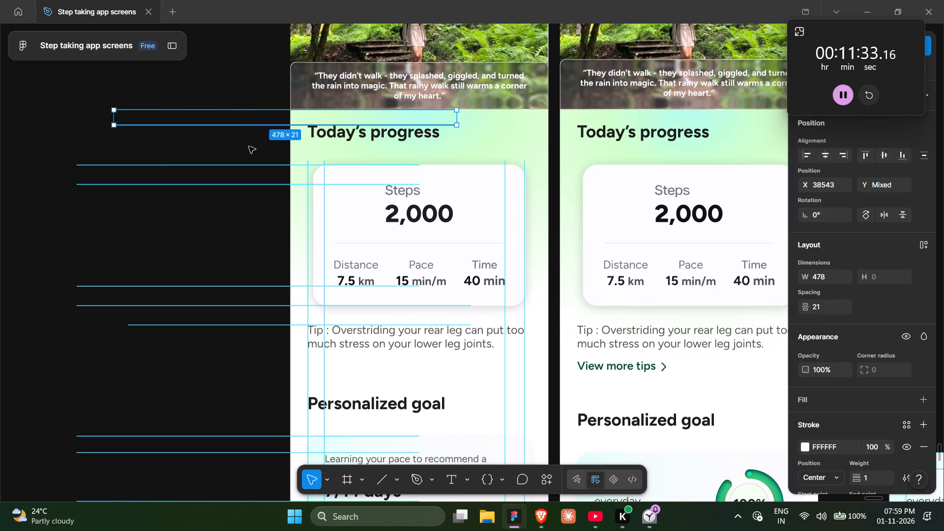
{"action": "left_click", "coordinate": [219, 367]}
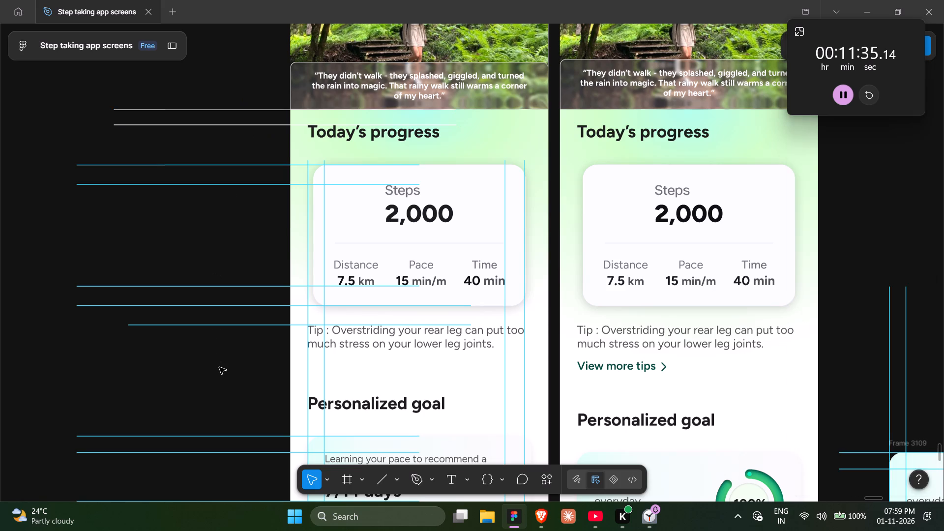
{"action": "scroll", "coordinate": [219, 367], "scroll_direction": "down", "scroll_amount": 2}
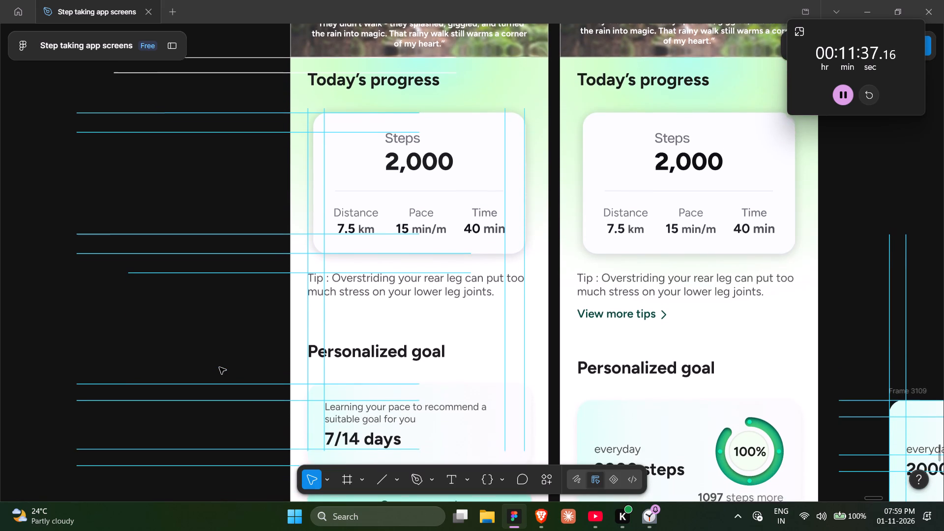
{"action": "scroll", "coordinate": [219, 367], "scroll_direction": "down", "scroll_amount": 1}
{"action": "left_click", "coordinate": [219, 330]}
{"action": "scroll", "coordinate": [219, 330], "scroll_direction": "down", "scroll_amount": 1}
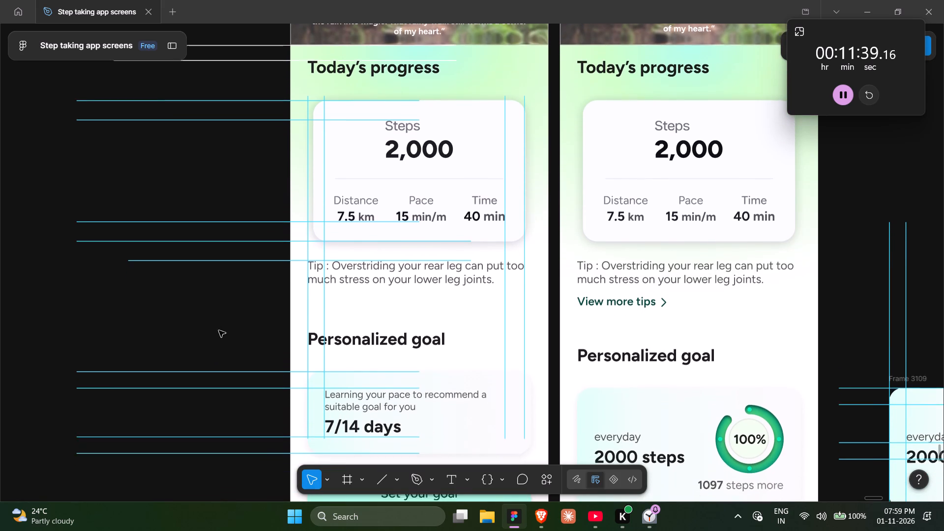
{"action": "scroll", "coordinate": [219, 330], "scroll_direction": "down", "scroll_amount": 1}
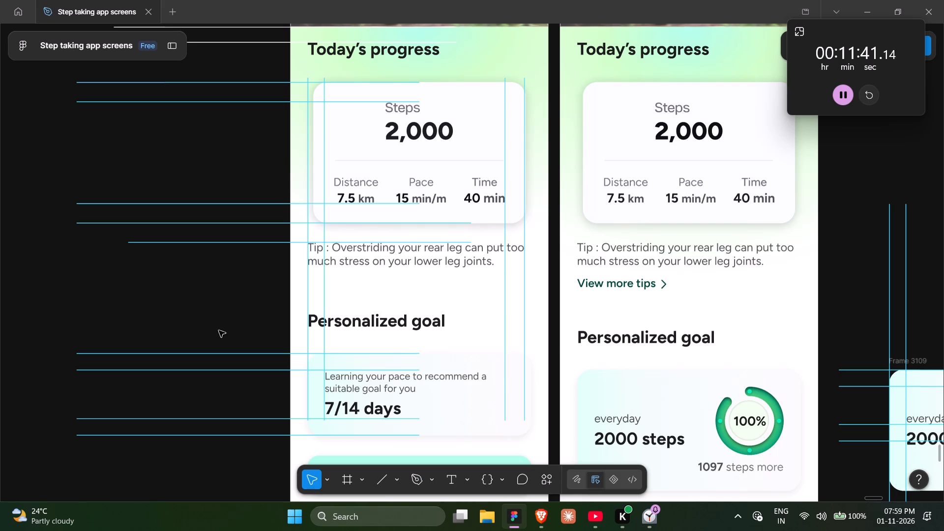
Inspect the auto layout gap and padding of the tip text's parent containers, up to the whole Today's progress section.
{"action": "left_click", "coordinate": [400, 257], "text": "ctrl"}
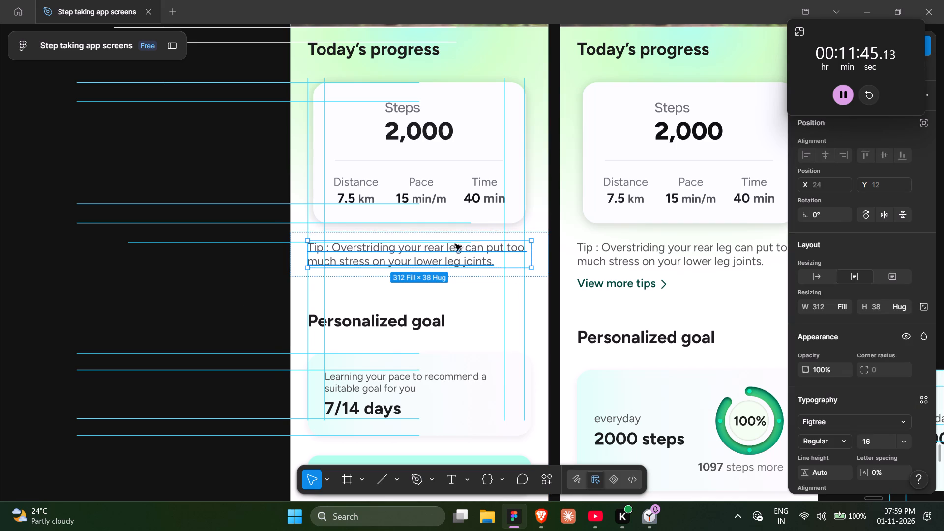
{"action": "key", "text": "shift+Return"}
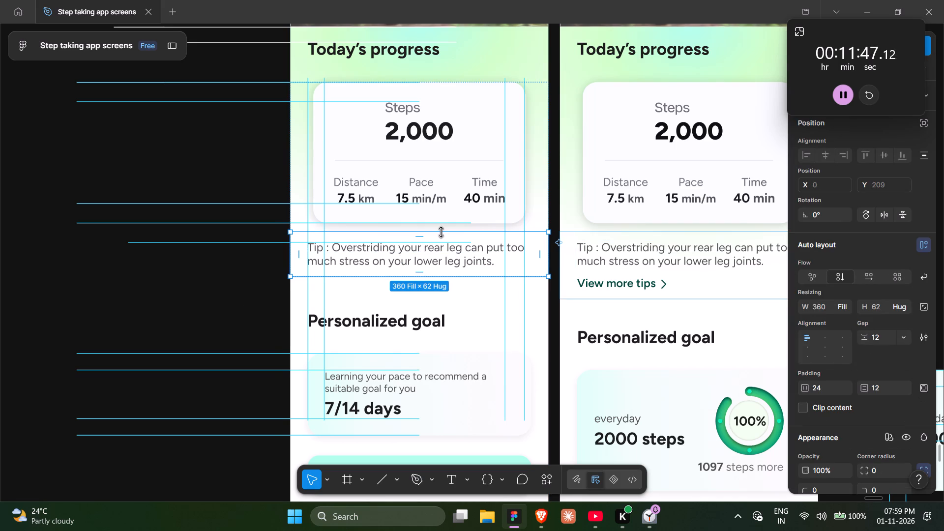
{"action": "key", "text": "shift+Return"}
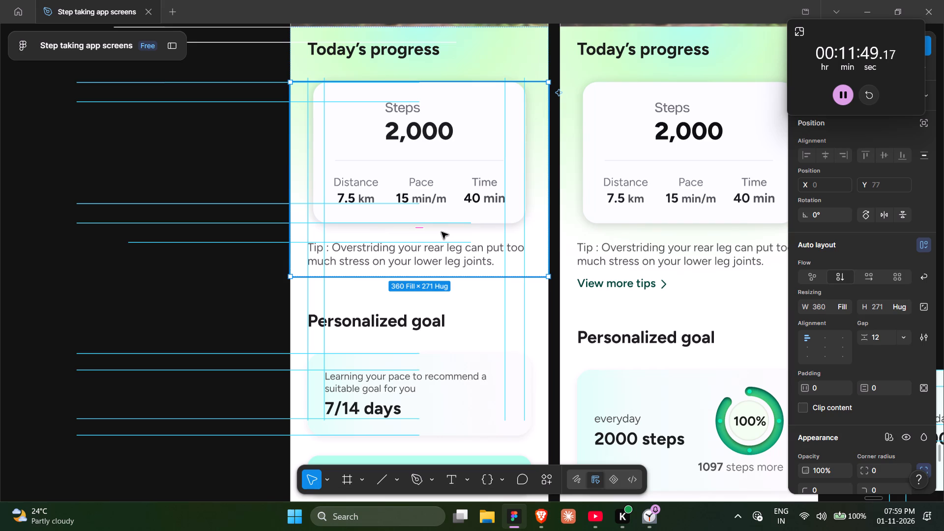
{"action": "key", "text": "shift+Return"}
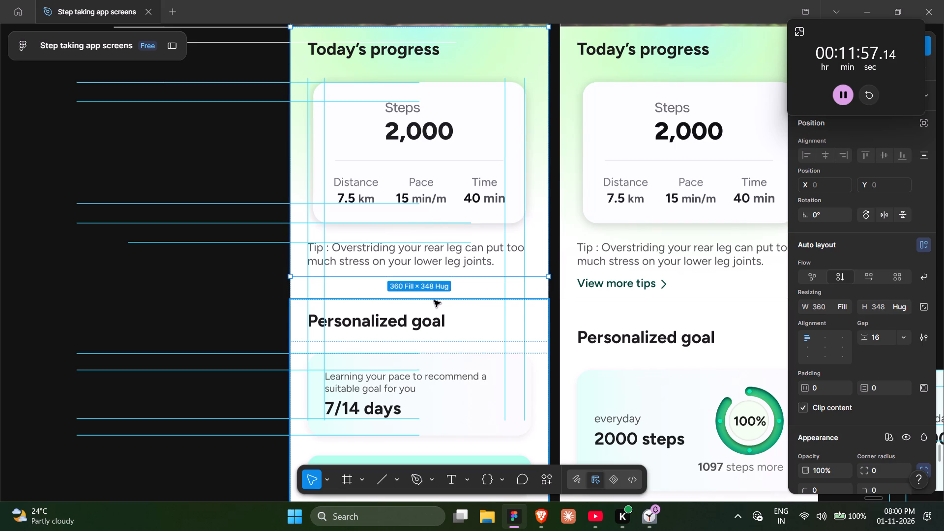
{"action": "scroll", "coordinate": [434, 300], "scroll_direction": "left", "scroll_amount": 1}
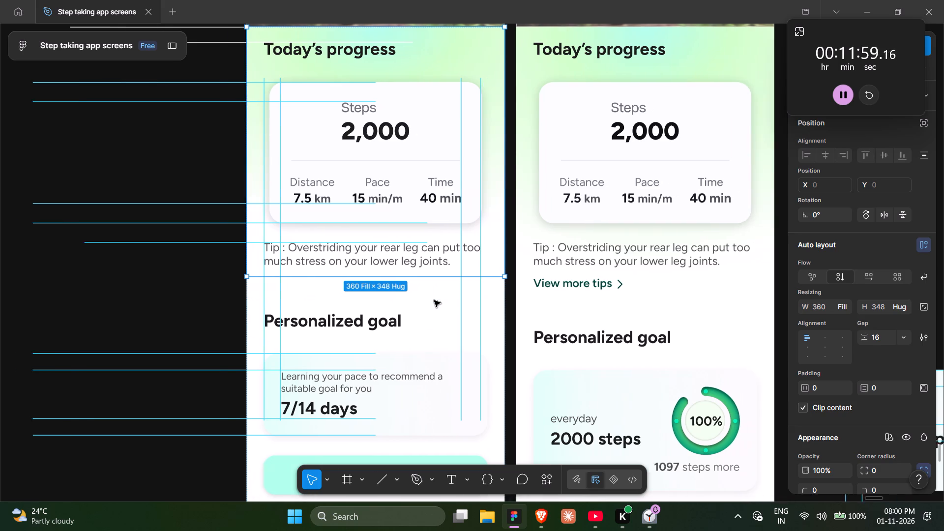
{"action": "scroll", "coordinate": [434, 300], "scroll_direction": "left", "scroll_amount": 1}
{"action": "left_click", "coordinate": [108, 305]}
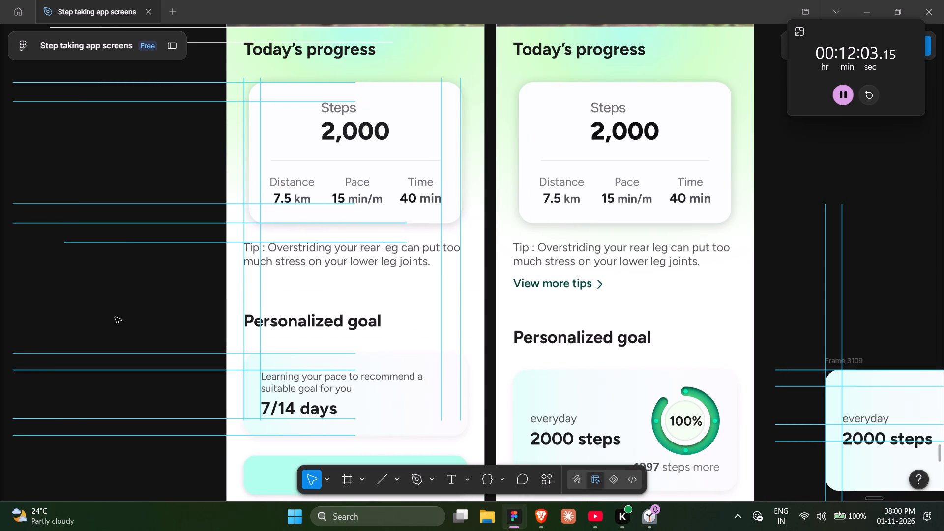
{"action": "left_click", "coordinate": [118, 322]}
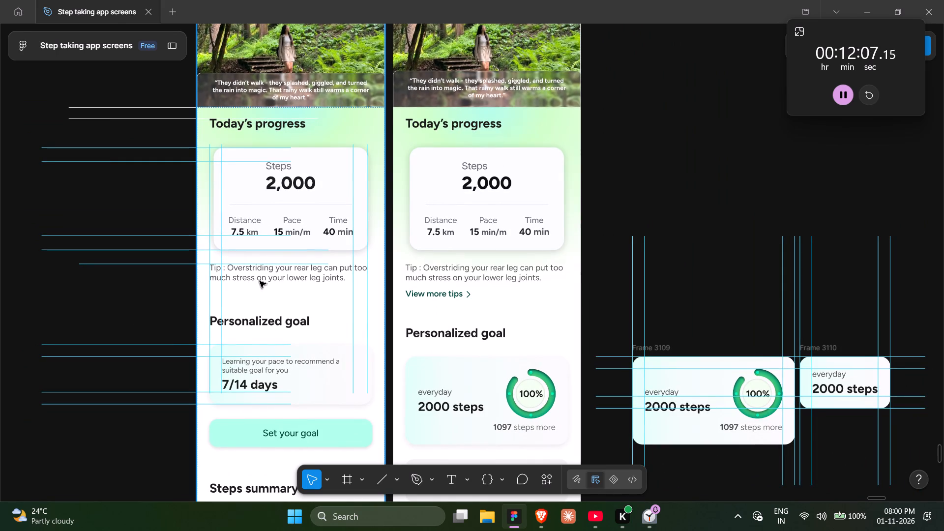
Inspect the auto layout gap and padding of the first screen's tip text container, Today's progress heading and section, Personalized goal section and parent frame.
{"action": "left_click", "coordinate": [260, 281], "text": "ctrl"}
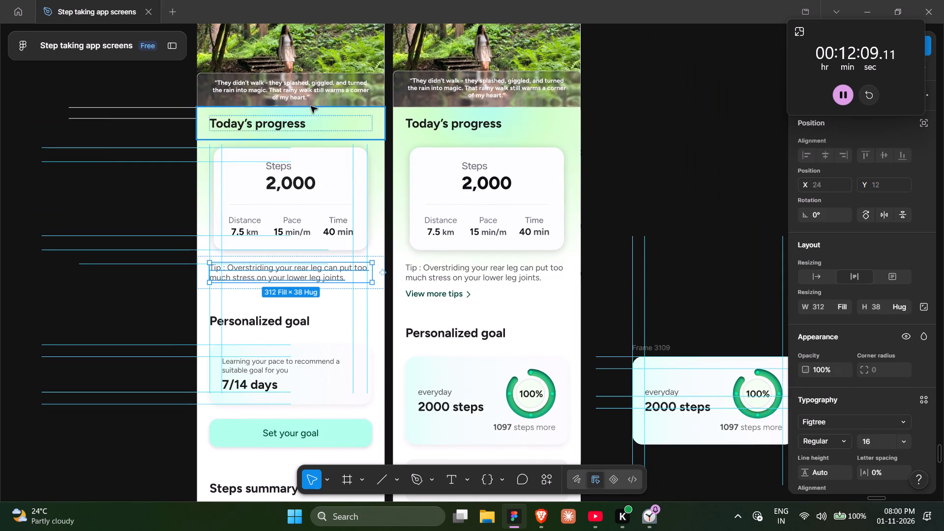
{"action": "left_click", "coordinate": [337, 123]}
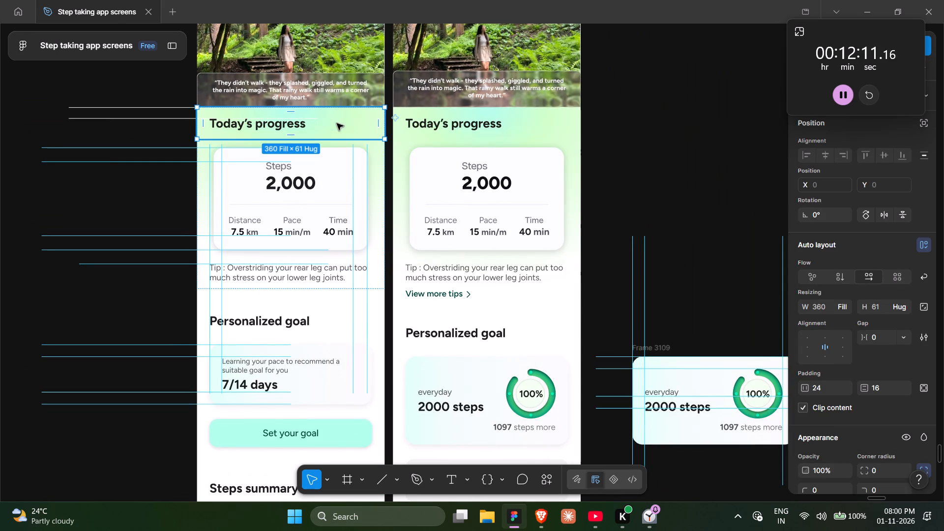
{"action": "key", "text": "shift+Return"}
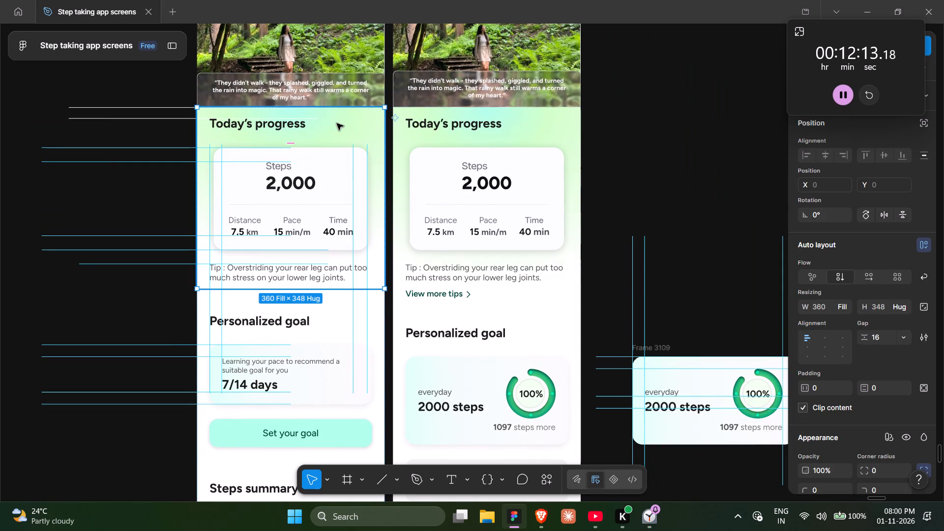
{"action": "left_click", "coordinate": [334, 318]}
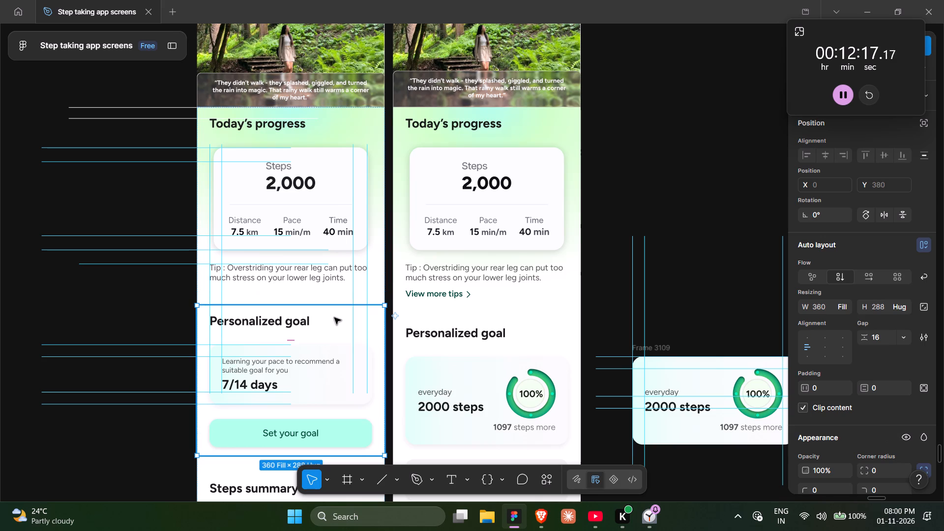
{"action": "left_click", "coordinate": [342, 296]}
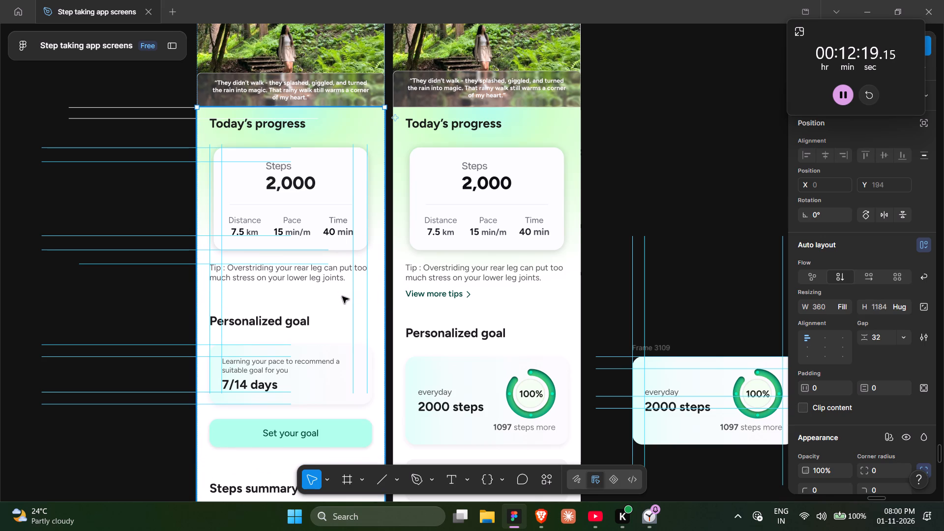
{"action": "scroll", "coordinate": [342, 296], "scroll_direction": "right", "scroll_amount": 1}
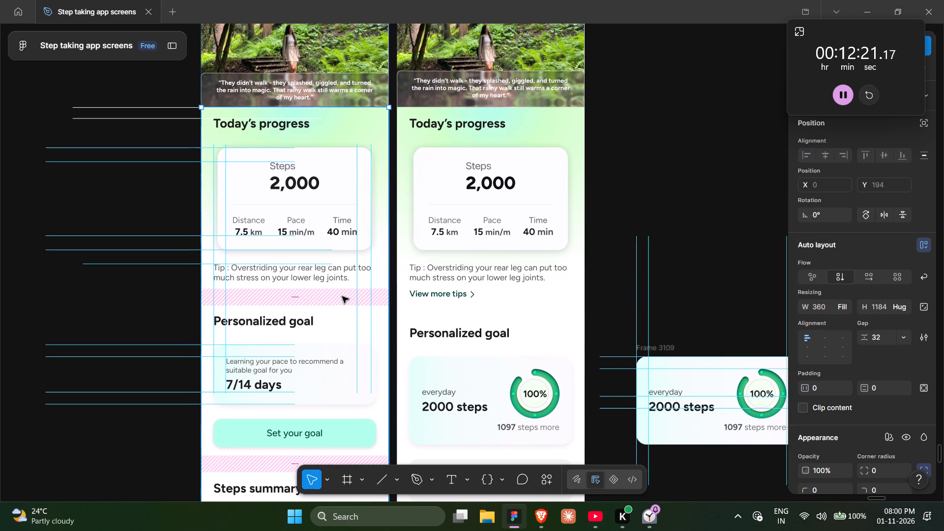
{"action": "scroll", "coordinate": [342, 296], "scroll_direction": "right", "scroll_amount": 1}
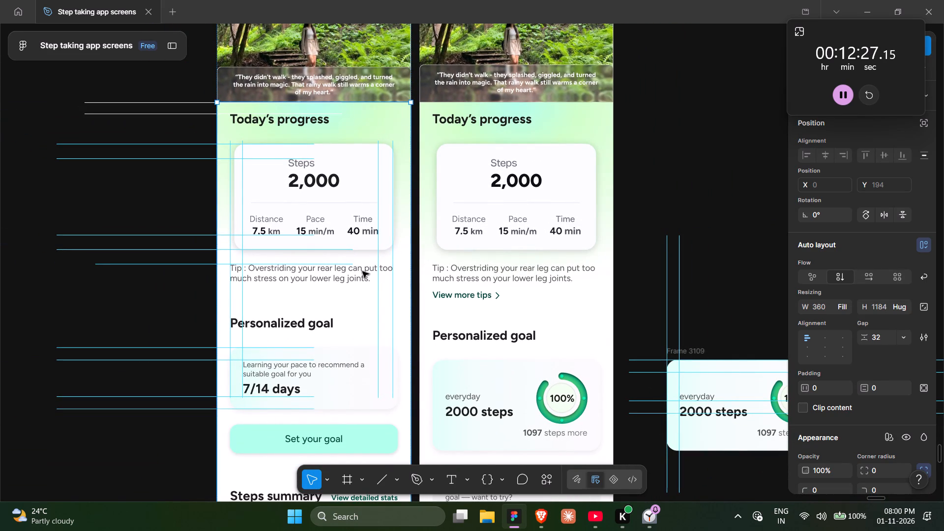
{"action": "left_click", "coordinate": [354, 274], "text": "ctrl"}
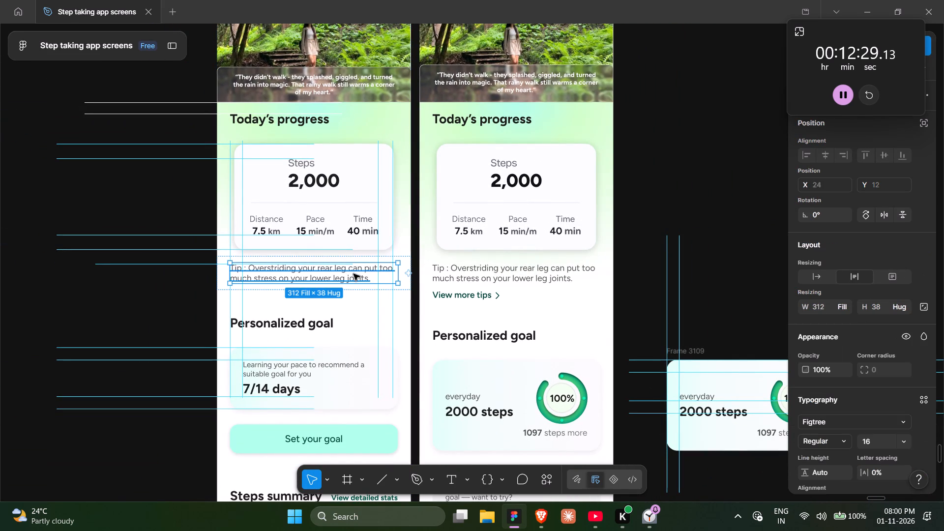
{"action": "key", "text": "shift+Return"}
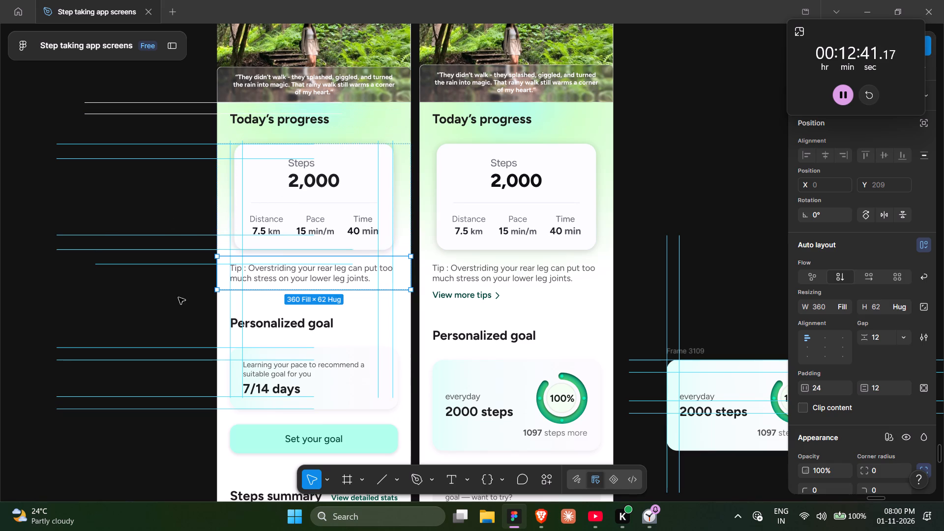
{"action": "left_click", "coordinate": [153, 312]}
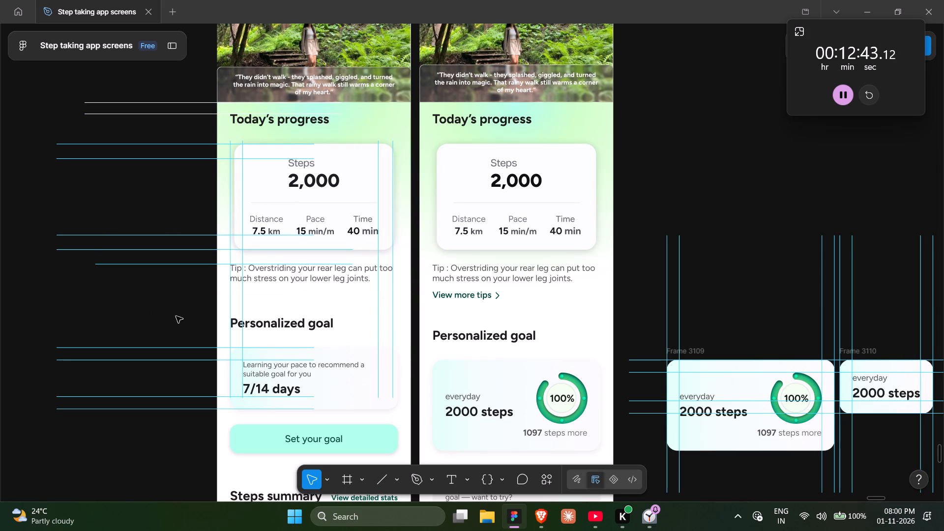
{"action": "scroll", "coordinate": [187, 319], "scroll_direction": "right", "scroll_amount": 1}
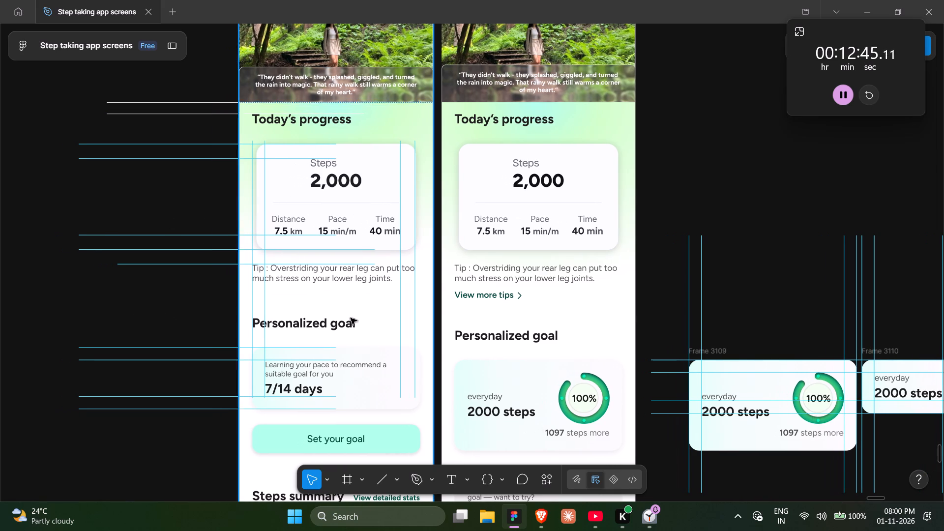
{"action": "scroll", "coordinate": [511, 318], "scroll_direction": "left", "scroll_amount": 1}
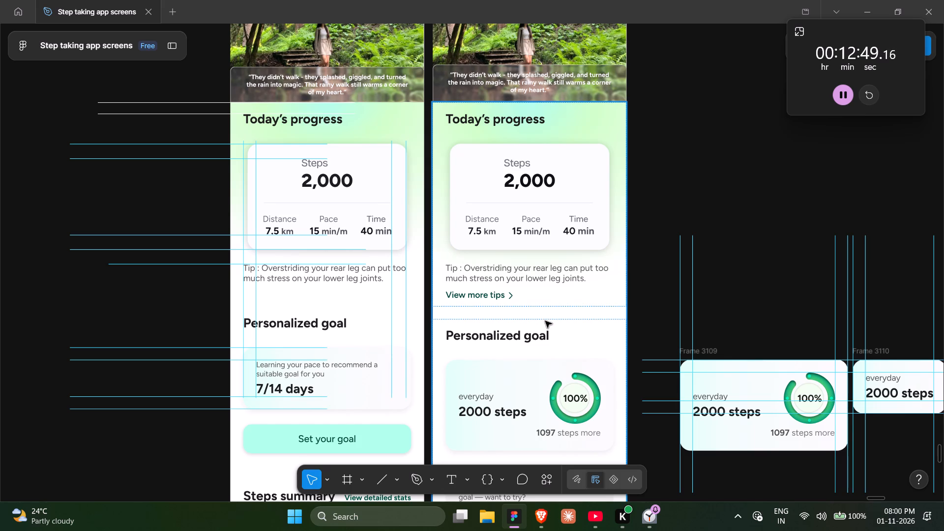
Inspect the gaps between the Today's progress, Personalized goal and Steps summary sections in the second screen and compare them with the first.
{"action": "left_click", "coordinate": [546, 321], "text": "ctrl"}
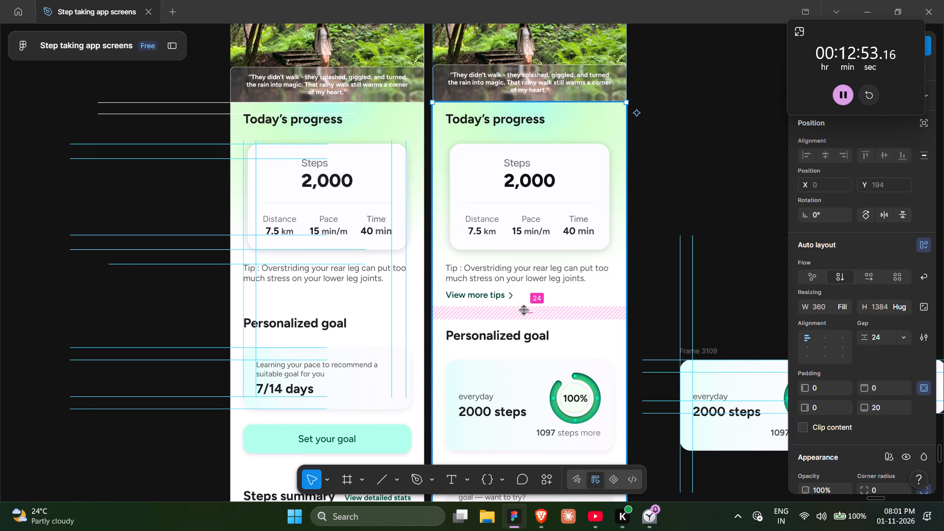
{"action": "scroll", "coordinate": [524, 310], "scroll_direction": "right", "scroll_amount": 1}
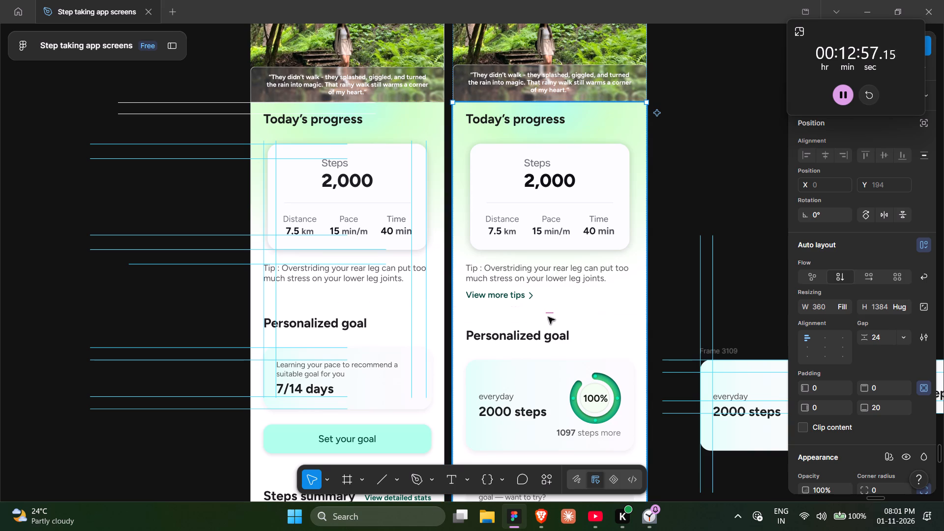
{"action": "scroll", "coordinate": [546, 315], "scroll_direction": "down", "scroll_amount": 4}
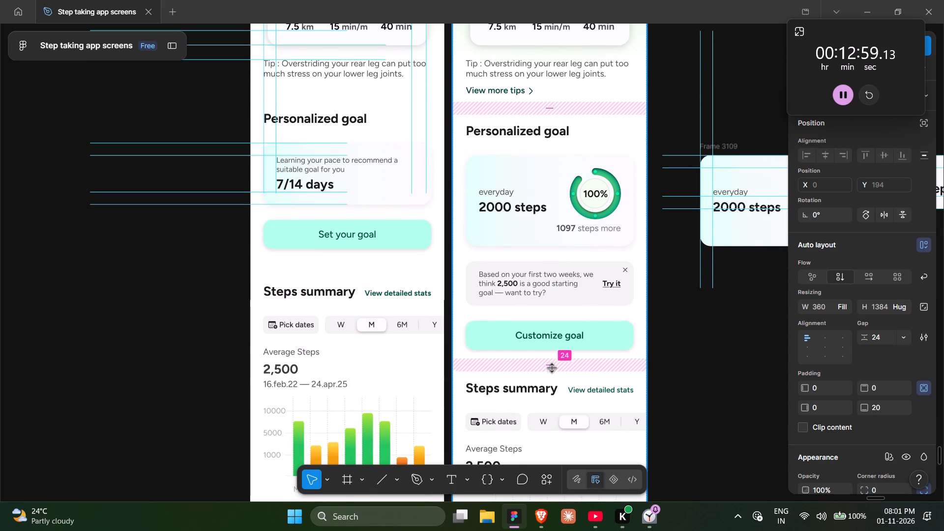
{"action": "scroll", "coordinate": [552, 368], "scroll_direction": "right", "scroll_amount": 3}
{"action": "scroll", "coordinate": [459, 192], "scroll_direction": "up", "scroll_amount": 1}
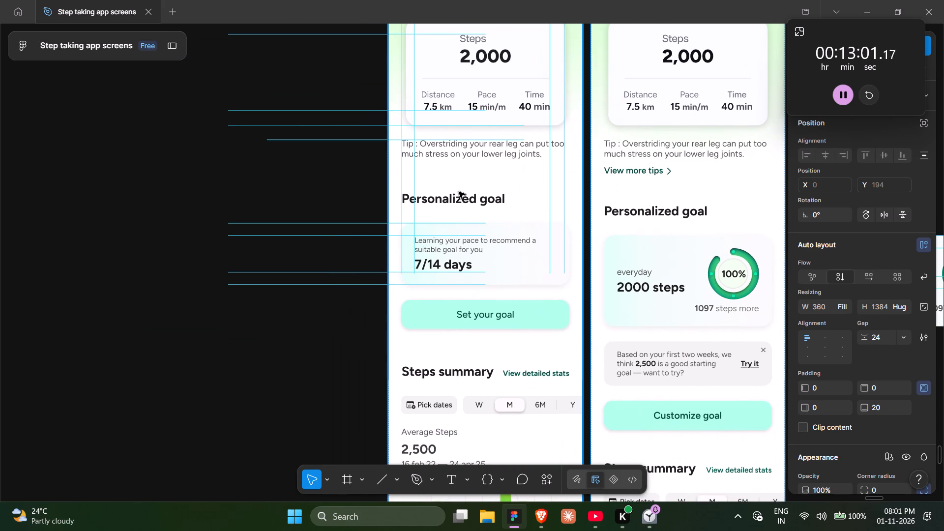
{"action": "scroll", "coordinate": [459, 192], "scroll_direction": "up", "scroll_amount": 1}
{"action": "scroll", "coordinate": [441, 235], "scroll_direction": "left", "scroll_amount": 2}
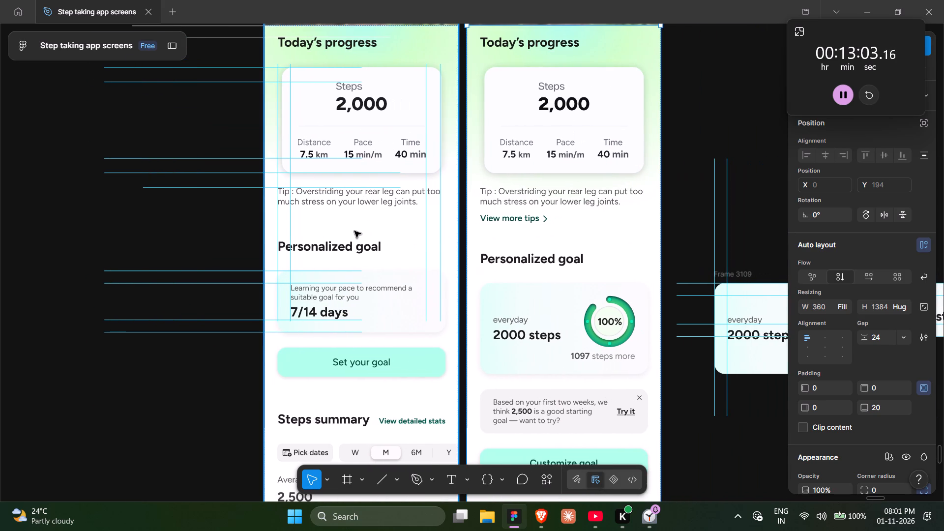
{"action": "scroll", "coordinate": [354, 231], "scroll_direction": "up", "scroll_amount": 1}
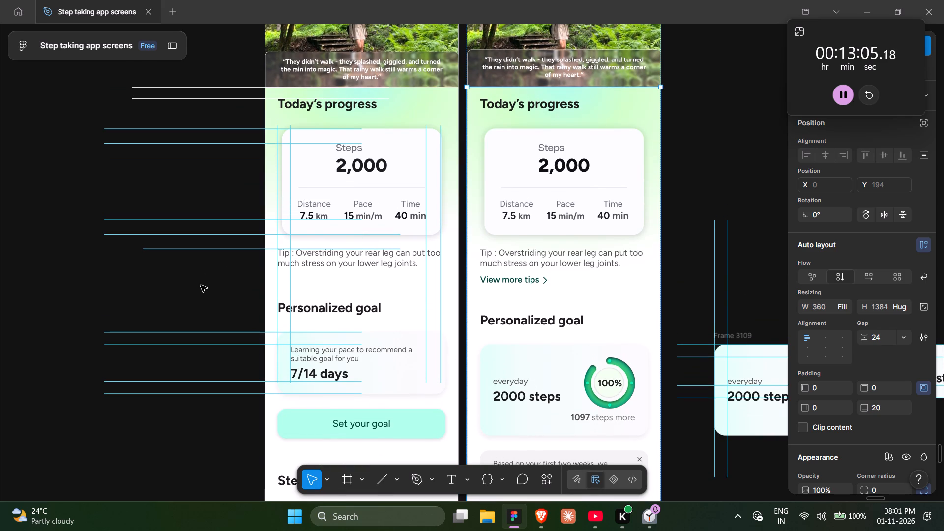
{"action": "left_click", "coordinate": [201, 285]}
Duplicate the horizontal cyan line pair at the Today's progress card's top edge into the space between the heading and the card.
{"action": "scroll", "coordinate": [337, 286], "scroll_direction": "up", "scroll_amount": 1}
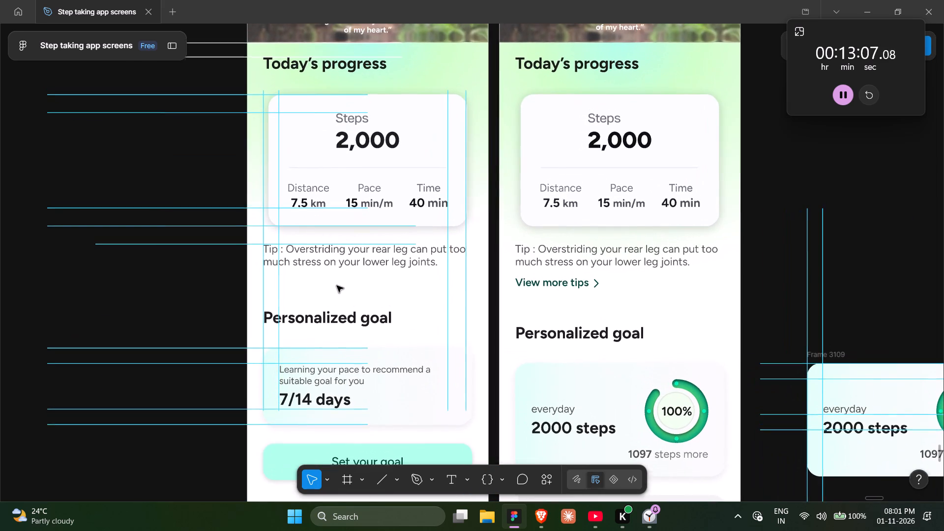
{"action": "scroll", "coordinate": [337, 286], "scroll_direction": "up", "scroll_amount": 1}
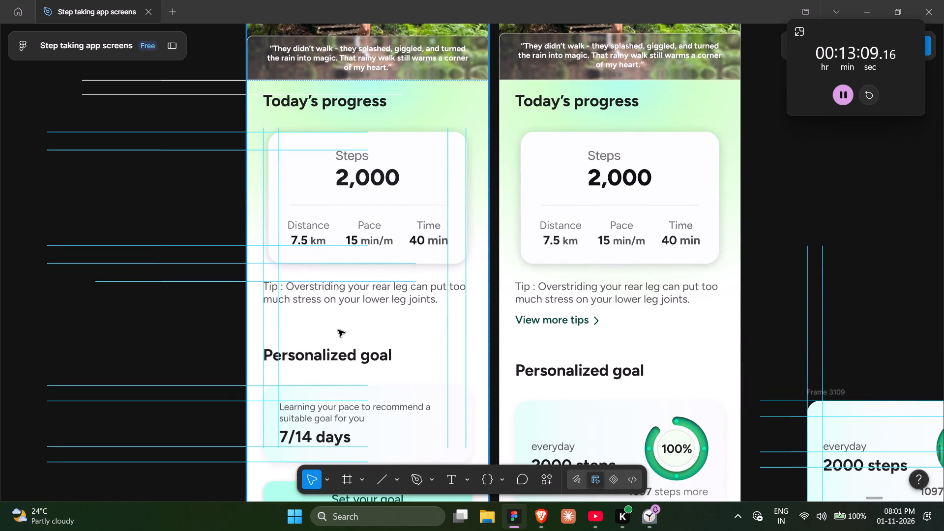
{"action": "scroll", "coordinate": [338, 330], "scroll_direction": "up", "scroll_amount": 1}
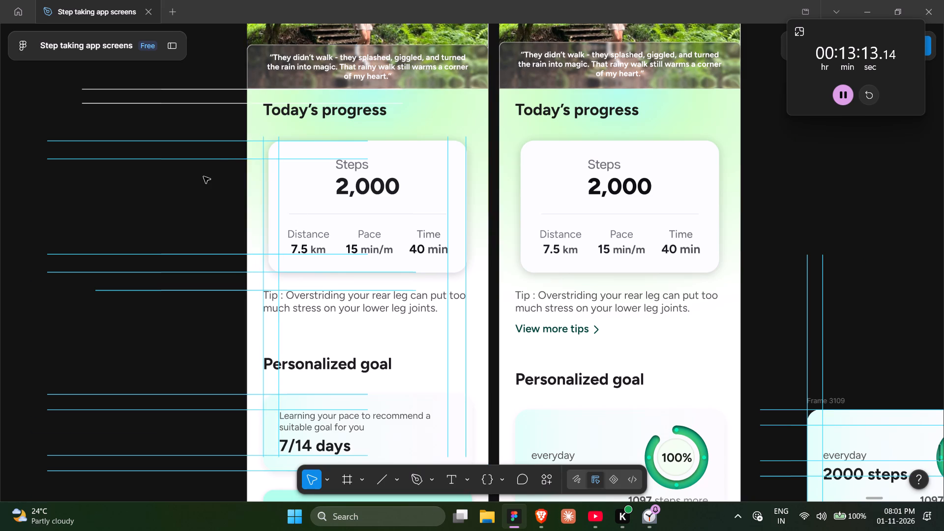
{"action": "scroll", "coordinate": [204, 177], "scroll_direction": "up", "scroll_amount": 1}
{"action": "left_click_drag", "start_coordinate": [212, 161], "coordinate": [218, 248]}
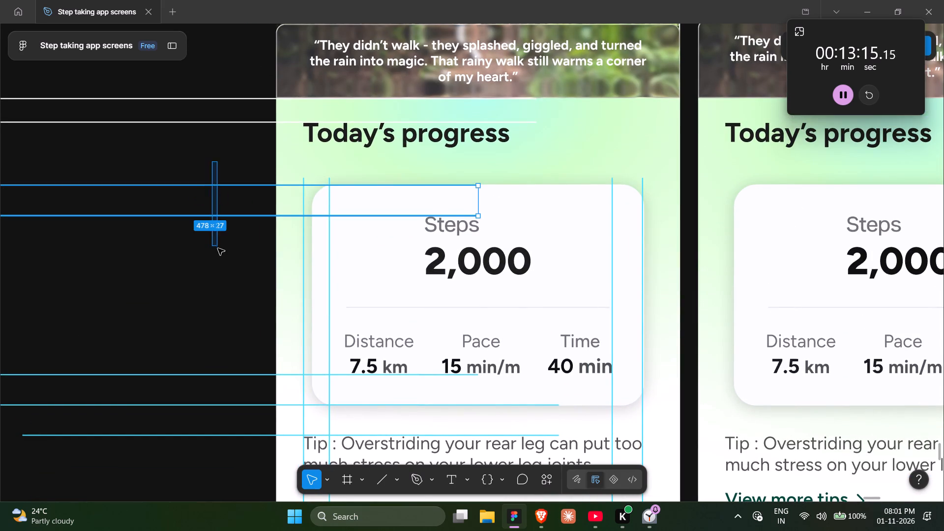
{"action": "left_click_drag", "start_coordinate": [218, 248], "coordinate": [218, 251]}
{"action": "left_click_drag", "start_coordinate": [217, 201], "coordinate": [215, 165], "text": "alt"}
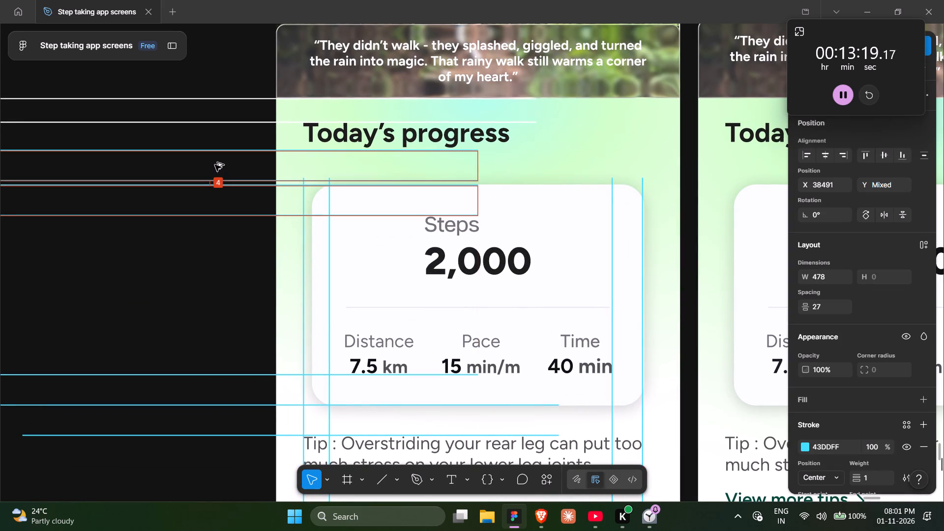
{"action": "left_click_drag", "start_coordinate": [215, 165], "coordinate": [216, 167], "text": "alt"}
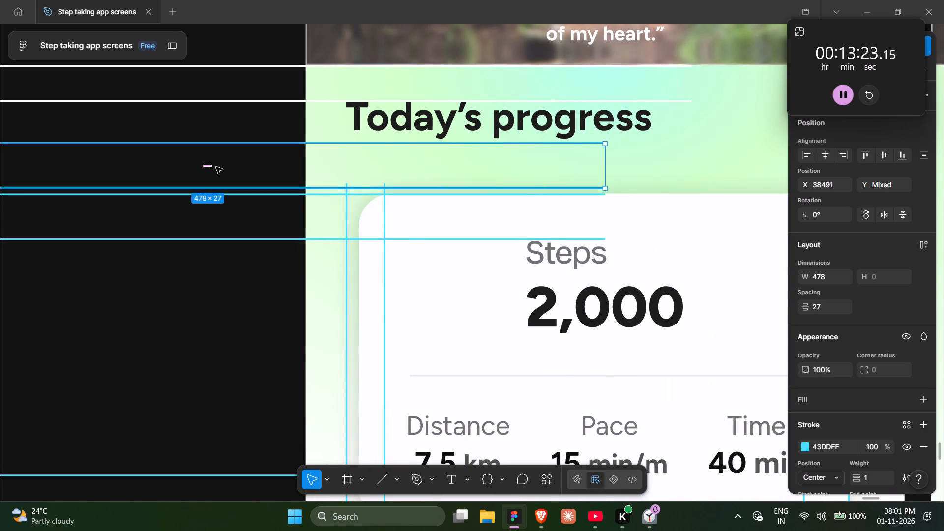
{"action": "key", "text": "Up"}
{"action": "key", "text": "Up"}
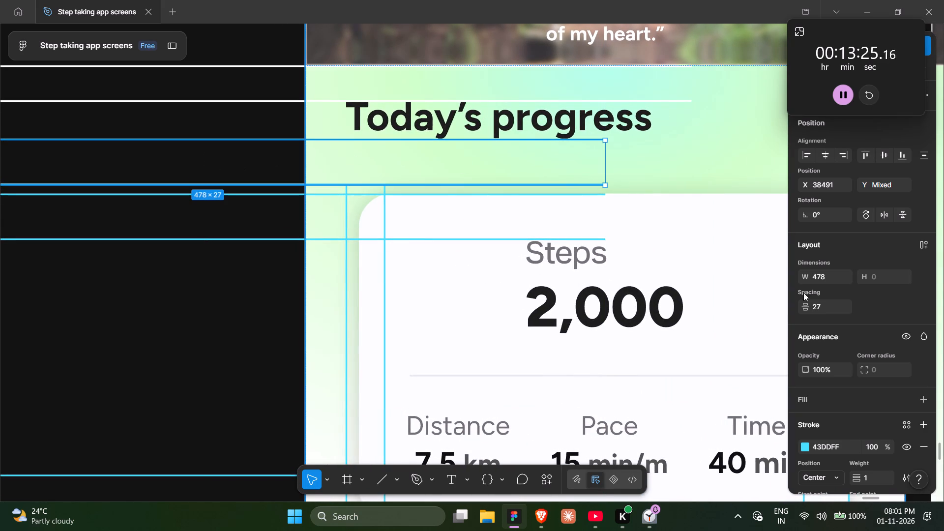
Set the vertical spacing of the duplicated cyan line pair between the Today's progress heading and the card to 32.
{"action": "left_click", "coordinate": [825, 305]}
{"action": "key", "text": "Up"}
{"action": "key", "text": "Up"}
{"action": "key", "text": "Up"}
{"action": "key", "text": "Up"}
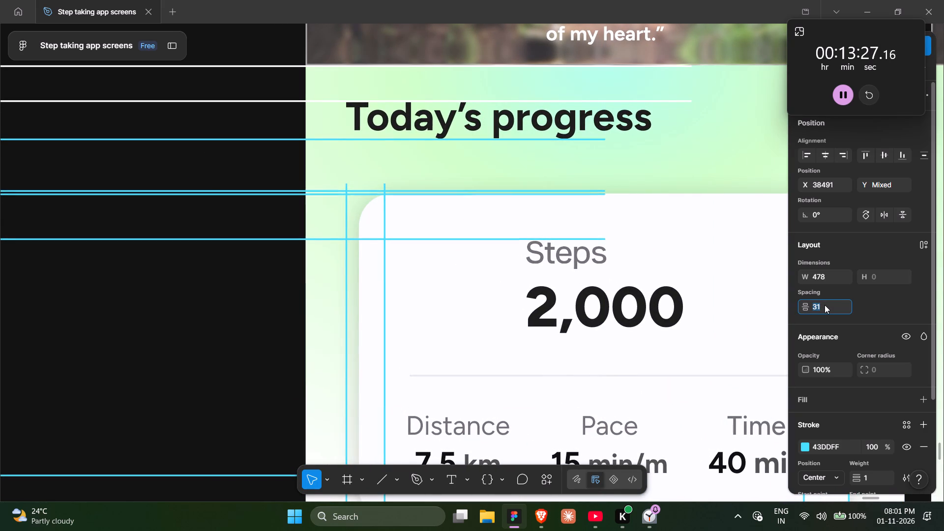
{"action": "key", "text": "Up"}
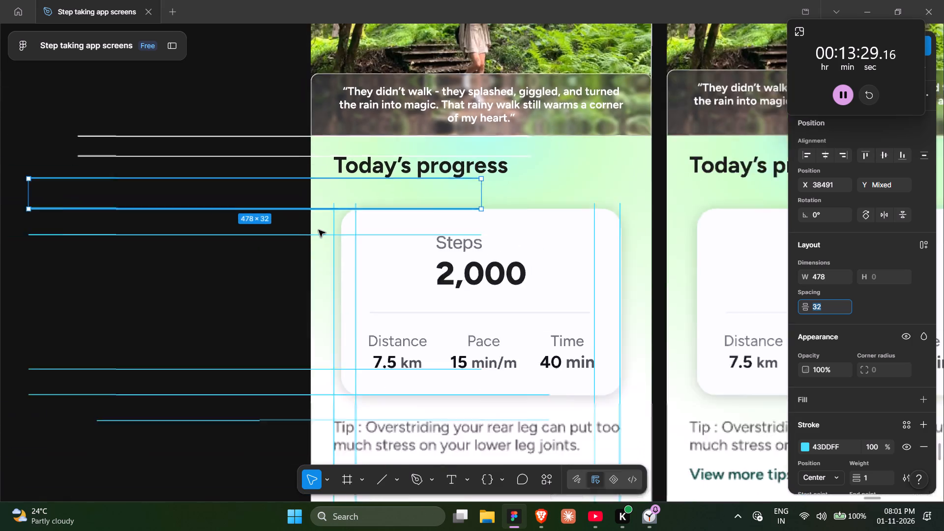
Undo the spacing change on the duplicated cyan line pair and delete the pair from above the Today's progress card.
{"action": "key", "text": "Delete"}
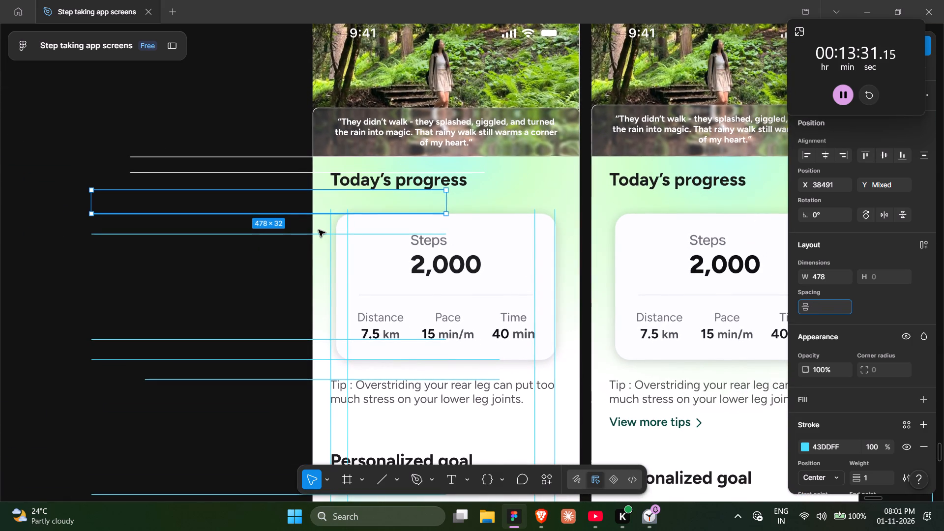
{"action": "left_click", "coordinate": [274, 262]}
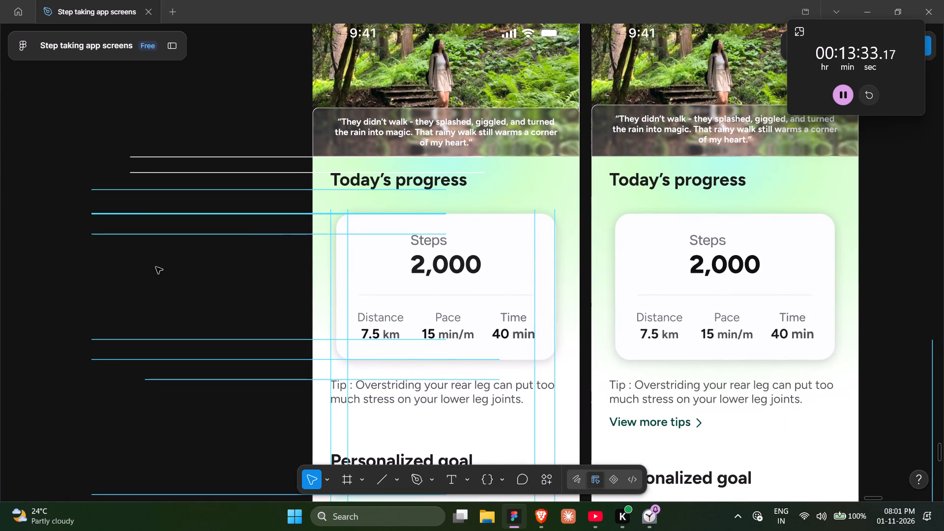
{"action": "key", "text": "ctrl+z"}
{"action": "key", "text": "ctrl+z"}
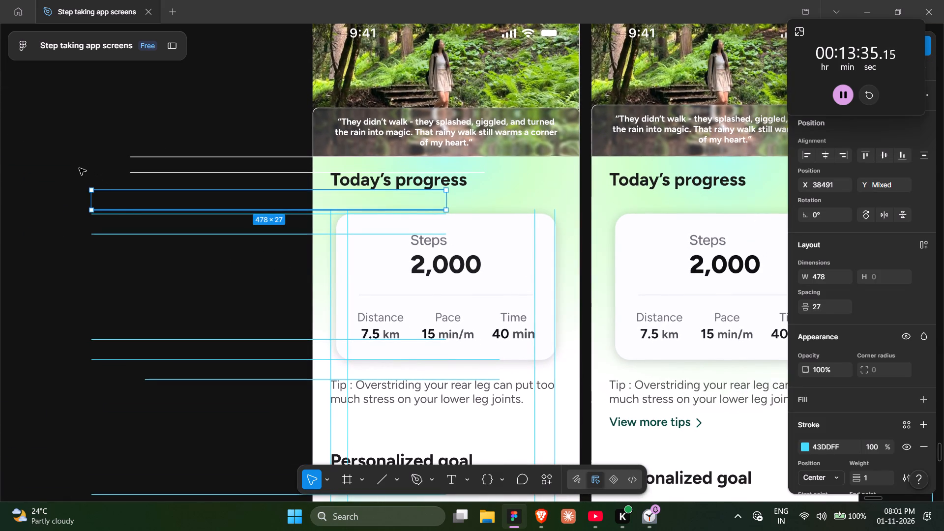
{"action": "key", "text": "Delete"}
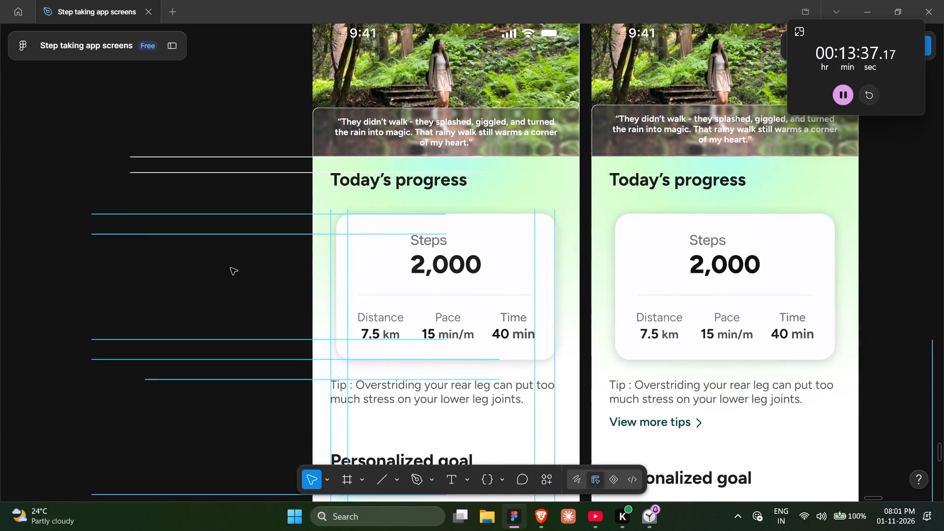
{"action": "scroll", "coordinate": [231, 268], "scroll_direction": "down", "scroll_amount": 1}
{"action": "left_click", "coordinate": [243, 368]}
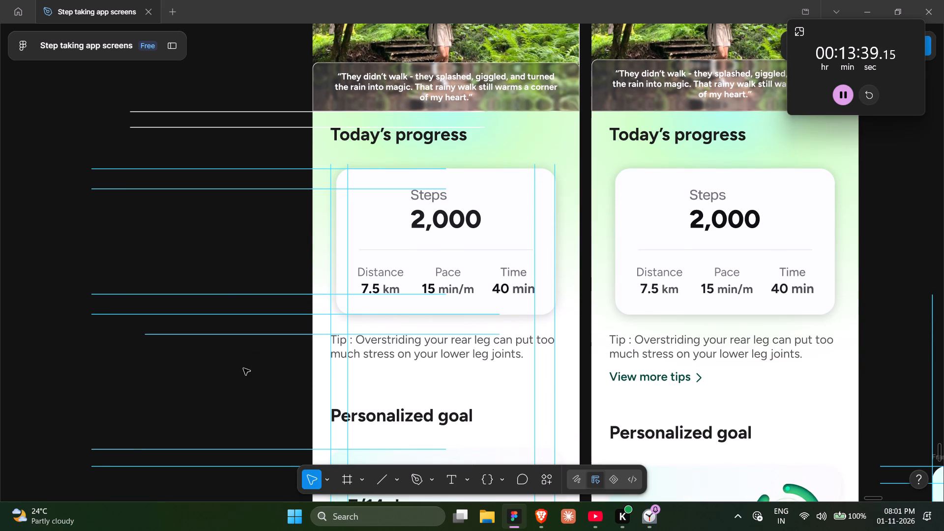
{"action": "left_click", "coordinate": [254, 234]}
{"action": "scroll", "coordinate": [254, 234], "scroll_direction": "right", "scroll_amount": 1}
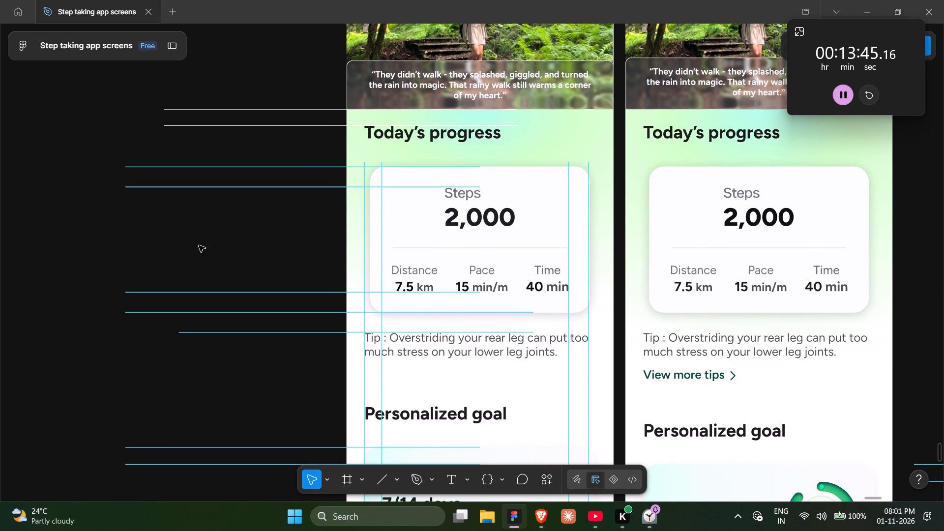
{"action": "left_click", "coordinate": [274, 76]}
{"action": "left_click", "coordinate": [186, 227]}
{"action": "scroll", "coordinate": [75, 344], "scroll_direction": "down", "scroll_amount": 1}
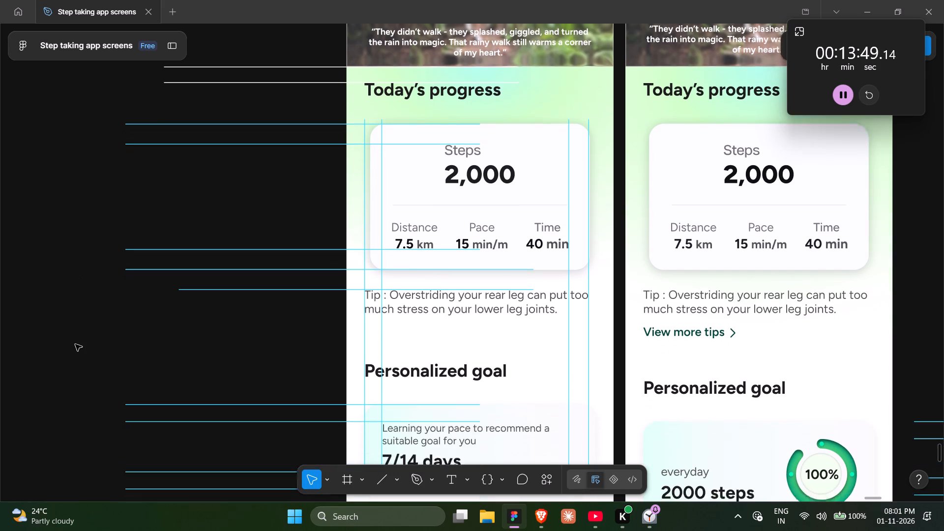
Examine the cyan line pairs down the first screen, from the Today's progress card to the Personalized goal section and Set your goal button.
{"action": "scroll", "coordinate": [75, 344], "scroll_direction": "down", "scroll_amount": 1}
{"action": "scroll", "coordinate": [91, 307], "scroll_direction": "down", "scroll_amount": 1}
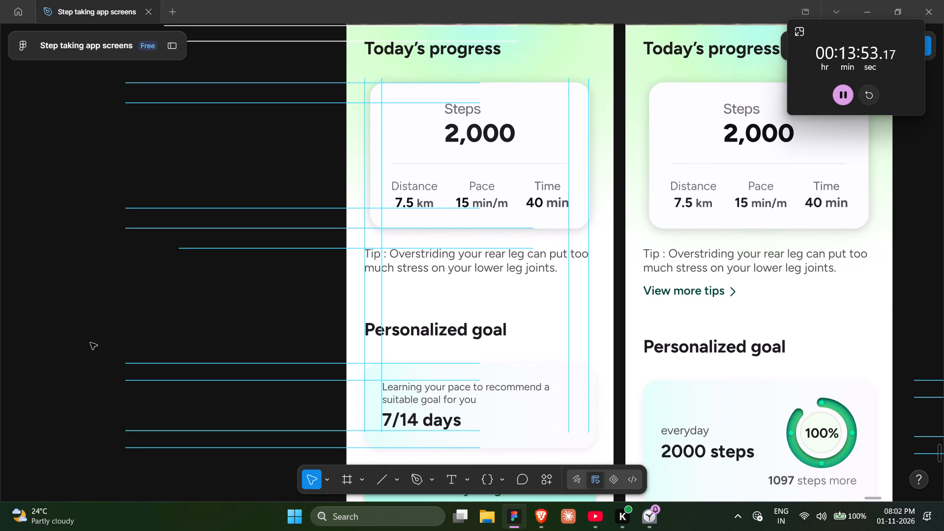
{"action": "left_click", "coordinate": [200, 299]}
{"action": "scroll", "coordinate": [200, 299], "scroll_direction": "up", "scroll_amount": 1}
{"action": "scroll", "coordinate": [99, 288], "scroll_direction": "up", "scroll_amount": 1}
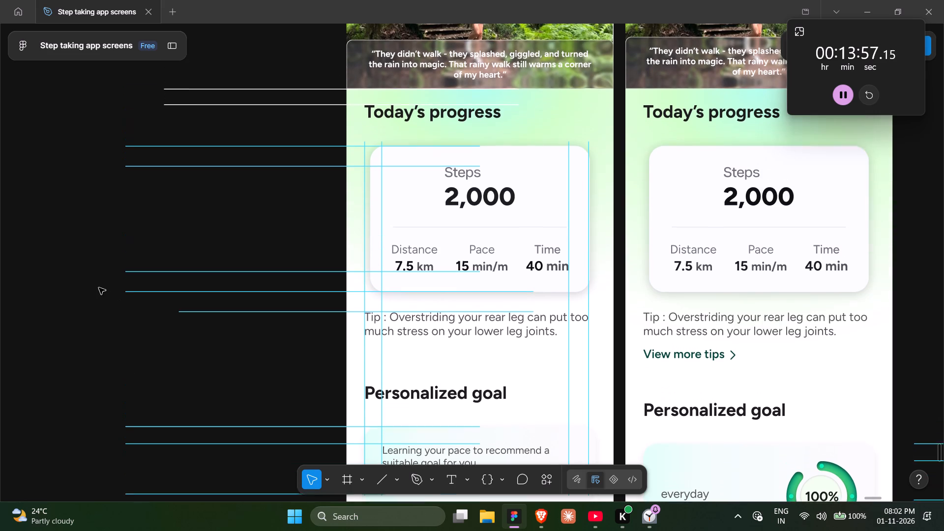
{"action": "scroll", "coordinate": [99, 288], "scroll_direction": "up", "scroll_amount": 1}
{"action": "left_click", "coordinate": [102, 219]}
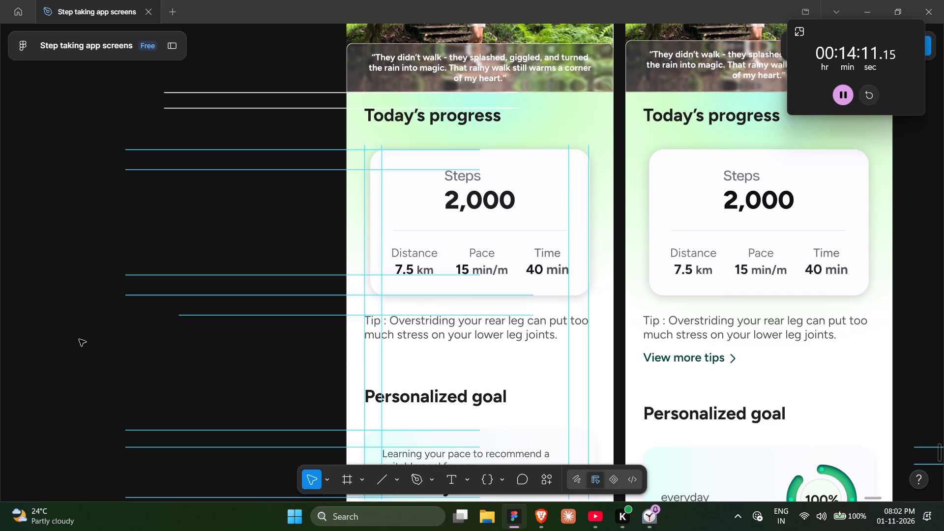
{"action": "left_click", "coordinate": [222, 382]}
{"action": "scroll", "coordinate": [222, 382], "scroll_direction": "down", "scroll_amount": 1}
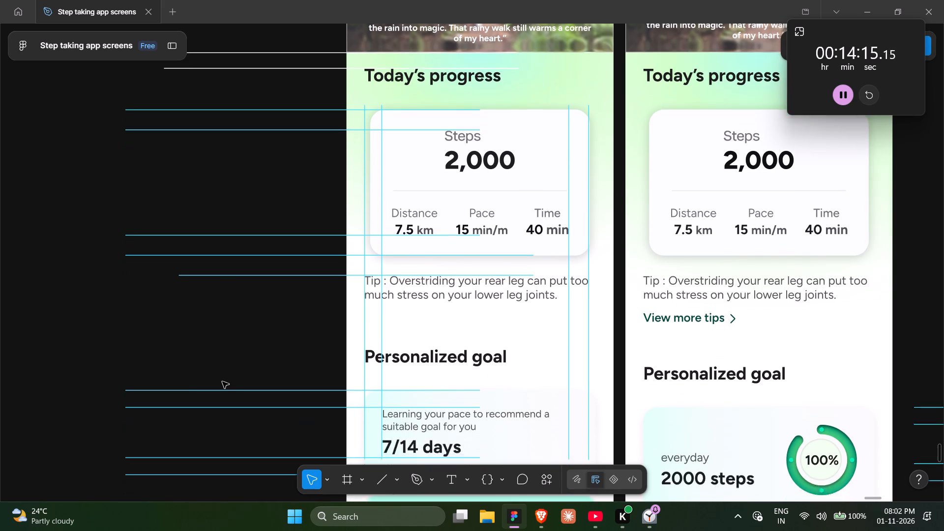
{"action": "scroll", "coordinate": [222, 382], "scroll_direction": "down", "scroll_amount": 2}
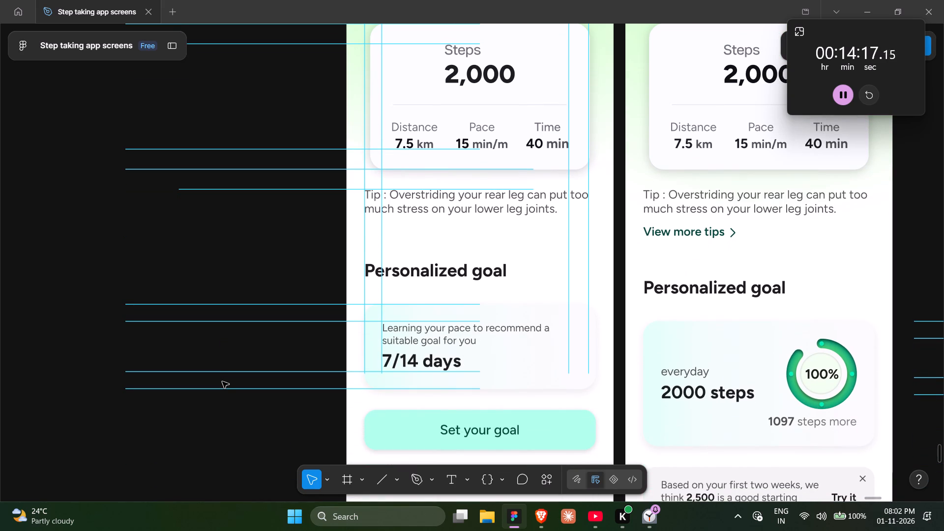
{"action": "left_click", "coordinate": [265, 425]}
{"action": "scroll", "coordinate": [265, 425], "scroll_direction": "down", "scroll_amount": 1}
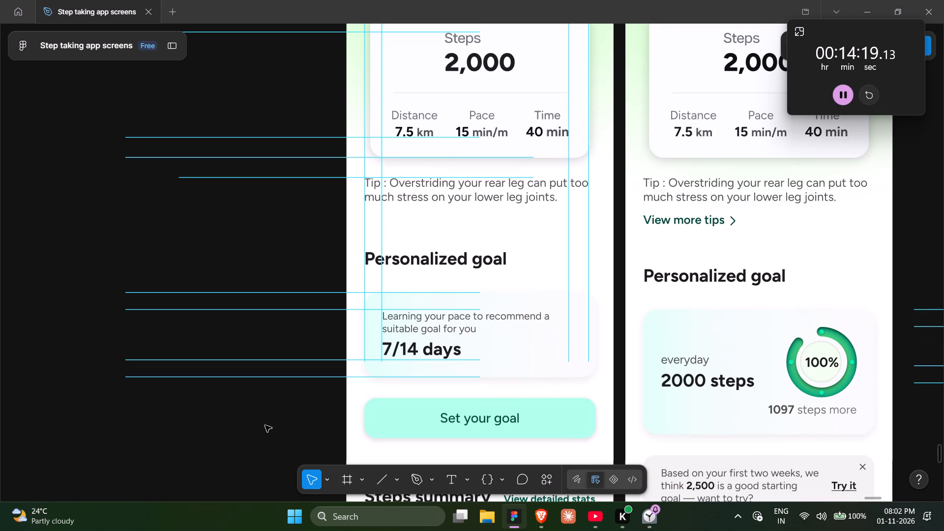
{"action": "scroll", "coordinate": [265, 425], "scroll_direction": "down", "scroll_amount": 1}
{"action": "scroll", "coordinate": [72, 236], "scroll_direction": "up", "scroll_amount": 1}
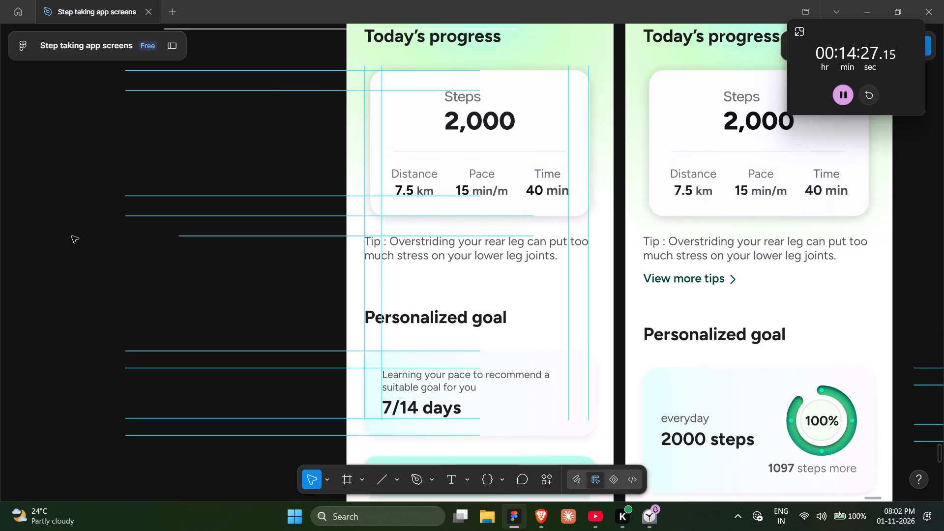
{"action": "scroll", "coordinate": [72, 236], "scroll_direction": "up", "scroll_amount": 1}
{"action": "left_click", "coordinate": [120, 250]}
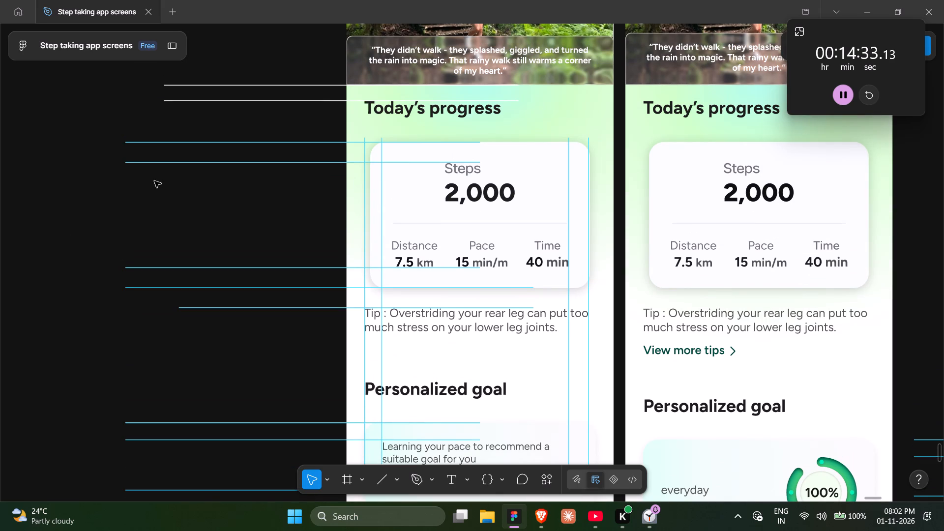
Check the spacing of the horizontal line pair at the Today's progress card's top edge and add a text label reading 27 beside it.
{"action": "left_click_drag", "start_coordinate": [177, 181], "coordinate": [149, 130]}
{"action": "left_click", "coordinate": [70, 231]}
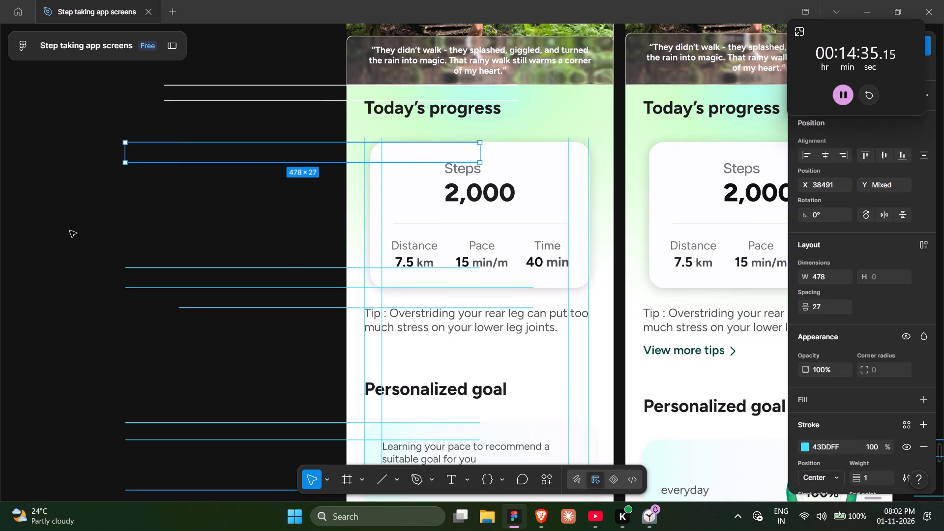
{"action": "left_click", "coordinate": [447, 474]}
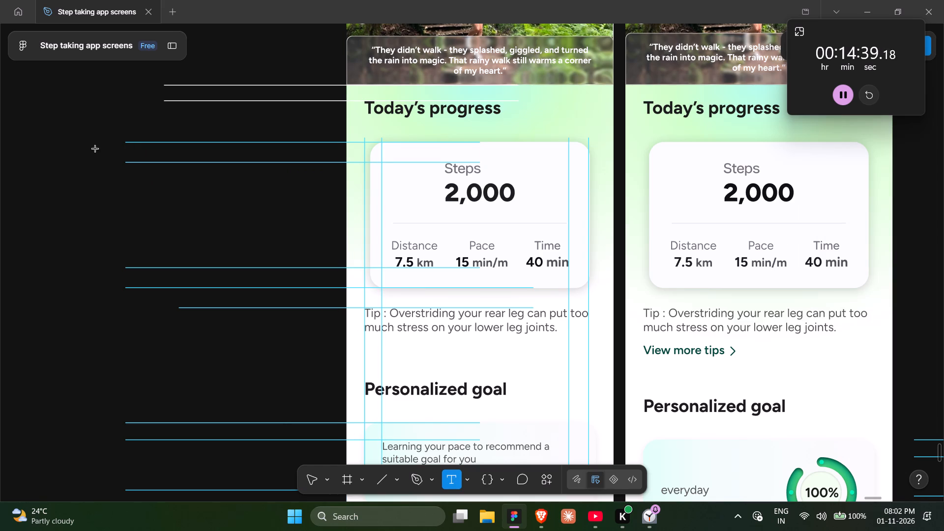
{"action": "left_click_drag", "start_coordinate": [95, 149], "coordinate": [112, 165]}
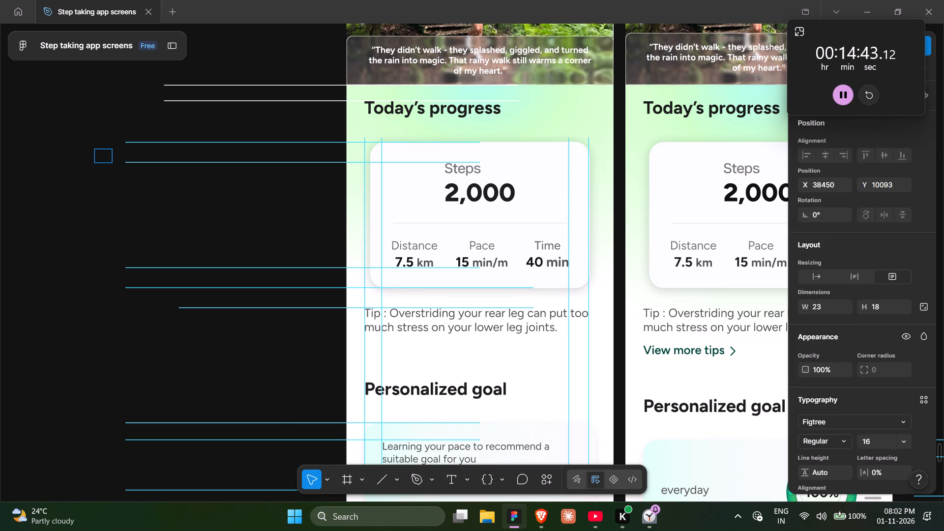
{"action": "type", "text": "27"}
{"action": "left_click", "coordinate": [142, 211]}
Shrink the 27 label's box to fit its text and centre it vertically beside the card's top line pair.
{"action": "double_click", "coordinate": [113, 156]}
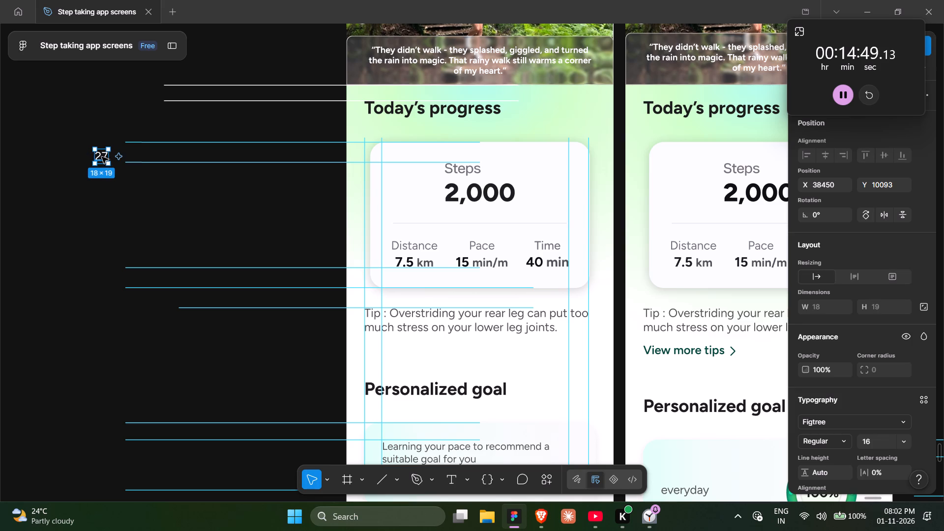
{"action": "left_click_drag", "start_coordinate": [99, 157], "coordinate": [142, 154]}
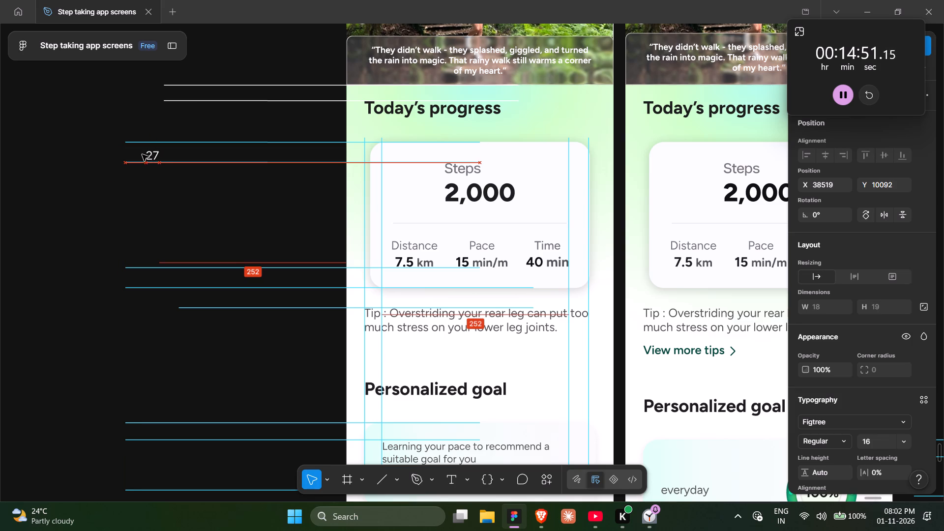
{"action": "left_click_drag", "start_coordinate": [142, 154], "coordinate": [112, 151]}
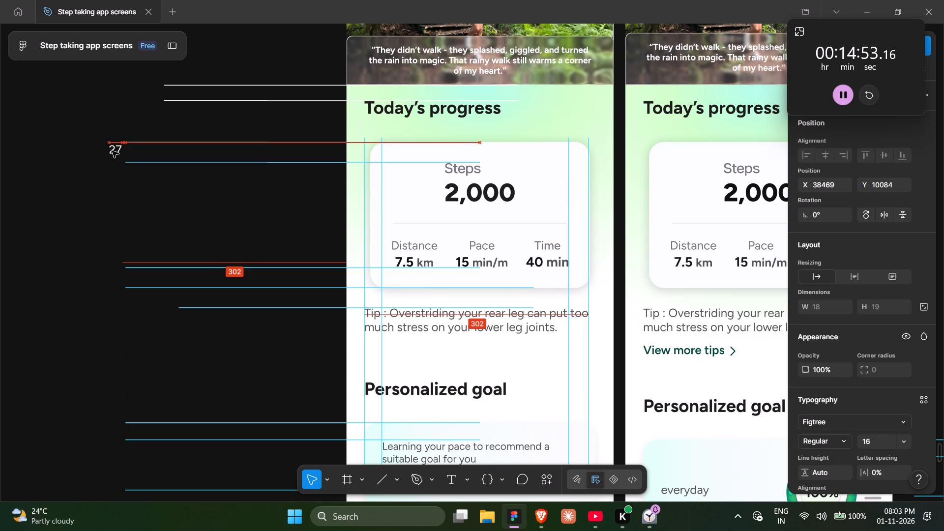
{"action": "left_click_drag", "start_coordinate": [112, 151], "coordinate": [109, 151]}
{"action": "key", "text": "Down"}
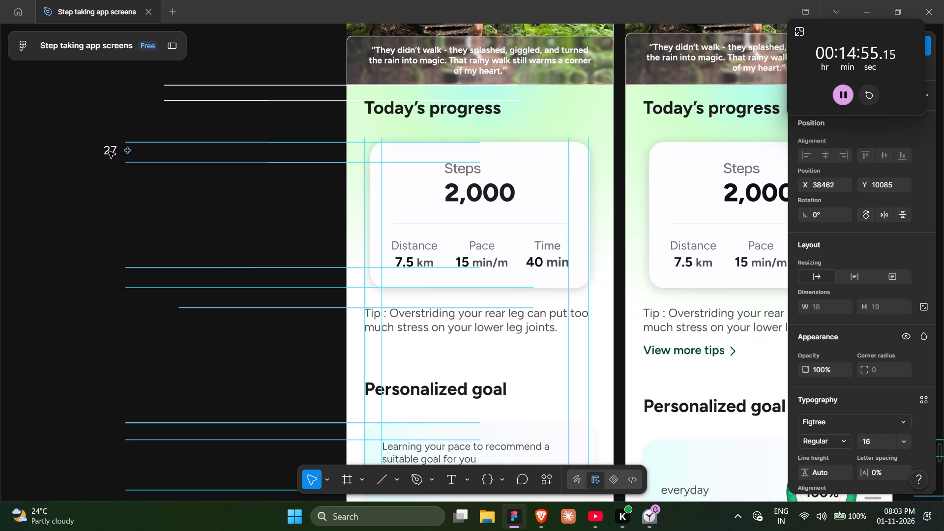
{"action": "key", "text": "Down"}
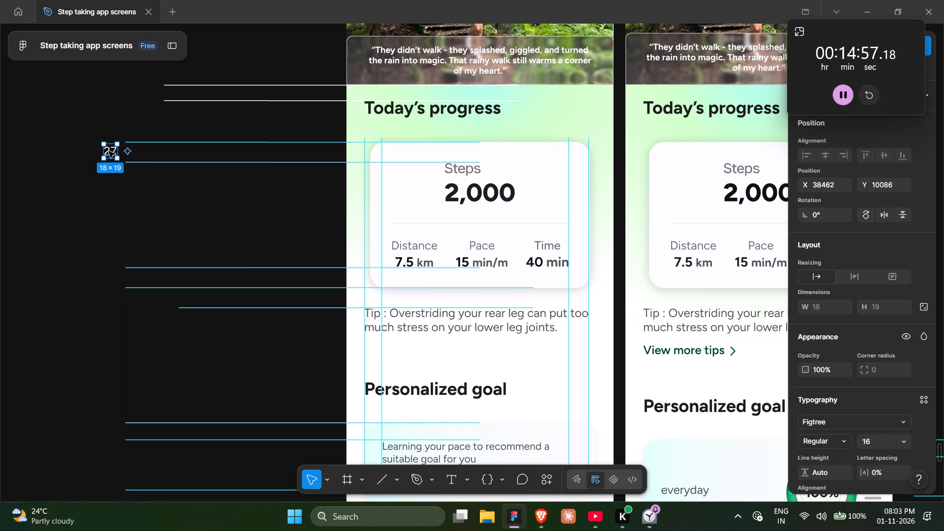
Duplicate the 27 label straight down and centre the copy beside the line pair marking the Today's progress card's bottom padding.
{"action": "left_click_drag", "start_coordinate": [109, 151], "coordinate": [108, 264], "text": "alt"}
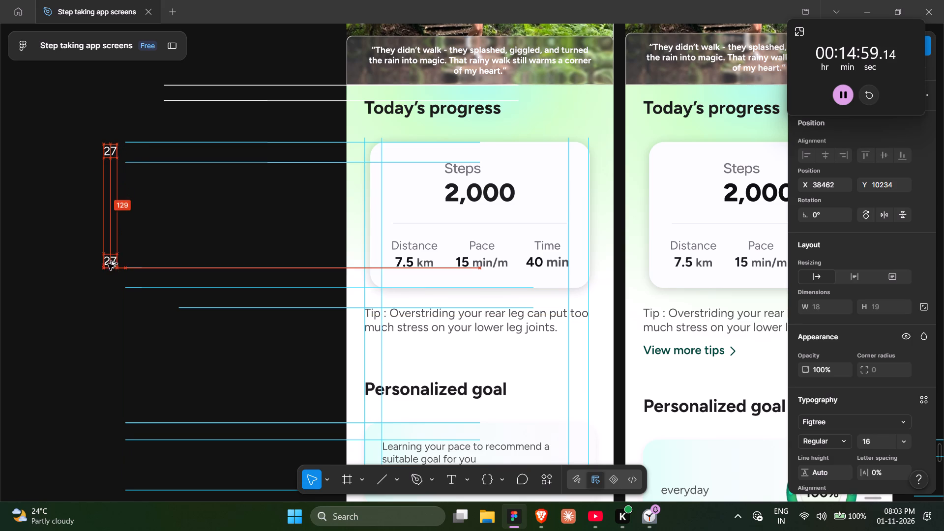
{"action": "left_click_drag", "start_coordinate": [108, 264], "coordinate": [108, 277], "text": "alt"}
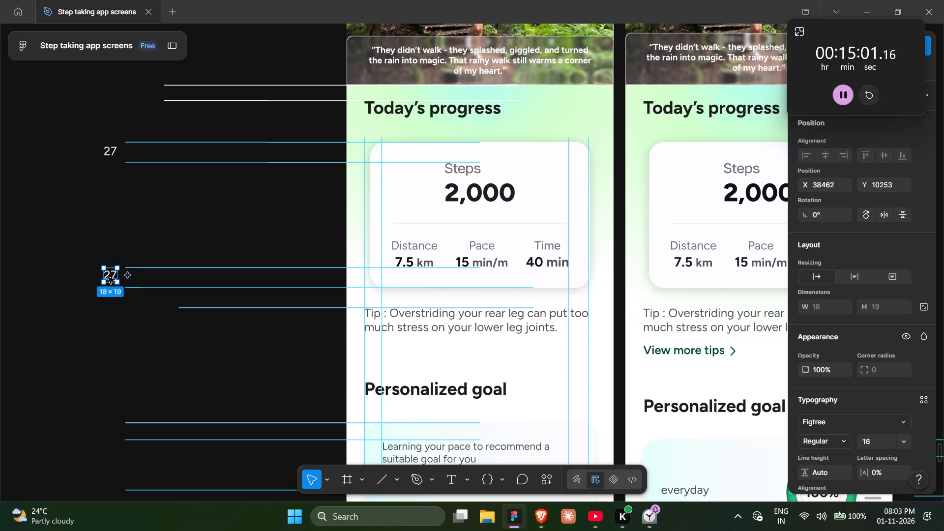
{"action": "key", "text": "Down"}
{"action": "key", "text": "Down"}
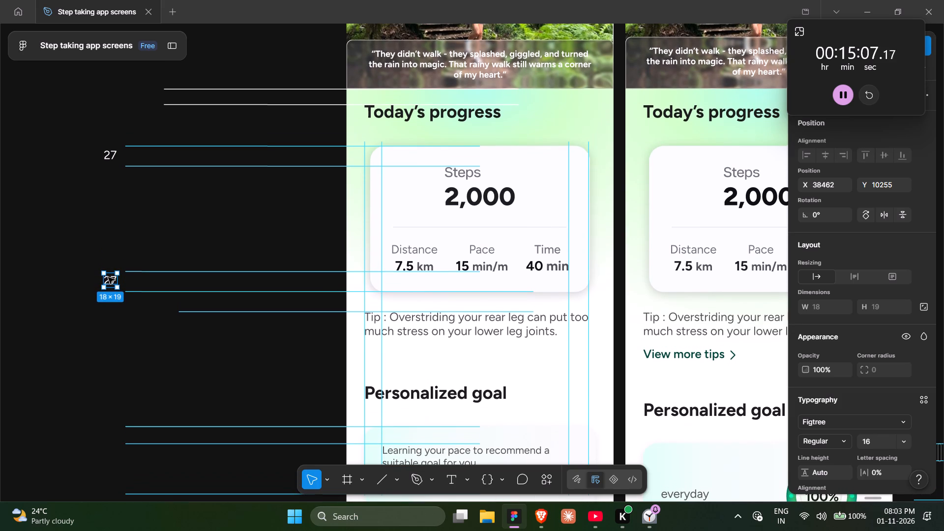
{"action": "left_click", "coordinate": [85, 210]}
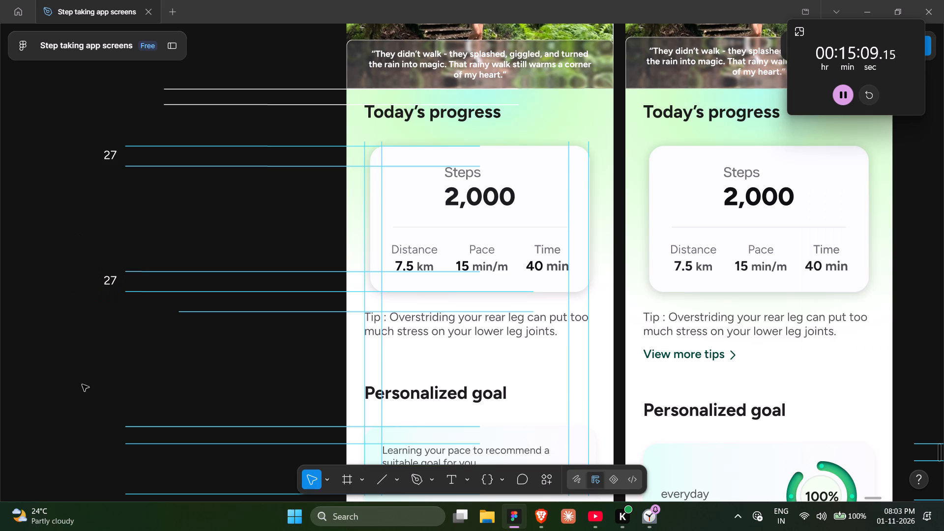
{"action": "left_click", "coordinate": [81, 345]}
Duplicate the lower 27 label and place the copy beside the gap between the card's bottom edge and the Tip text, near the shorter line.
{"action": "scroll", "coordinate": [81, 345], "scroll_direction": "down", "scroll_amount": 1}
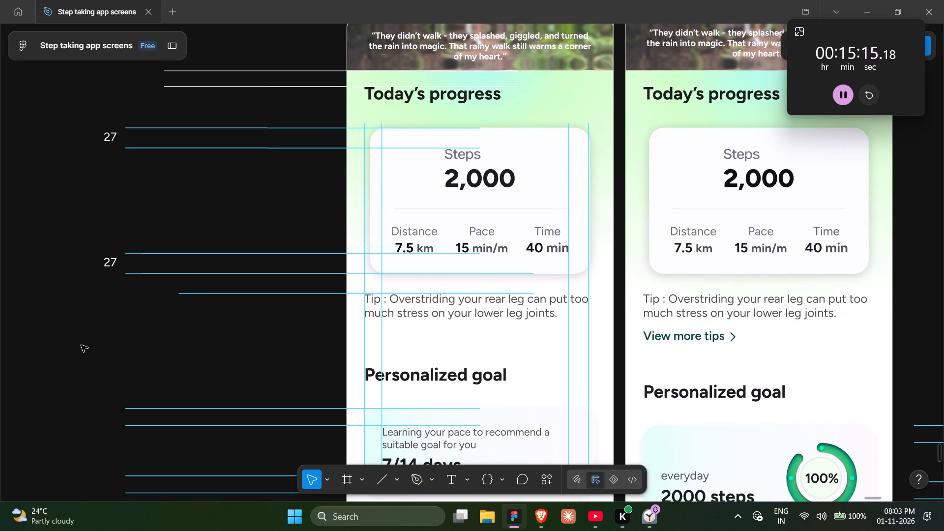
{"action": "scroll", "coordinate": [81, 345], "scroll_direction": "down", "scroll_amount": 2}
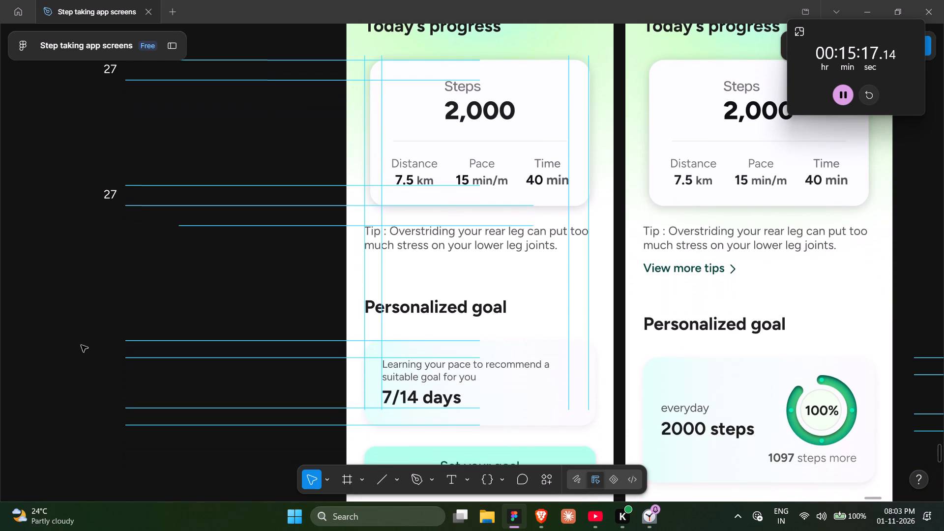
{"action": "scroll", "coordinate": [85, 304], "scroll_direction": "up", "scroll_amount": 1}
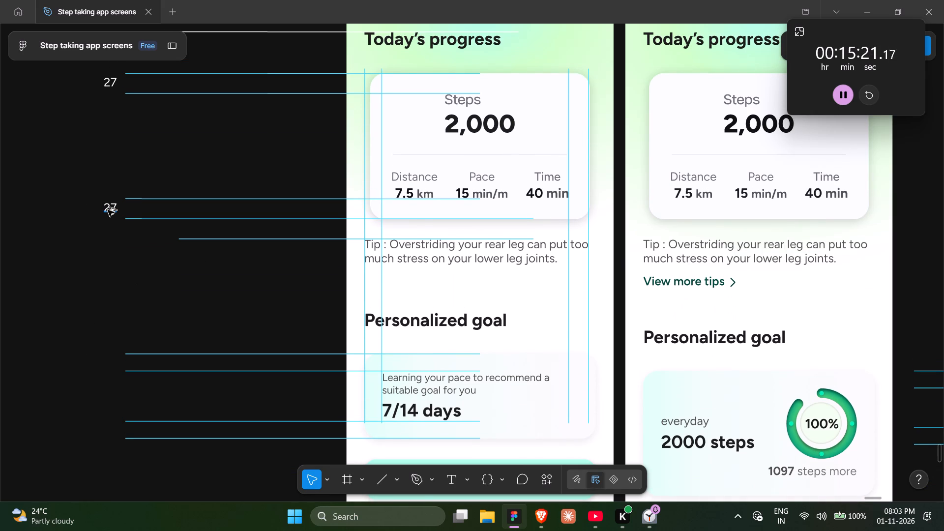
{"action": "left_click_drag", "start_coordinate": [108, 210], "coordinate": [108, 236], "text": "alt"}
{"action": "left_click", "coordinate": [174, 265]}
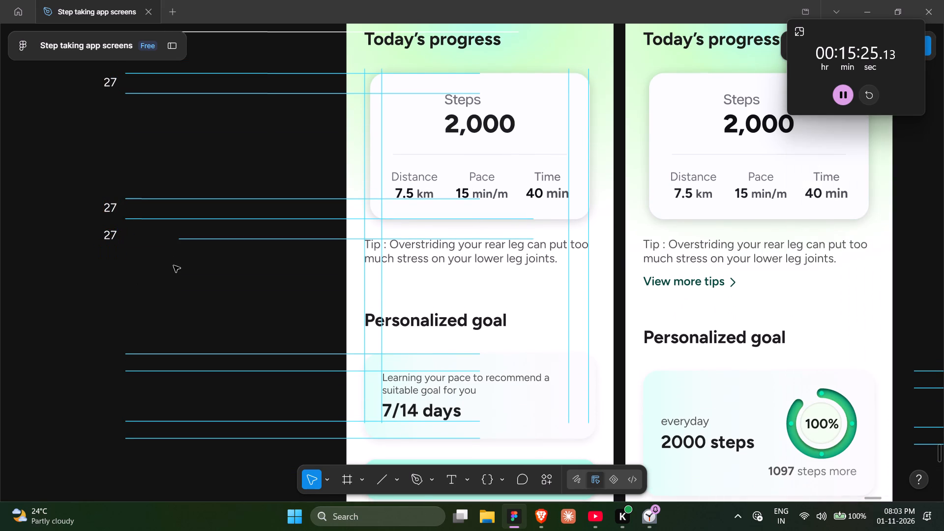
{"action": "left_click_drag", "start_coordinate": [110, 237], "coordinate": [159, 232]}
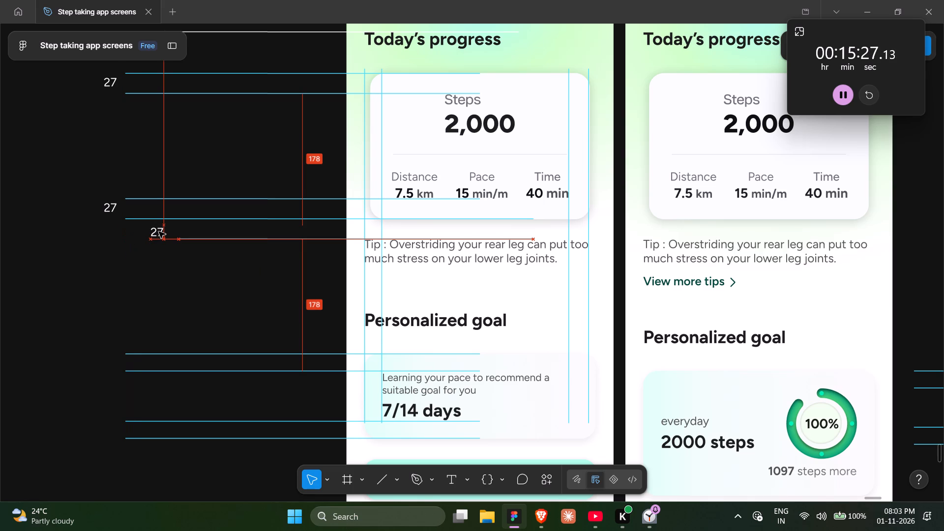
{"action": "left_click_drag", "start_coordinate": [159, 232], "coordinate": [162, 231]}
{"action": "key", "text": "Down"}
{"action": "key", "text": "Down"}
{"action": "key", "text": "Down"}
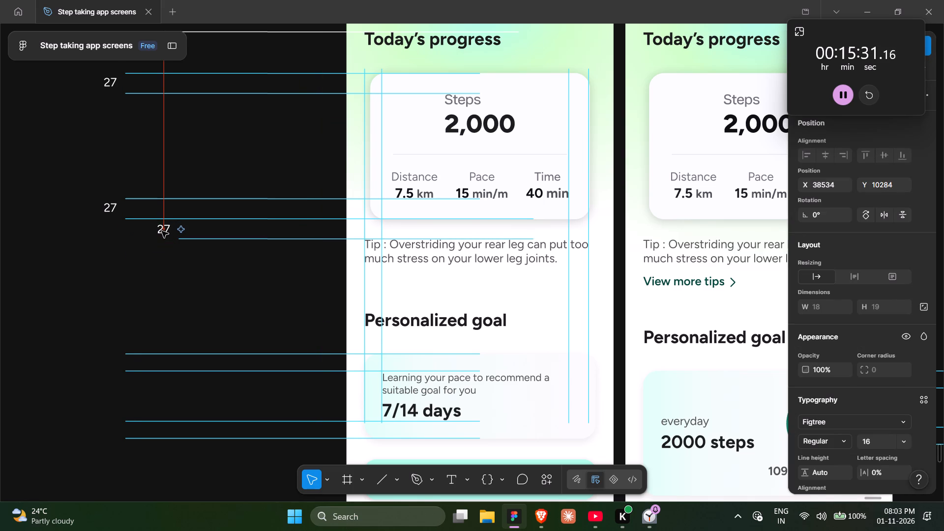
{"action": "left_click", "coordinate": [162, 266]}
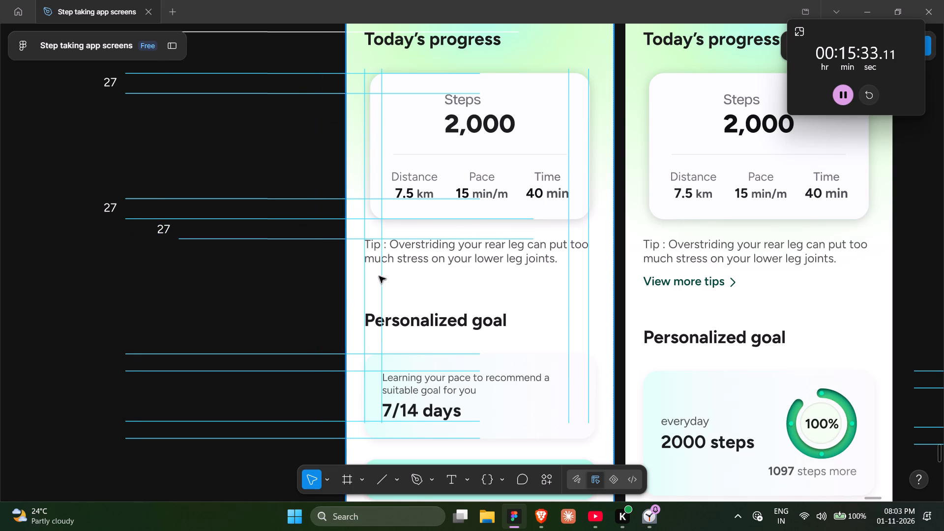
Inspect the vertical cyan line pair marking the Today's progress card's left padding.
{"action": "left_click", "coordinate": [382, 278]}
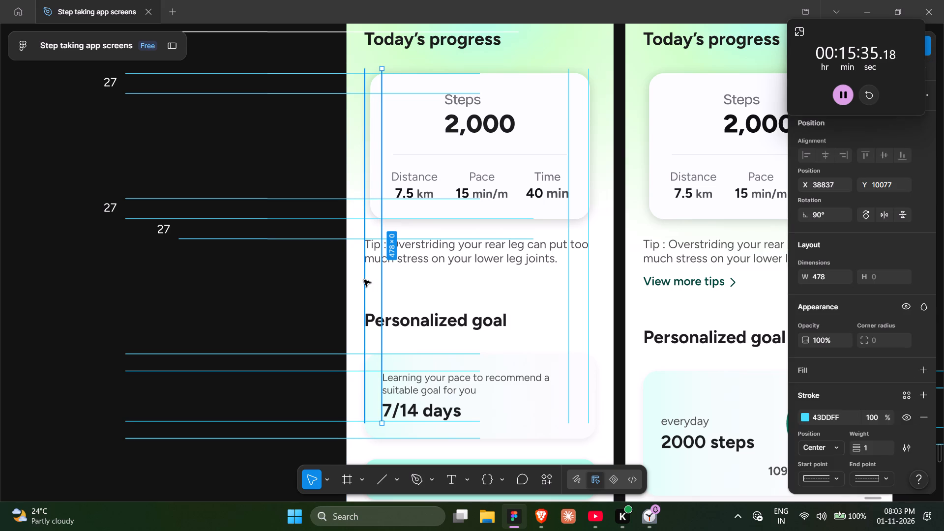
{"action": "left_click", "coordinate": [251, 291]}
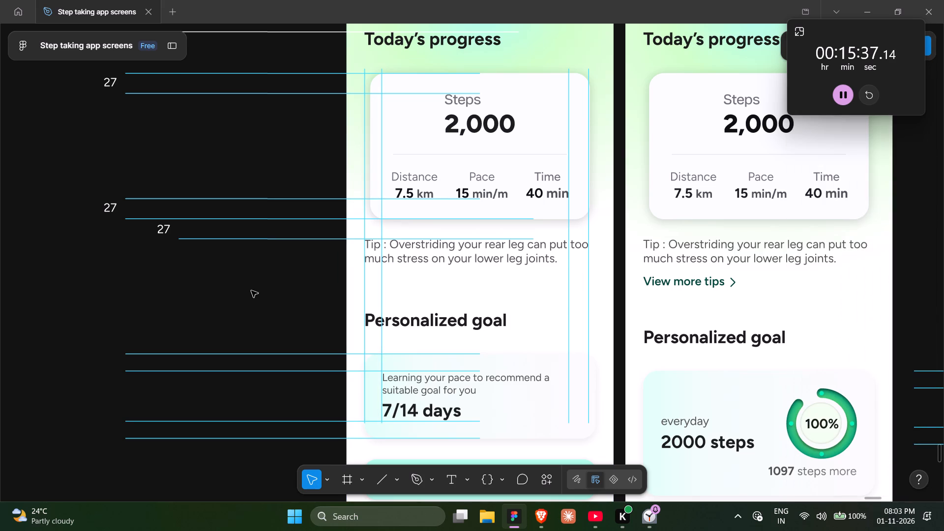
Recolour the four horizontal cyan lines marking the Personalized goal card's top and bottom padding to orange F59E0B.
{"action": "scroll", "coordinate": [251, 291], "scroll_direction": "right", "scroll_amount": 1}
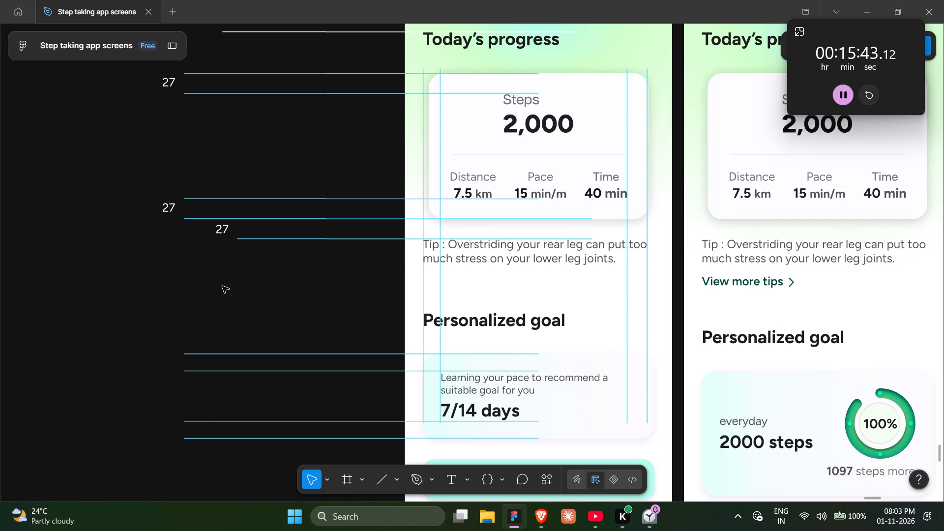
{"action": "scroll", "coordinate": [245, 289], "scroll_direction": "right", "scroll_amount": 1}
{"action": "scroll", "coordinate": [245, 289], "scroll_direction": "up", "scroll_amount": 1}
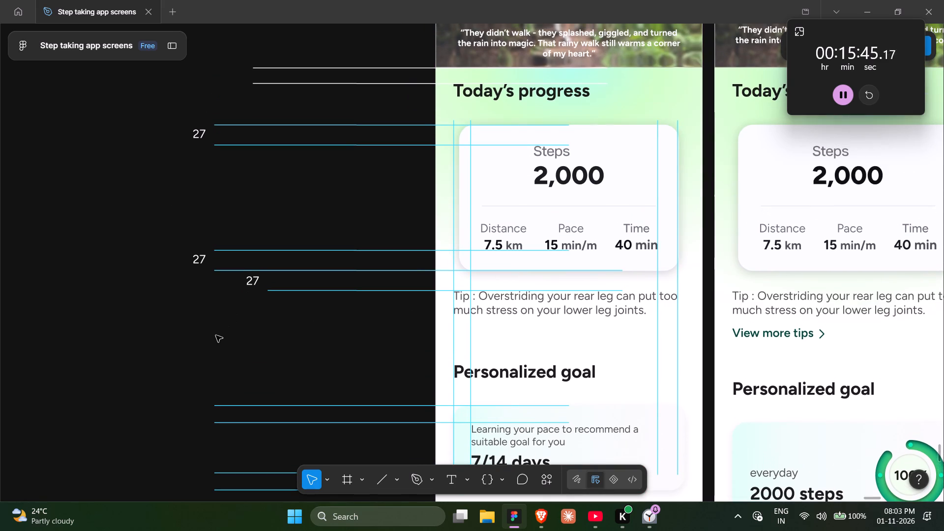
{"action": "scroll", "coordinate": [216, 335], "scroll_direction": "down", "scroll_amount": 4}
{"action": "left_click_drag", "start_coordinate": [188, 197], "coordinate": [356, 363]}
{"action": "scroll", "coordinate": [919, 405], "scroll_direction": "down", "scroll_amount": 6}
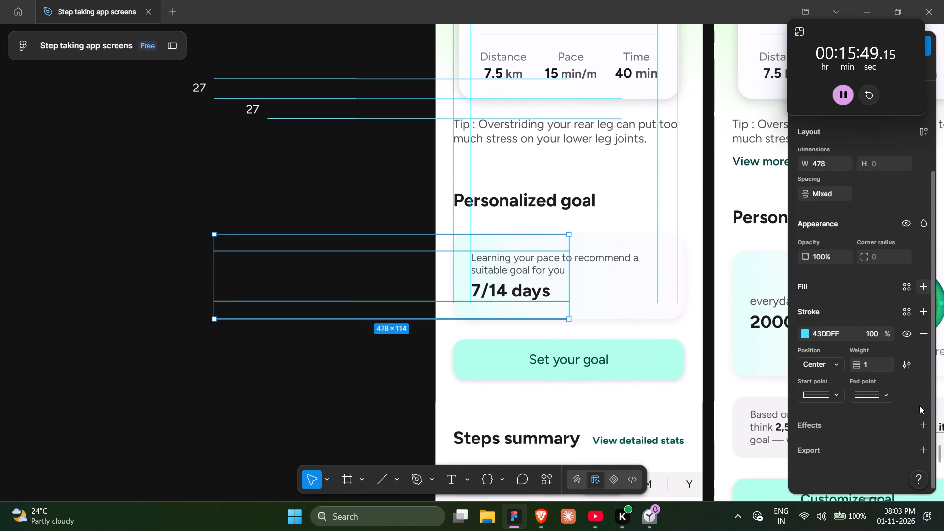
{"action": "left_click", "coordinate": [805, 334]}
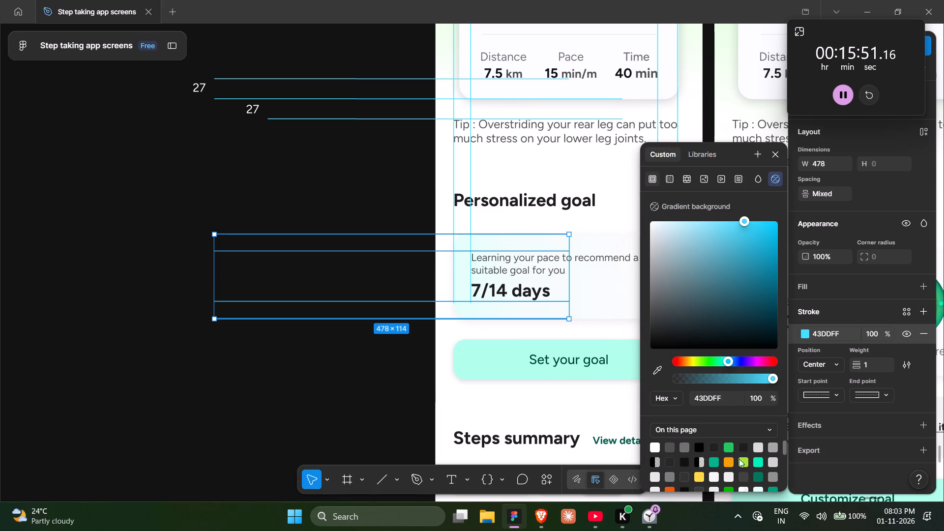
{"action": "scroll", "coordinate": [738, 461], "scroll_direction": "down", "scroll_amount": 1}
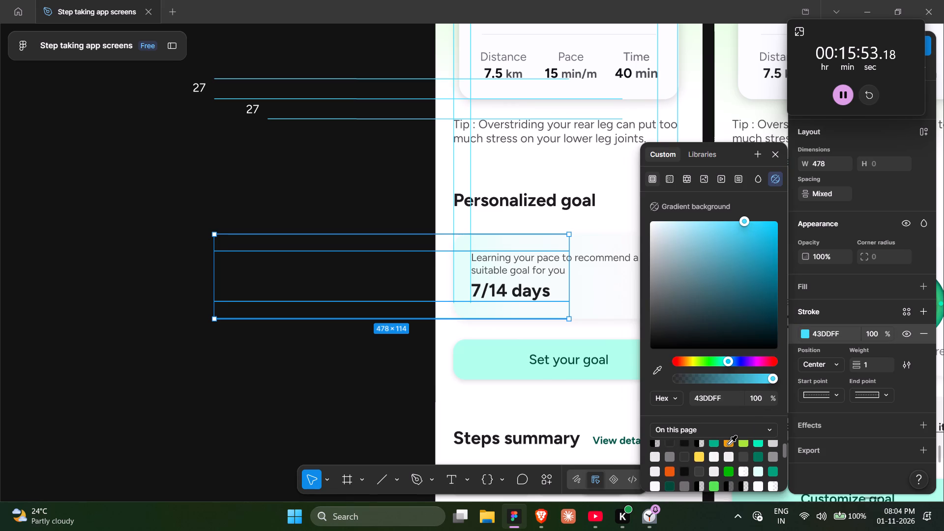
{"action": "left_click", "coordinate": [728, 444]}
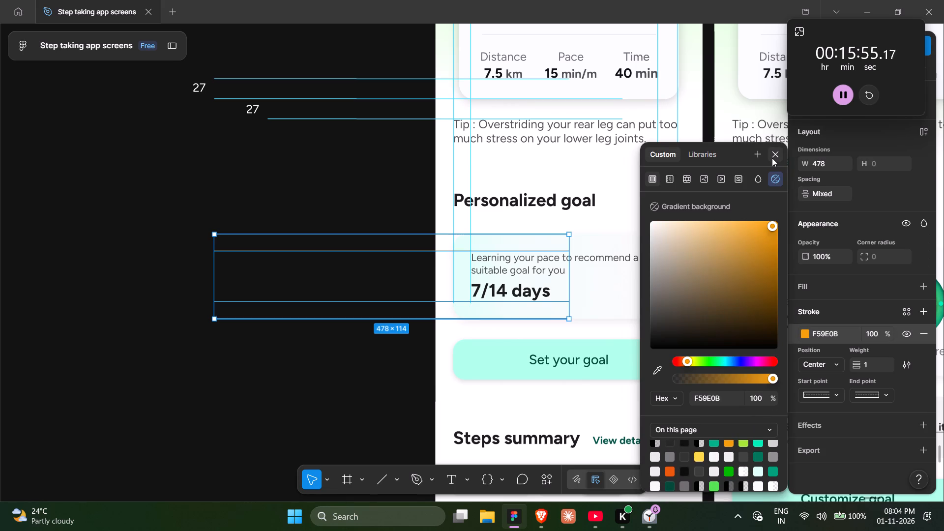
{"action": "left_click", "coordinate": [772, 158]}
{"action": "left_click", "coordinate": [293, 194]}
Duplicate the 27 label near the Tip text to beside the card's upper orange line pair and change the copy to 23.
{"action": "scroll", "coordinate": [293, 194], "scroll_direction": "up", "scroll_amount": 1}
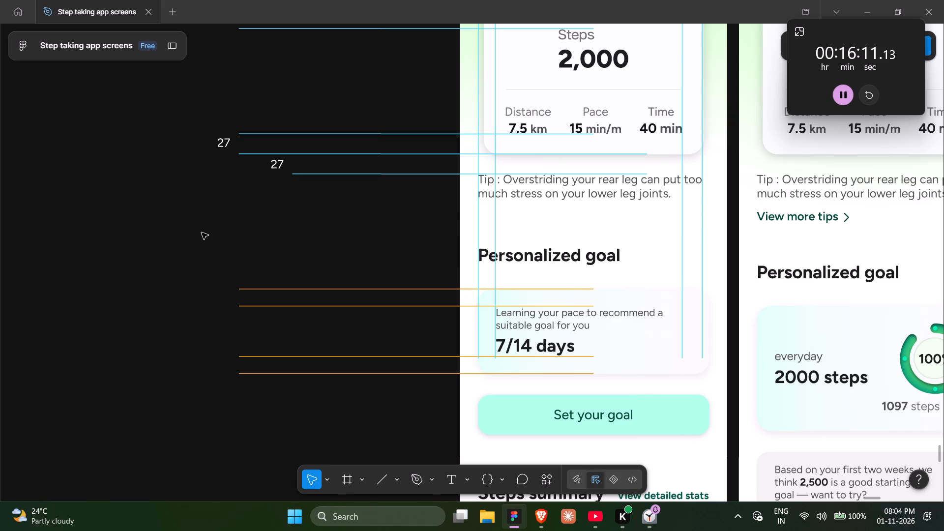
{"action": "left_click_drag", "start_coordinate": [281, 164], "coordinate": [223, 296], "text": "alt"}
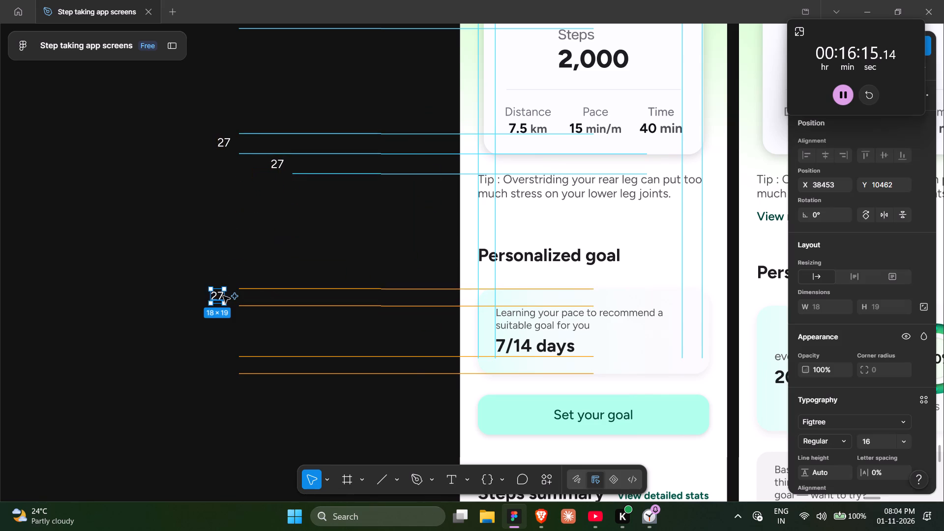
{"action": "double_click", "coordinate": [223, 296]}
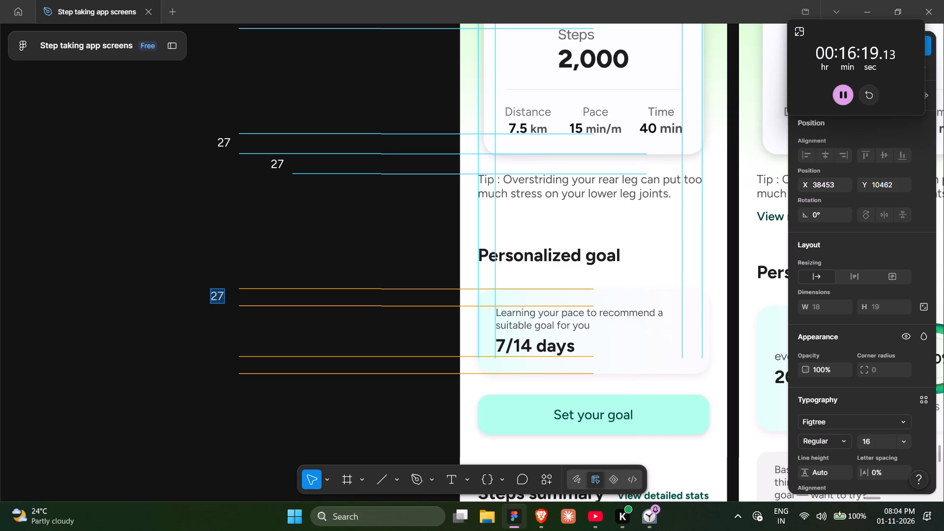
{"action": "type", "text": "23"}
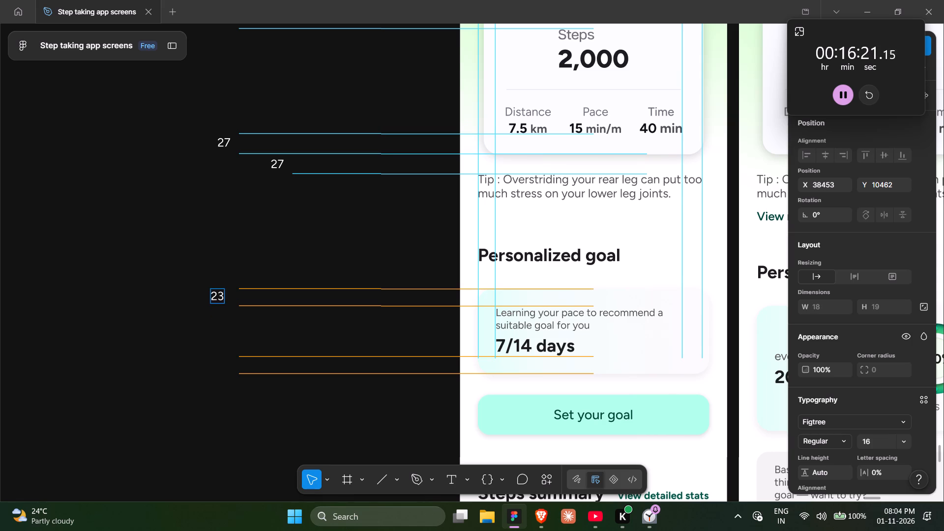
{"action": "left_click", "coordinate": [197, 348]}
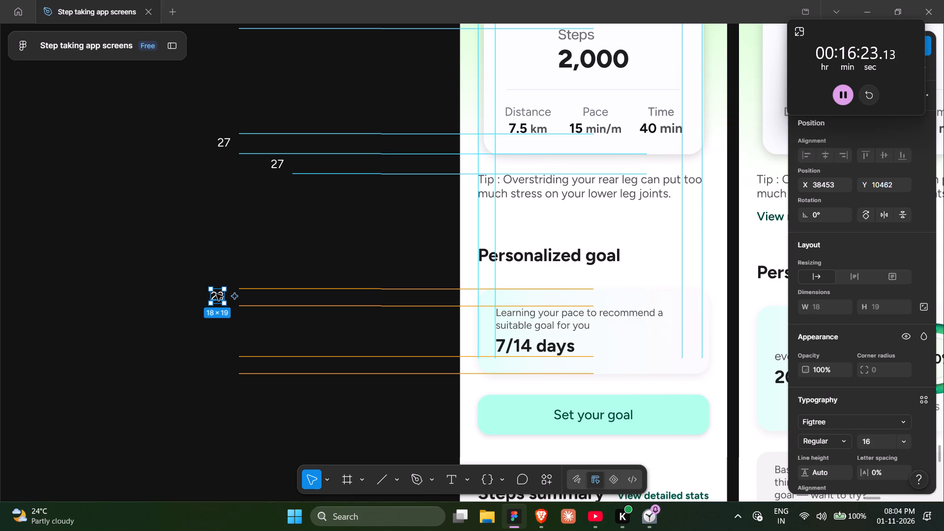
Duplicate the 23 label straight down and place the copy beside the lower orange line pair.
{"action": "left_click_drag", "start_coordinate": [216, 294], "coordinate": [217, 364], "text": "alt"}
{"action": "left_click", "coordinate": [179, 394]}
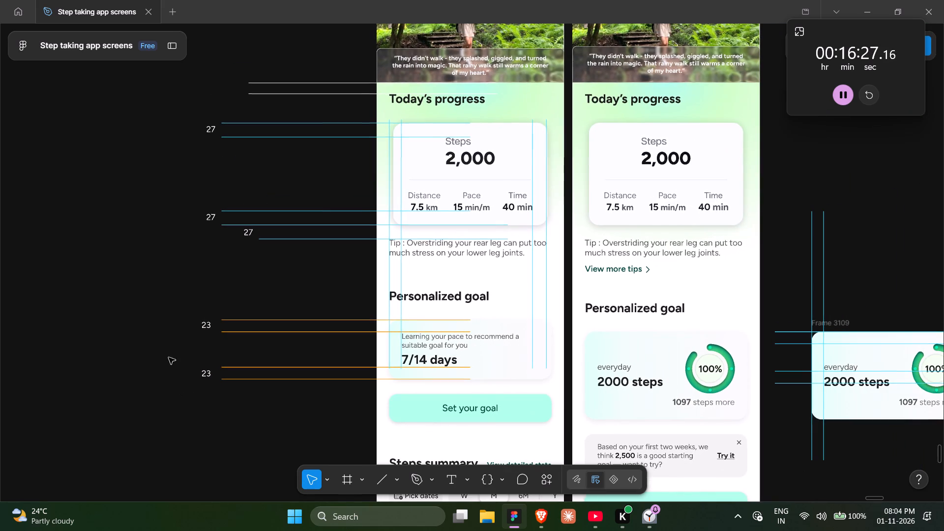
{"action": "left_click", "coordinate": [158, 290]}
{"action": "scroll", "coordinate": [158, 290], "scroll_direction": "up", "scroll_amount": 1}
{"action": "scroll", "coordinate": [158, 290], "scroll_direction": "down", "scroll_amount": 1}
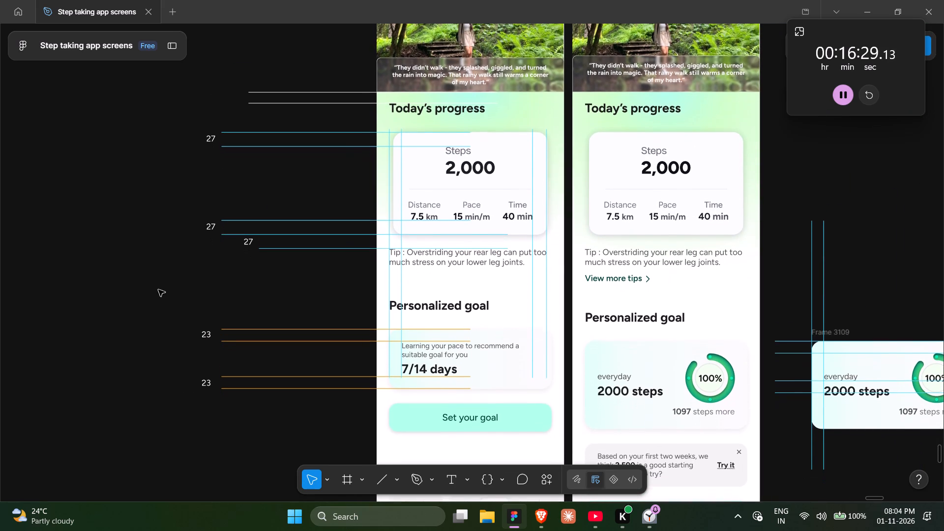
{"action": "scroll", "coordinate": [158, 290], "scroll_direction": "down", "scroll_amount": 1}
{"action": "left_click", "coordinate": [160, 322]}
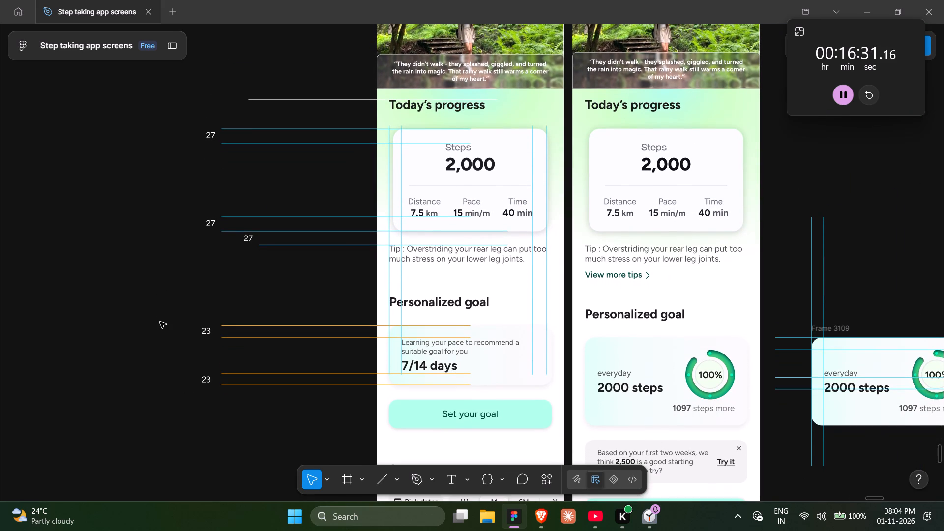
Switch to the YouTube video, set its playback speed to 1.25, and return to the Figma design.
{"action": "left_click", "coordinate": [596, 524]}
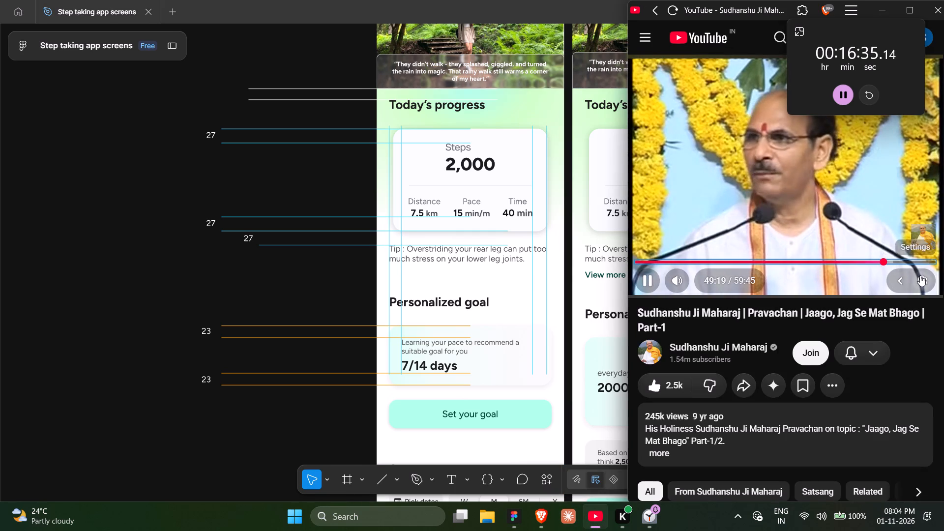
{"action": "left_click", "coordinate": [920, 275]}
{"action": "left_click", "coordinate": [889, 240]}
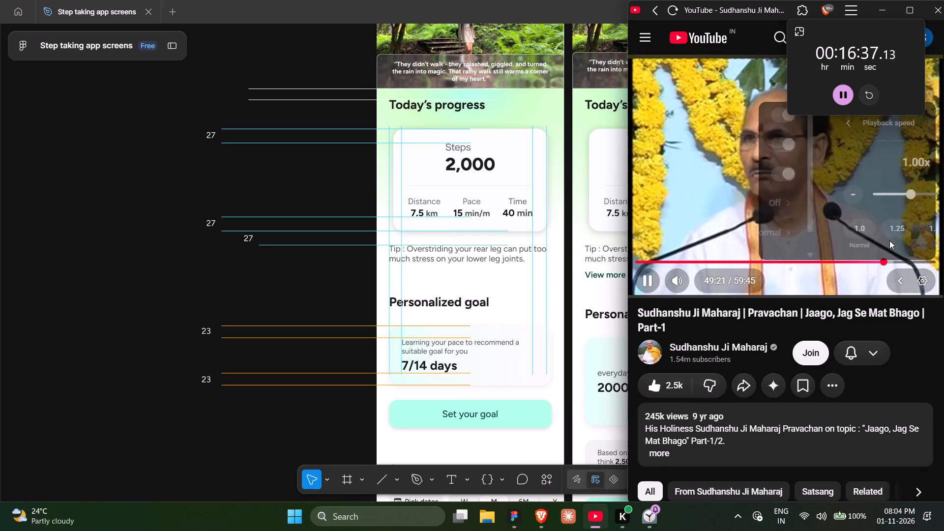
{"action": "scroll", "coordinate": [889, 240], "scroll_direction": "down", "scroll_amount": 4}
{"action": "scroll", "coordinate": [889, 240], "scroll_direction": "up", "scroll_amount": 6}
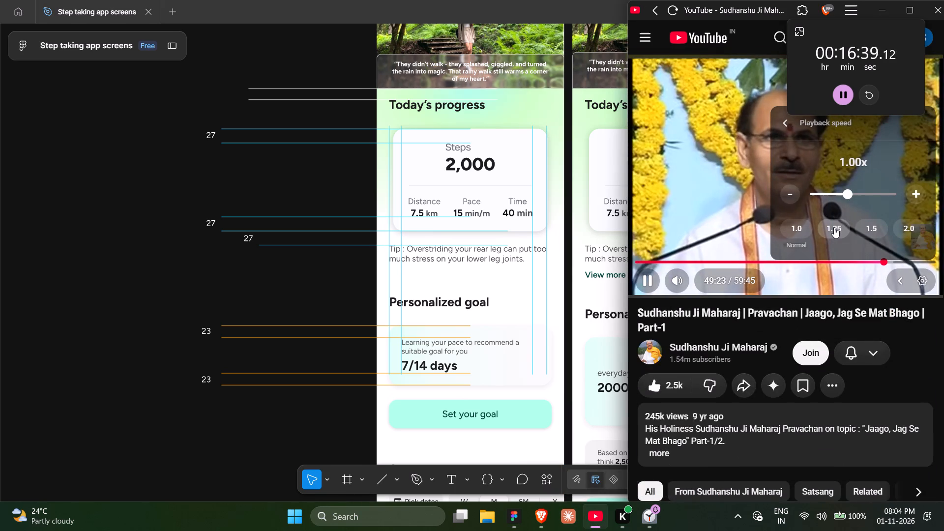
{"action": "left_click", "coordinate": [834, 227]}
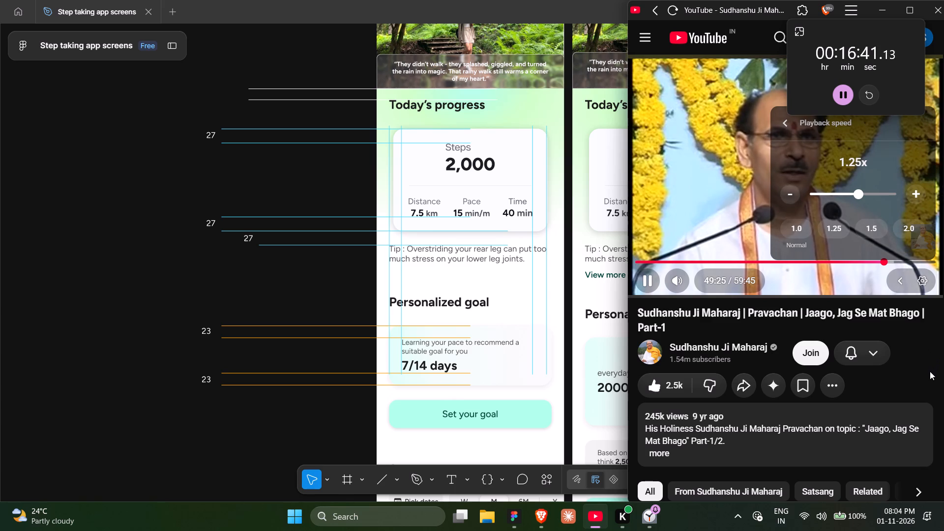
{"action": "left_click", "coordinate": [916, 379]}
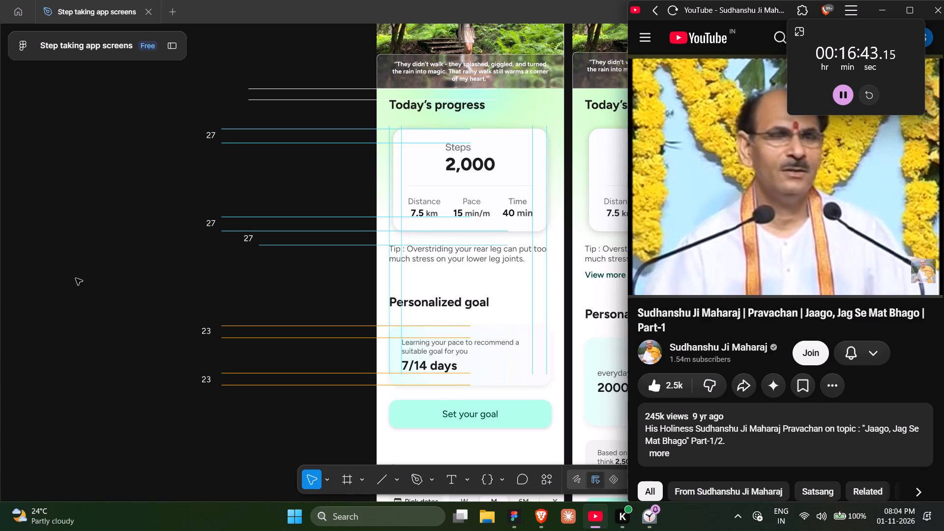
{"action": "left_click", "coordinate": [76, 278]}
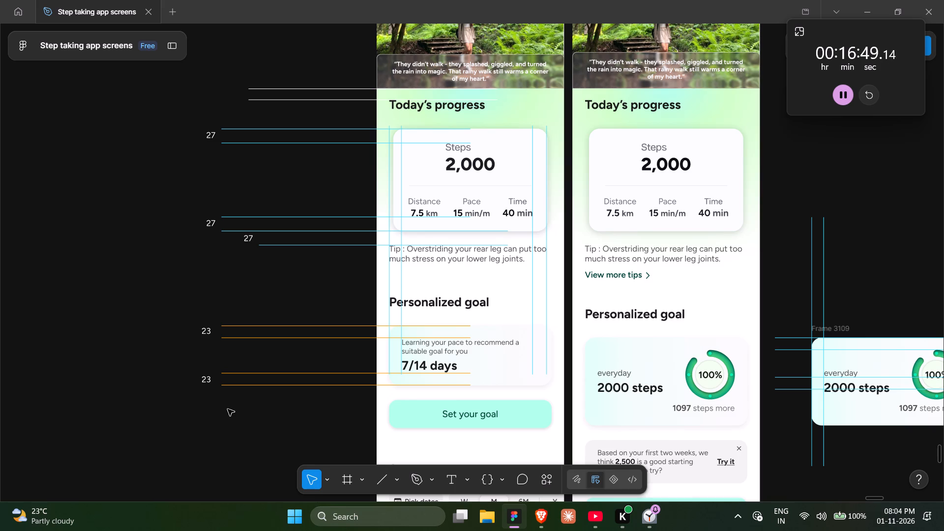
Duplicate the cyan line pair marking the Today's progress card's bottom padding into the gap between the Personalized goal card and the Set your goal button.
{"action": "scroll", "coordinate": [228, 409], "scroll_direction": "down", "scroll_amount": 1}
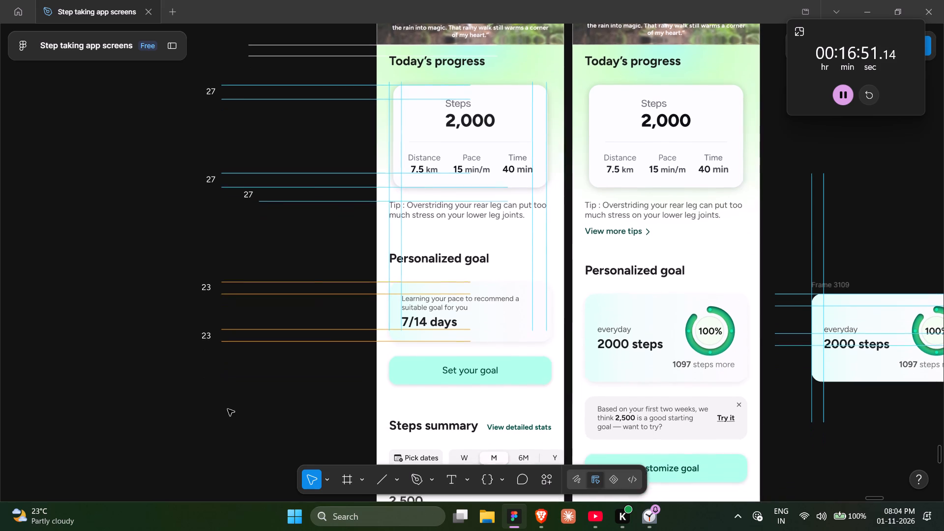
{"action": "scroll", "coordinate": [228, 409], "scroll_direction": "down", "scroll_amount": 1}
{"action": "scroll", "coordinate": [303, 345], "scroll_direction": "up", "scroll_amount": 1}
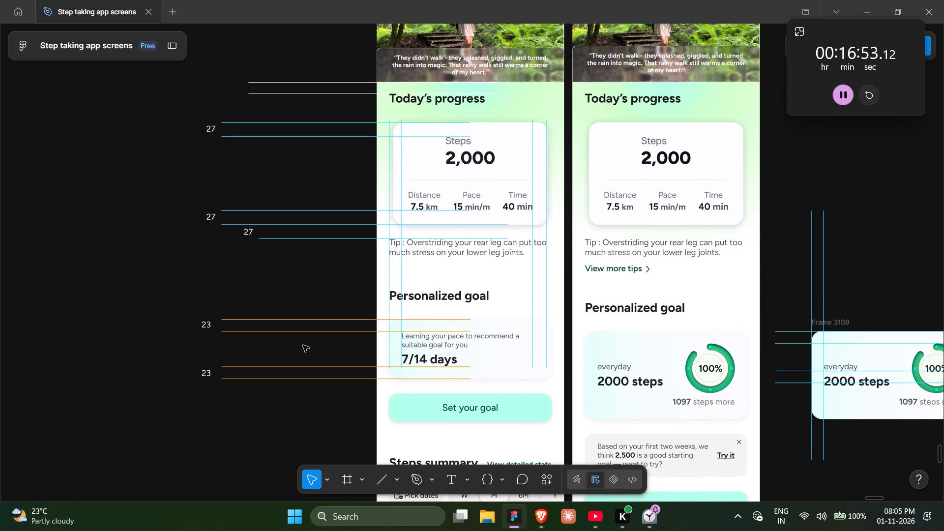
{"action": "scroll", "coordinate": [331, 270], "scroll_direction": "up", "scroll_amount": 1}
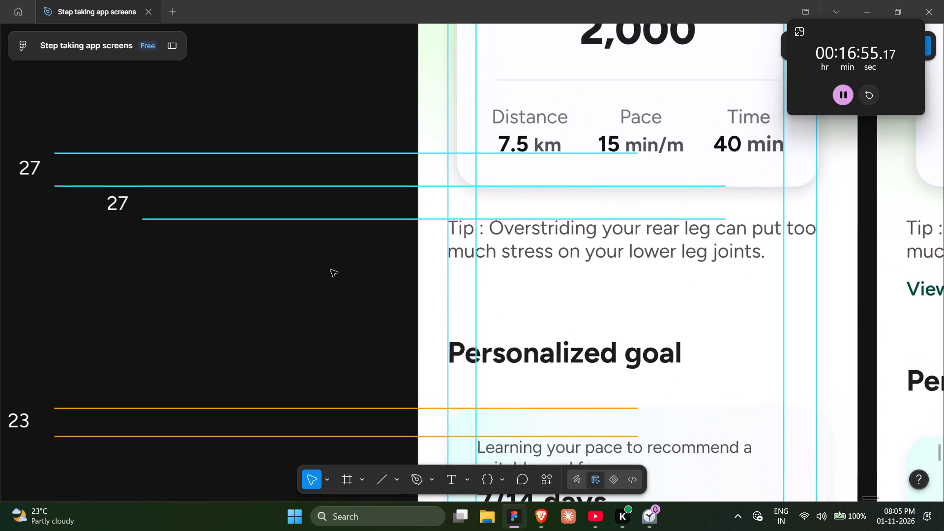
{"action": "scroll", "coordinate": [331, 270], "scroll_direction": "up", "scroll_amount": 1}
{"action": "scroll", "coordinate": [331, 270], "scroll_direction": "left", "scroll_amount": 1}
{"action": "scroll", "coordinate": [331, 270], "scroll_direction": "down", "scroll_amount": 2}
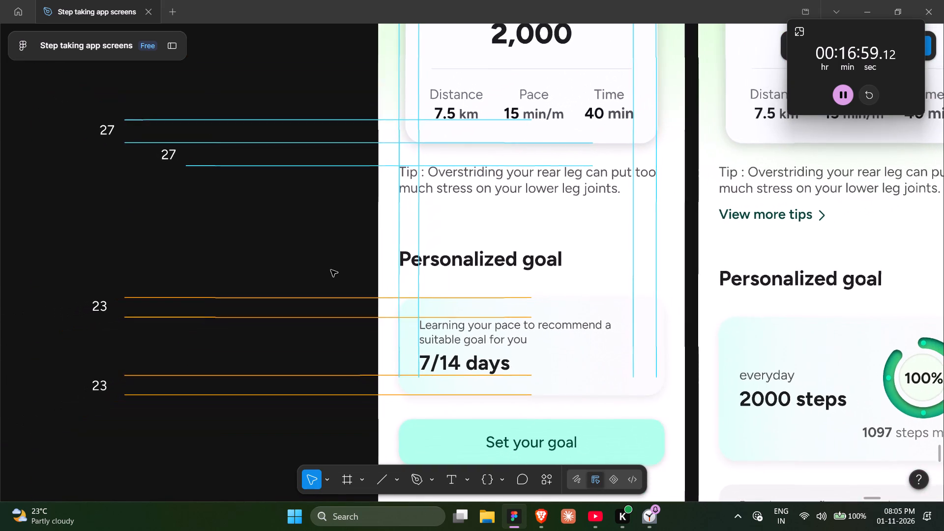
{"action": "scroll", "coordinate": [331, 270], "scroll_direction": "down", "scroll_amount": 2}
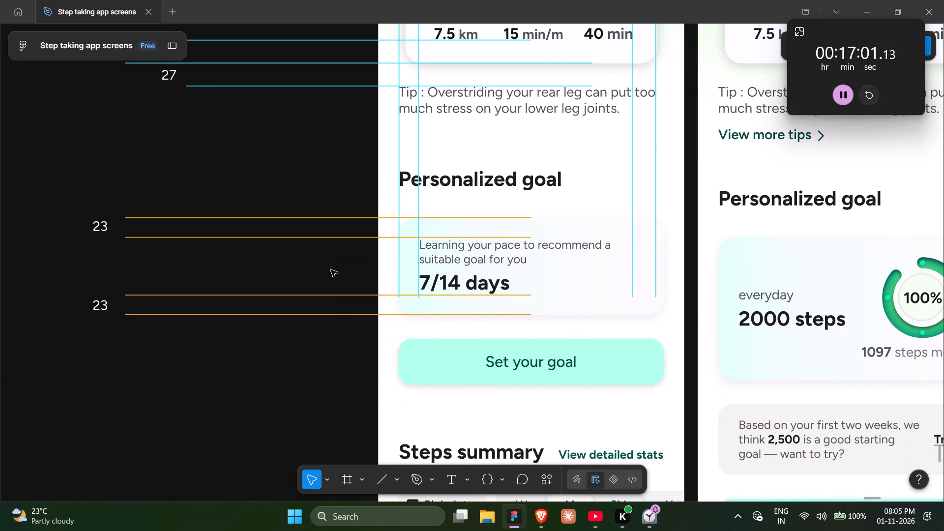
{"action": "scroll", "coordinate": [334, 315], "scroll_direction": "up", "scroll_amount": 4}
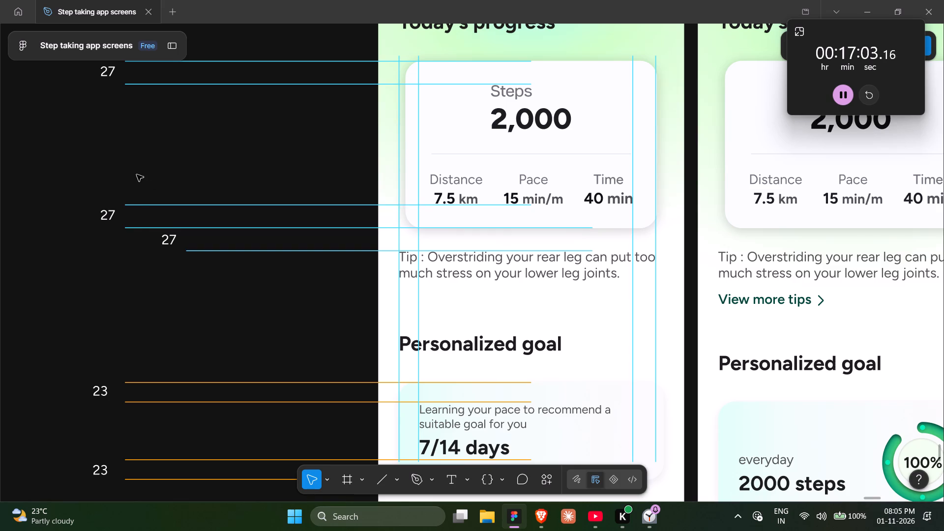
{"action": "left_click_drag", "start_coordinate": [137, 175], "coordinate": [134, 245]}
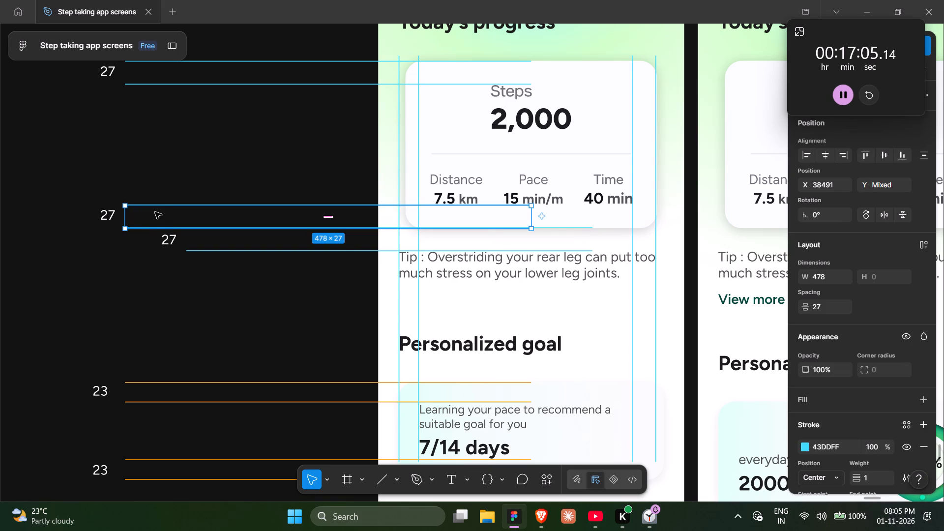
{"action": "left_click_drag", "start_coordinate": [155, 212], "coordinate": [146, 517], "text": "alt"}
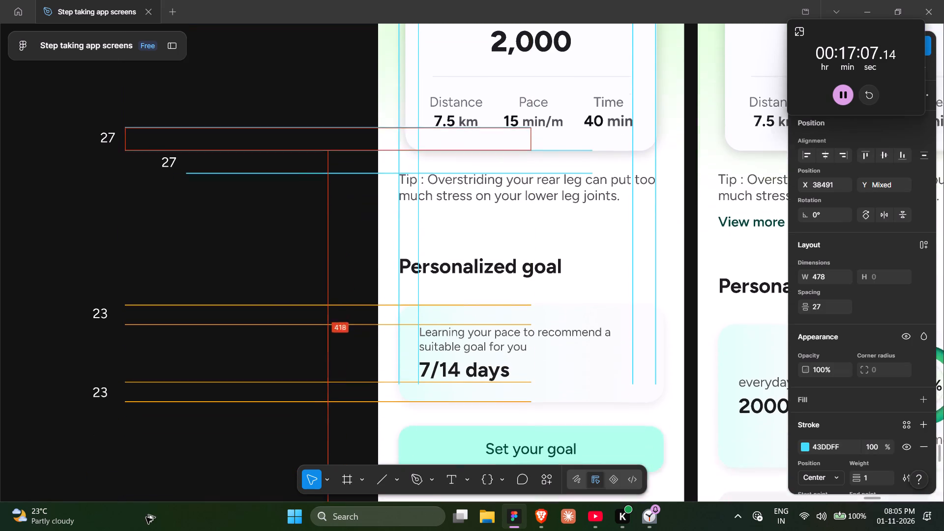
{"action": "left_click_drag", "start_coordinate": [146, 517], "coordinate": [152, 257], "text": "alt"}
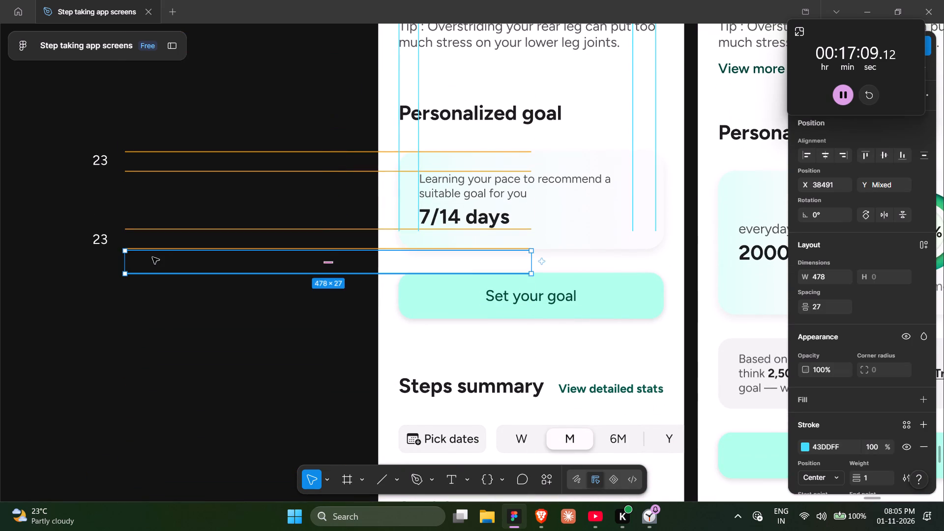
Nudge the copied cyan line pair up one step to fit the card's bottom edge and the Set your goal button's top edge.
{"action": "scroll", "coordinate": [152, 257], "scroll_direction": "up", "scroll_amount": 1}
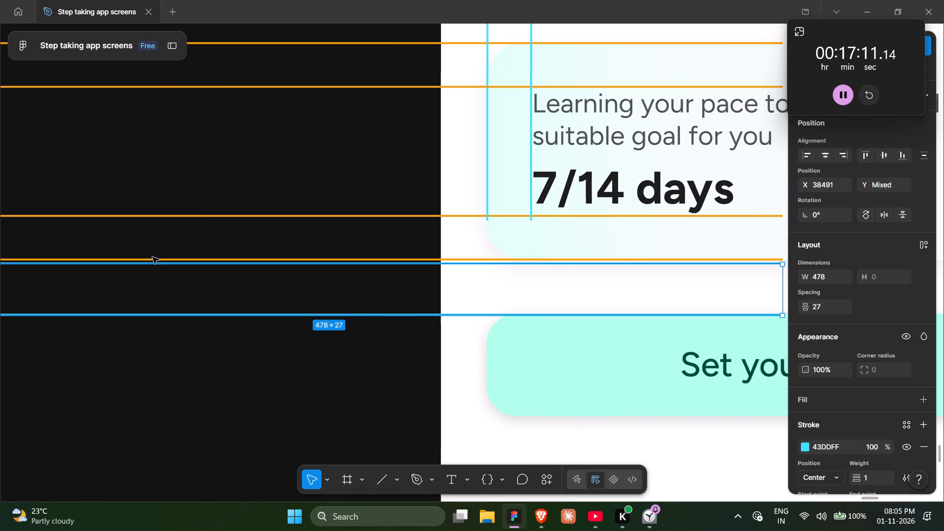
{"action": "scroll", "coordinate": [152, 257], "scroll_direction": "up", "scroll_amount": 1}
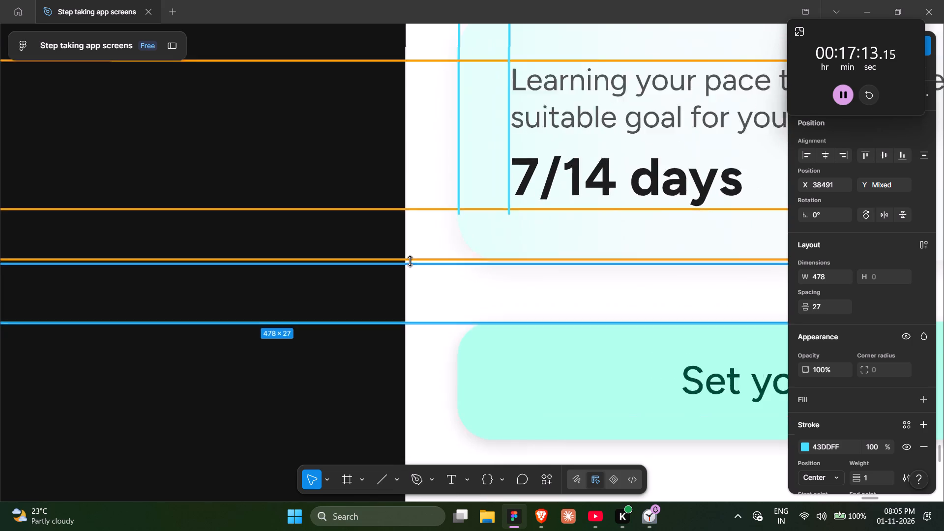
{"action": "scroll", "coordinate": [411, 261], "scroll_direction": "left", "scroll_amount": 10}
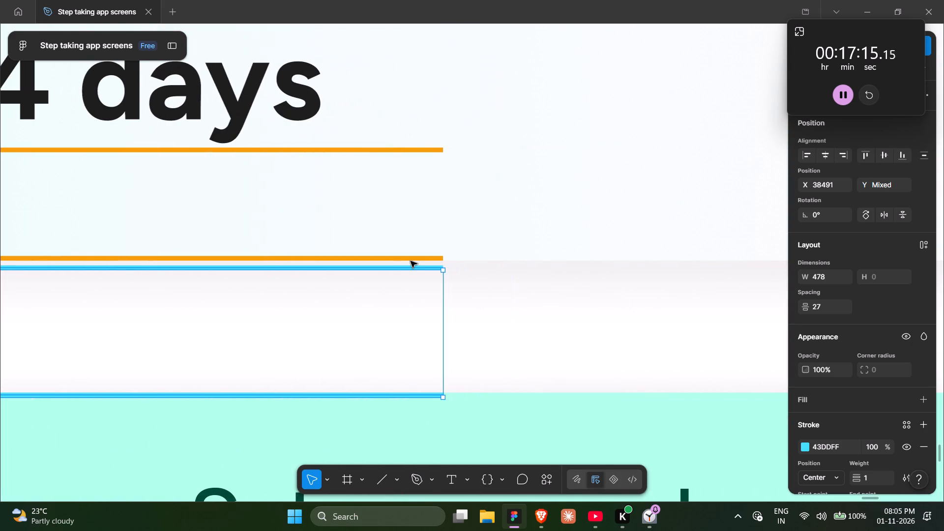
{"action": "key", "text": "Up"}
{"action": "scroll", "coordinate": [411, 261], "scroll_direction": "right", "scroll_amount": 4}
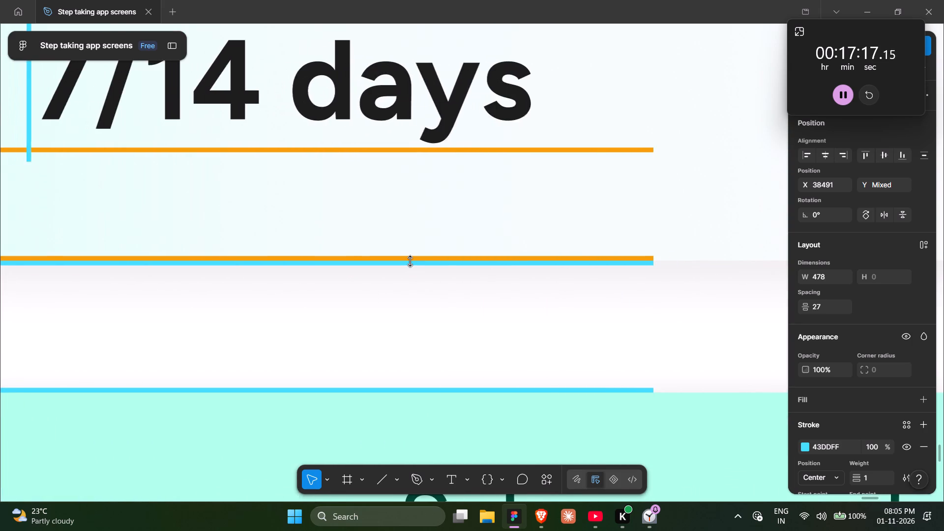
{"action": "scroll", "coordinate": [411, 261], "scroll_direction": "right", "scroll_amount": 5}
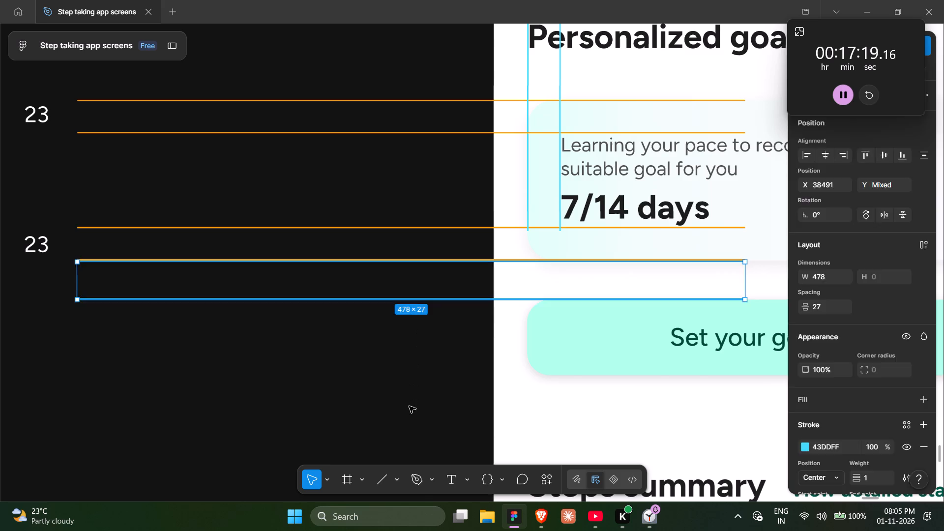
{"action": "left_click", "coordinate": [409, 406]}
{"action": "left_click", "coordinate": [251, 382]}
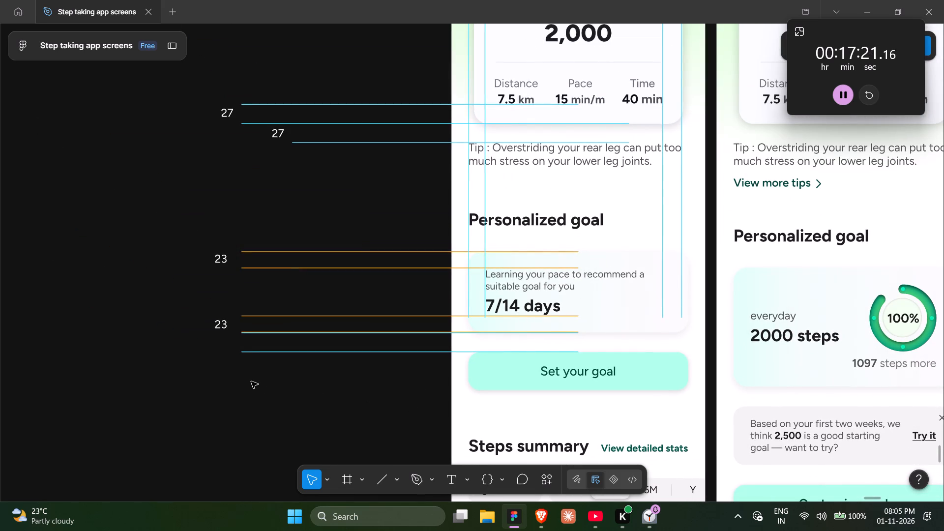
Review the measuring lines and labels around the Personalized goal card and the Steps summary section below it.
{"action": "scroll", "coordinate": [251, 382], "scroll_direction": "left", "scroll_amount": 1}
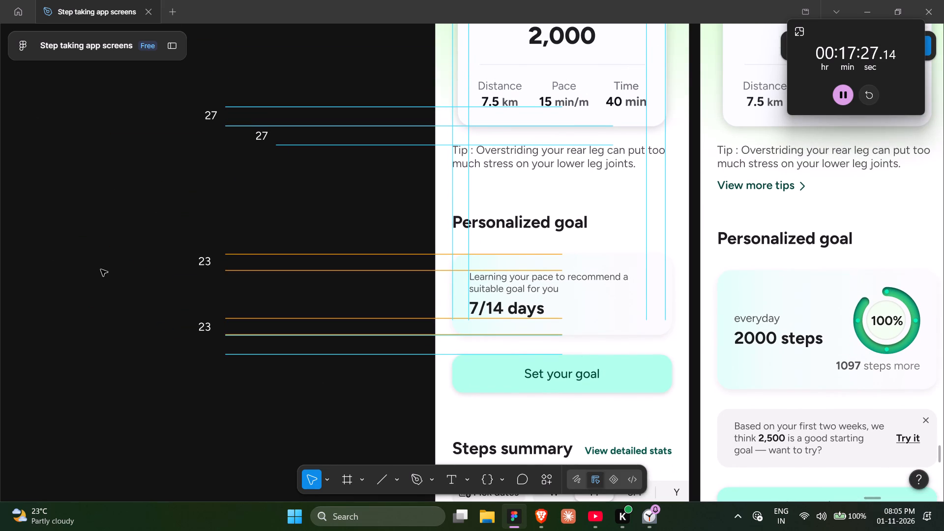
{"action": "left_click", "coordinate": [250, 412]}
{"action": "scroll", "coordinate": [250, 412], "scroll_direction": "up", "scroll_amount": 1}
{"action": "left_click", "coordinate": [105, 293]}
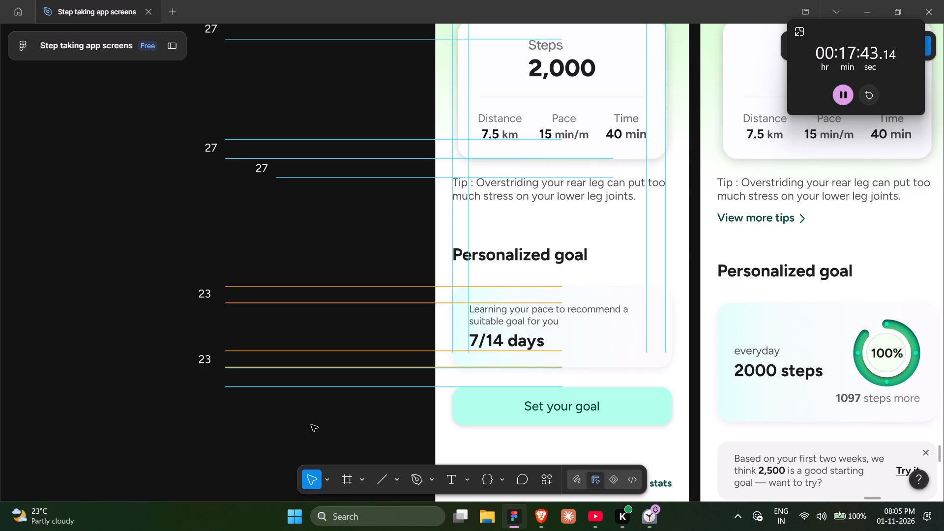
{"action": "scroll", "coordinate": [311, 425], "scroll_direction": "left", "scroll_amount": 1}
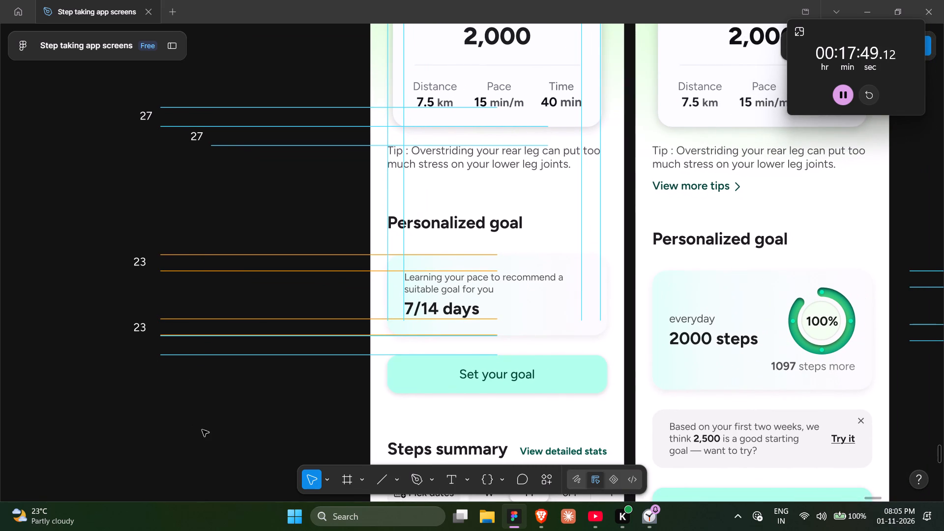
{"action": "scroll", "coordinate": [276, 408], "scroll_direction": "down", "scroll_amount": 1}
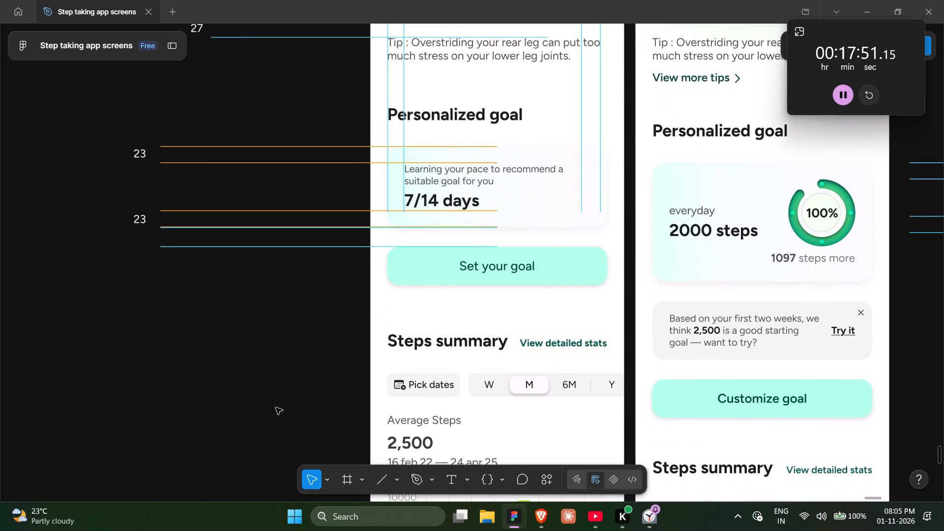
{"action": "scroll", "coordinate": [276, 408], "scroll_direction": "down", "scroll_amount": 1}
{"action": "scroll", "coordinate": [276, 408], "scroll_direction": "up", "scroll_amount": 1}
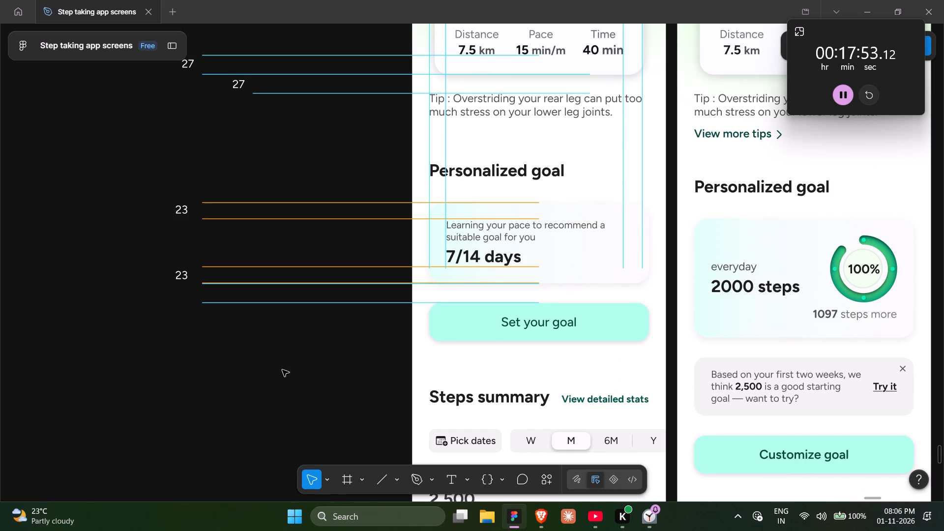
{"action": "scroll", "coordinate": [282, 370], "scroll_direction": "down", "scroll_amount": 4}
{"action": "scroll", "coordinate": [282, 370], "scroll_direction": "up", "scroll_amount": 2}
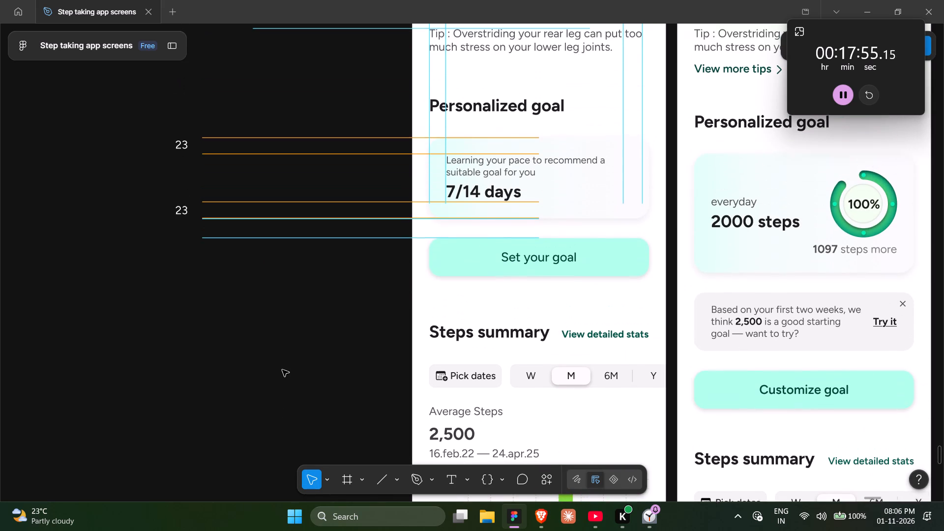
Duplicate the cyan line pair above the Set your goal button into the gap below Pick dates, aligning its upper line to that button's bottom edge.
{"action": "scroll", "coordinate": [282, 370], "scroll_direction": "up", "scroll_amount": 1}
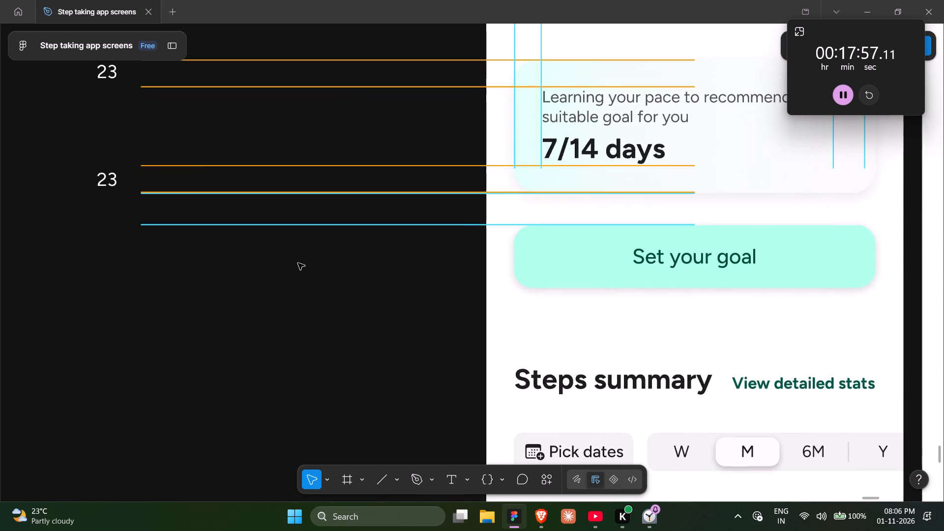
{"action": "scroll", "coordinate": [298, 263], "scroll_direction": "right", "scroll_amount": 4}
{"action": "left_click_drag", "start_coordinate": [298, 263], "coordinate": [320, 199]}
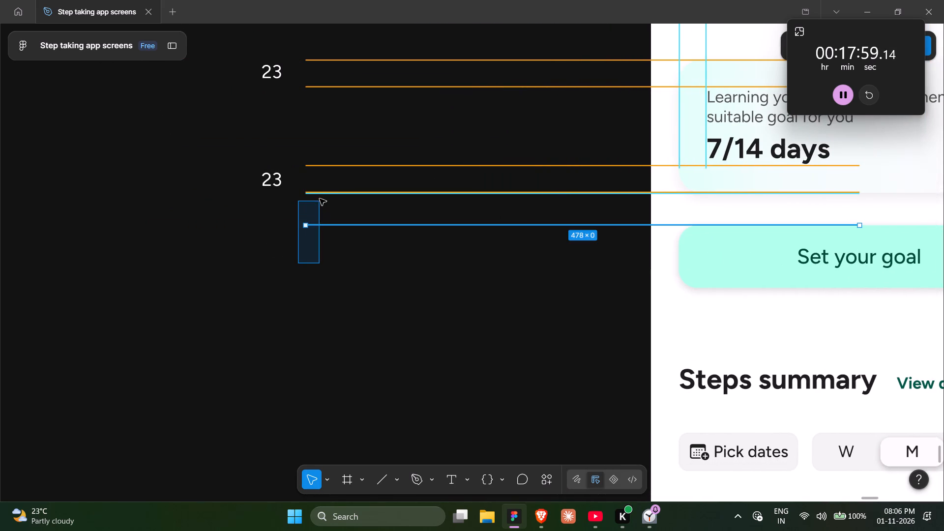
{"action": "left_click_drag", "start_coordinate": [320, 199], "coordinate": [323, 194]}
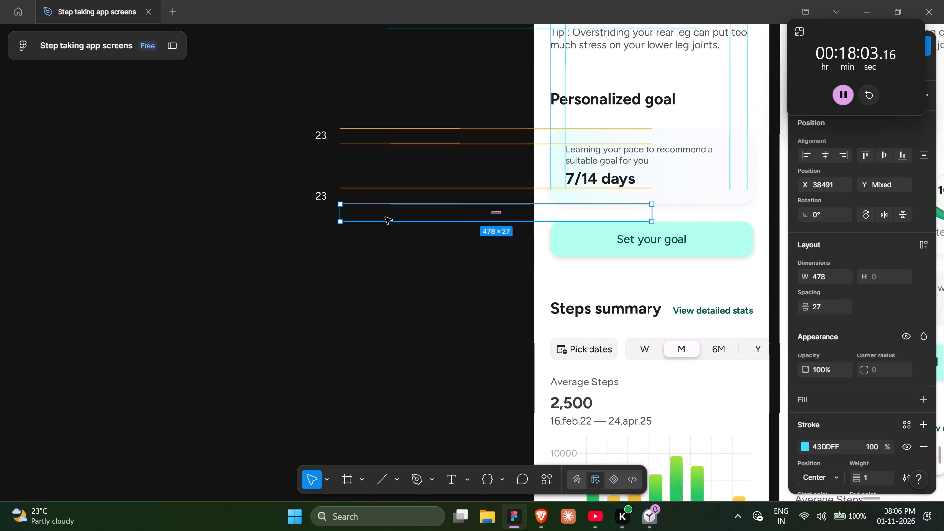
{"action": "scroll", "coordinate": [385, 217], "scroll_direction": "left", "scroll_amount": 2}
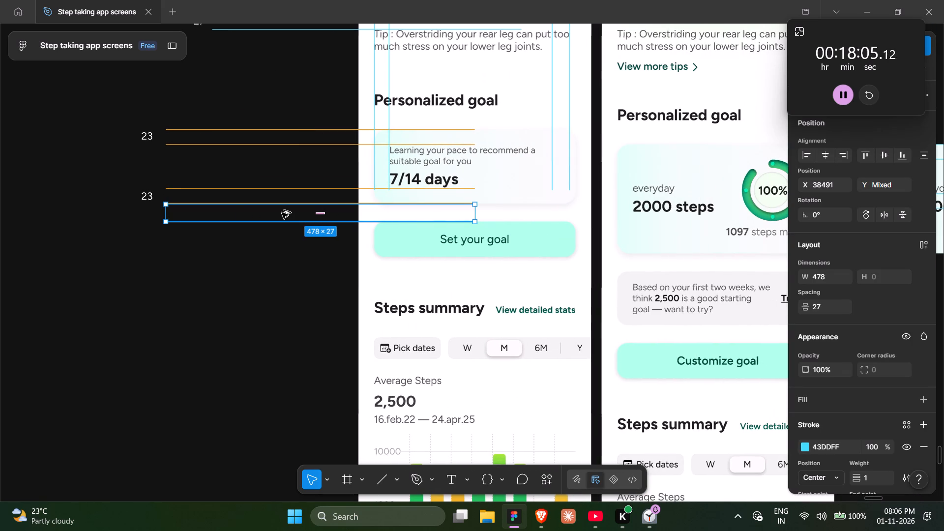
{"action": "left_click_drag", "start_coordinate": [282, 212], "coordinate": [296, 367], "text": "alt"}
{"action": "scroll", "coordinate": [296, 367], "scroll_direction": "left", "scroll_amount": 4}
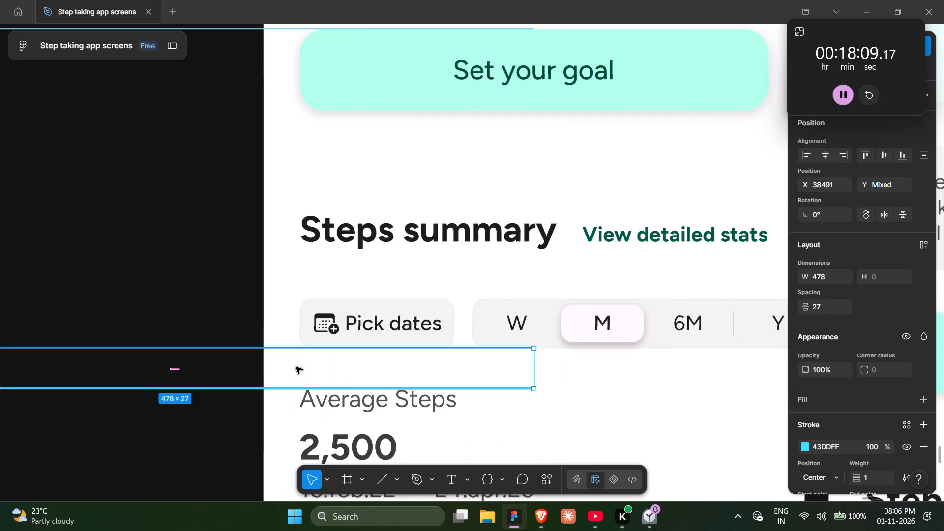
{"action": "scroll", "coordinate": [296, 367], "scroll_direction": "left", "scroll_amount": 2}
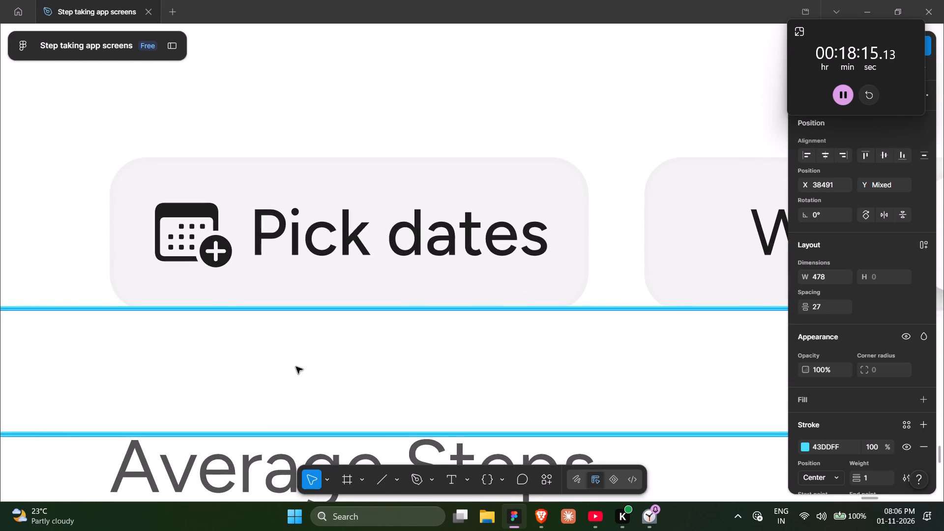
{"action": "key", "text": "Down"}
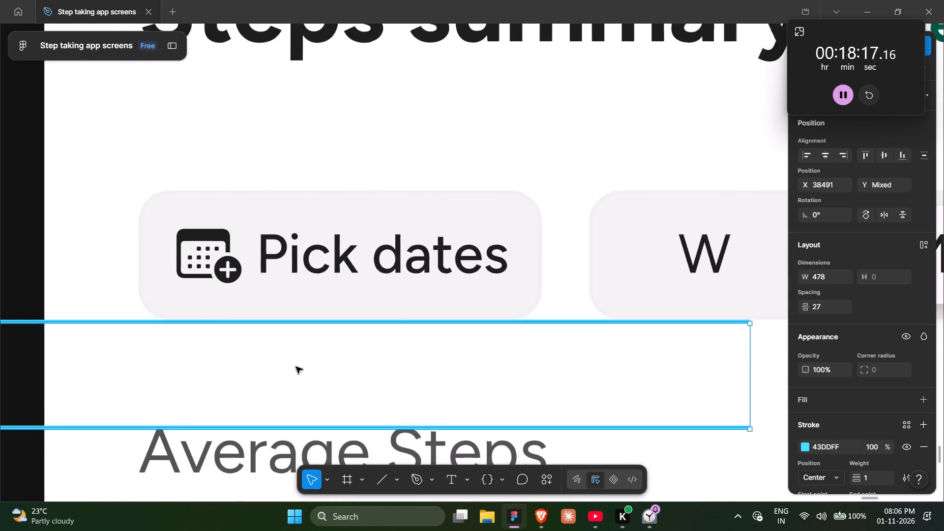
{"action": "scroll", "coordinate": [296, 367], "scroll_direction": "right", "scroll_amount": 2}
{"action": "key", "text": "Up"}
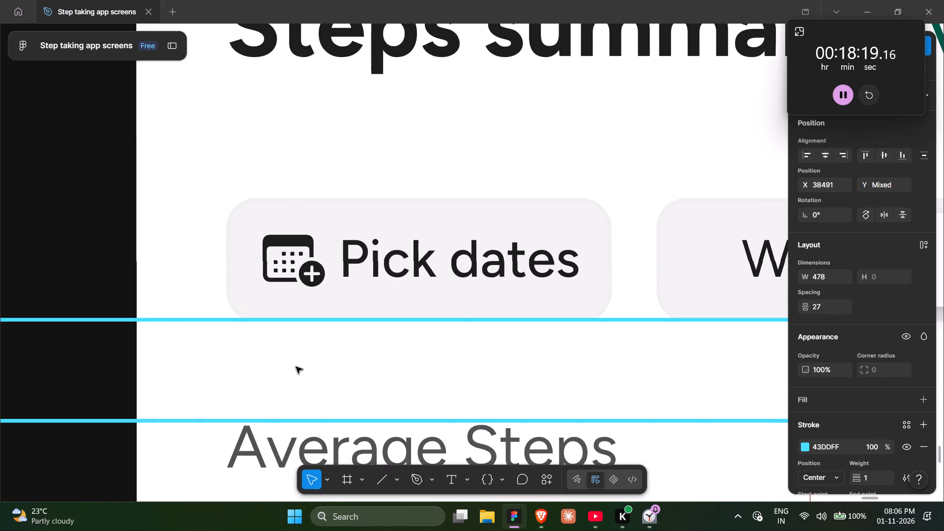
{"action": "scroll", "coordinate": [296, 367], "scroll_direction": "down", "scroll_amount": 2}
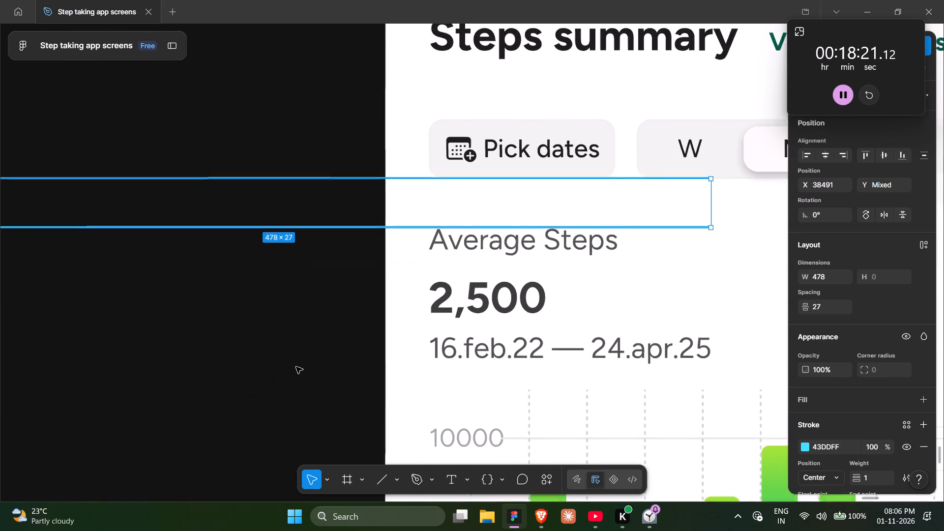
{"action": "scroll", "coordinate": [296, 367], "scroll_direction": "down", "scroll_amount": 1}
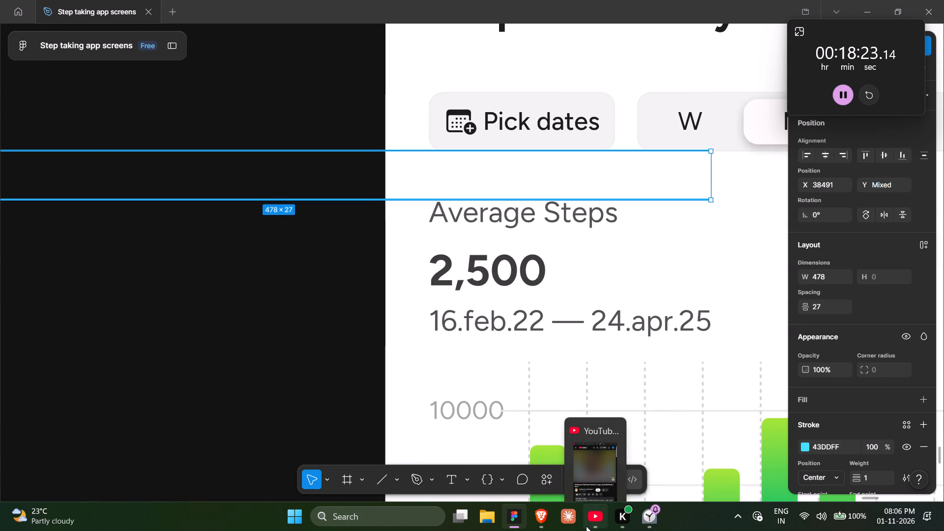
Switch to the YouTube video, set its playback speed to 1.5, and return to the Figma design.
{"action": "left_click", "coordinate": [592, 523]}
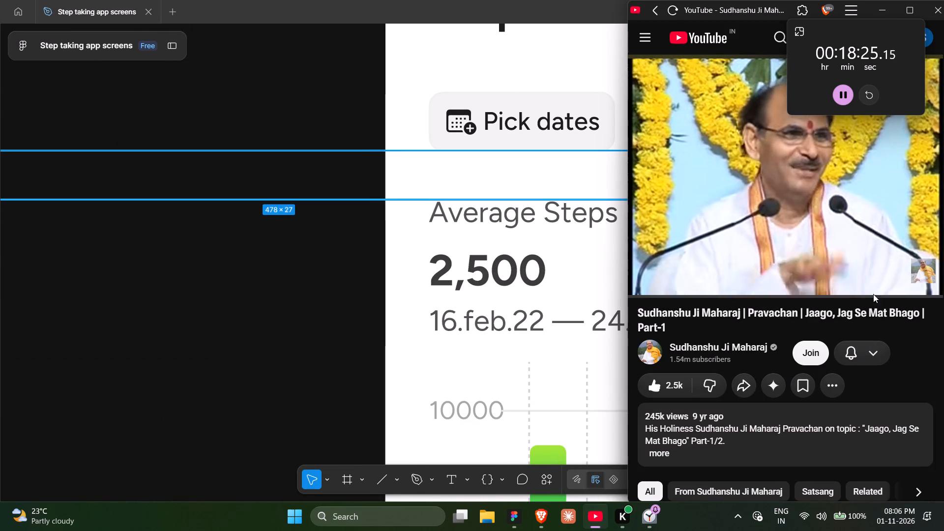
{"action": "left_click", "coordinate": [919, 280]}
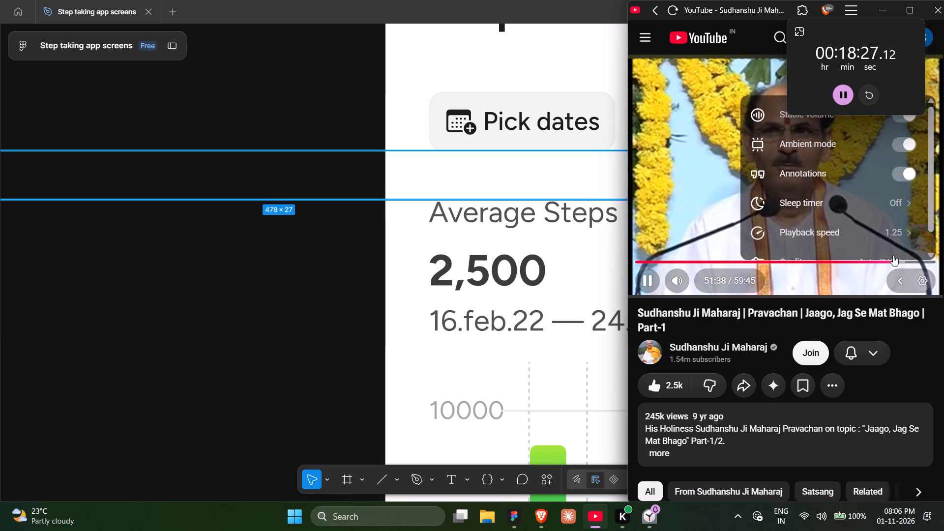
{"action": "left_click", "coordinate": [855, 224]}
{"action": "scroll", "coordinate": [855, 224], "scroll_direction": "down", "scroll_amount": 1}
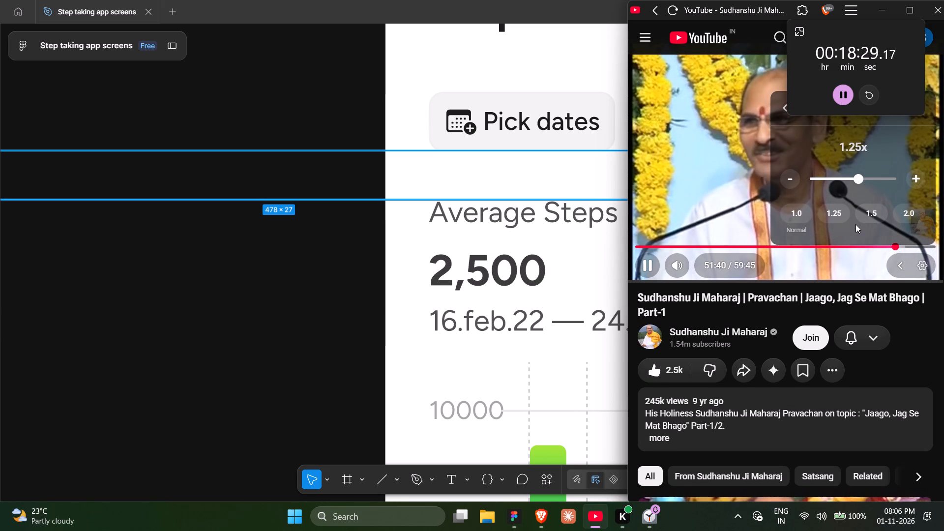
{"action": "left_click", "coordinate": [865, 216]}
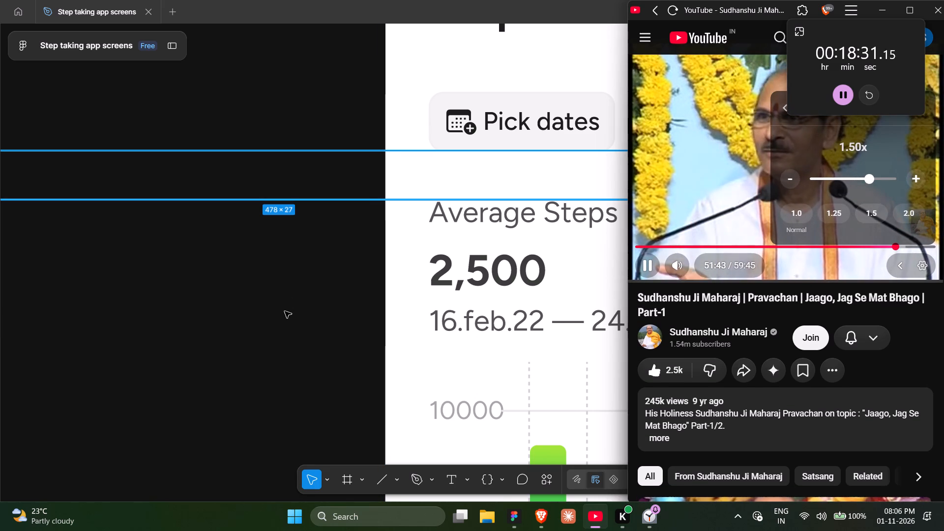
{"action": "left_click", "coordinate": [594, 525]}
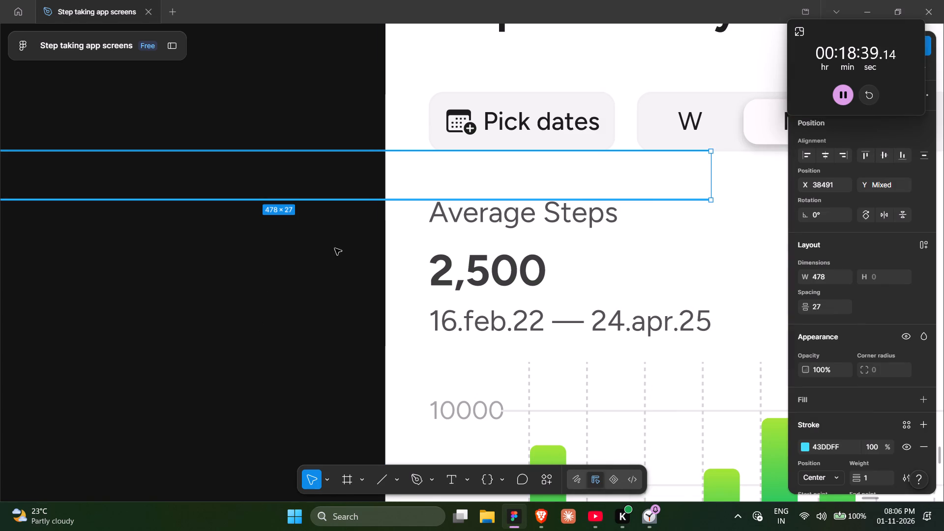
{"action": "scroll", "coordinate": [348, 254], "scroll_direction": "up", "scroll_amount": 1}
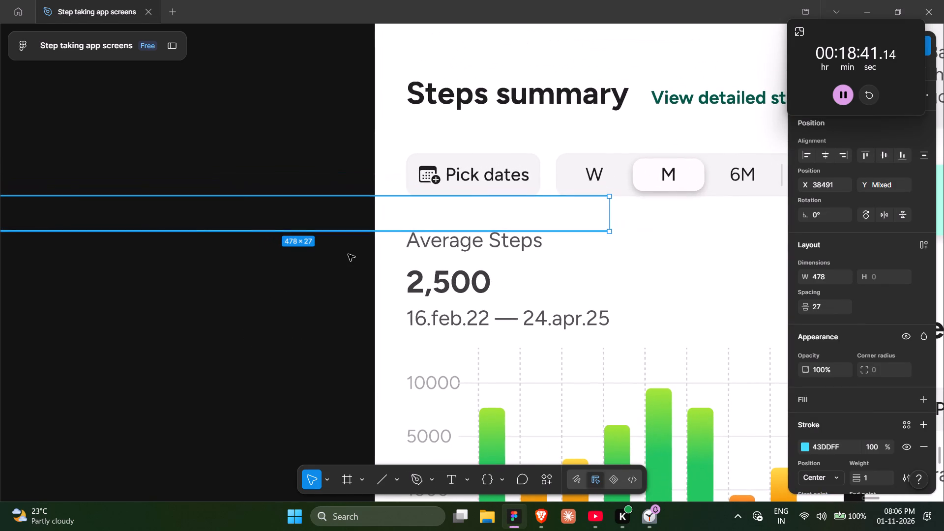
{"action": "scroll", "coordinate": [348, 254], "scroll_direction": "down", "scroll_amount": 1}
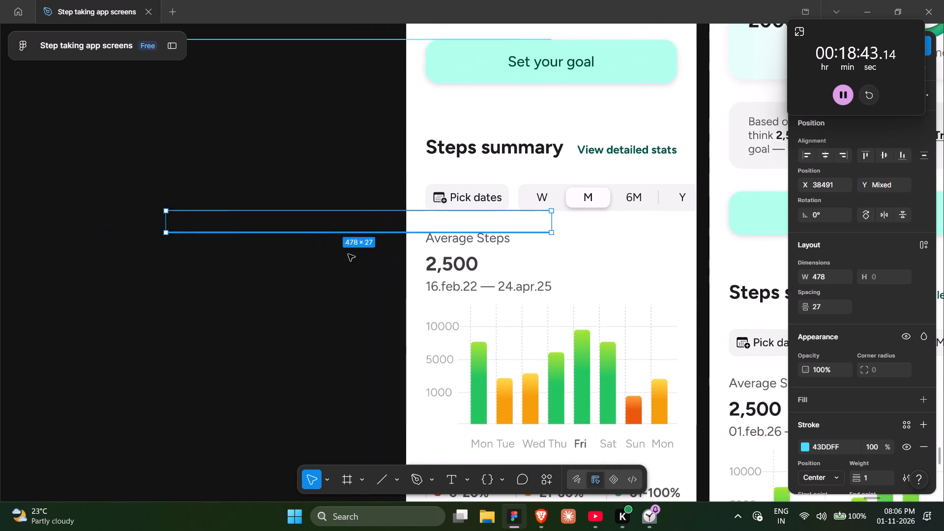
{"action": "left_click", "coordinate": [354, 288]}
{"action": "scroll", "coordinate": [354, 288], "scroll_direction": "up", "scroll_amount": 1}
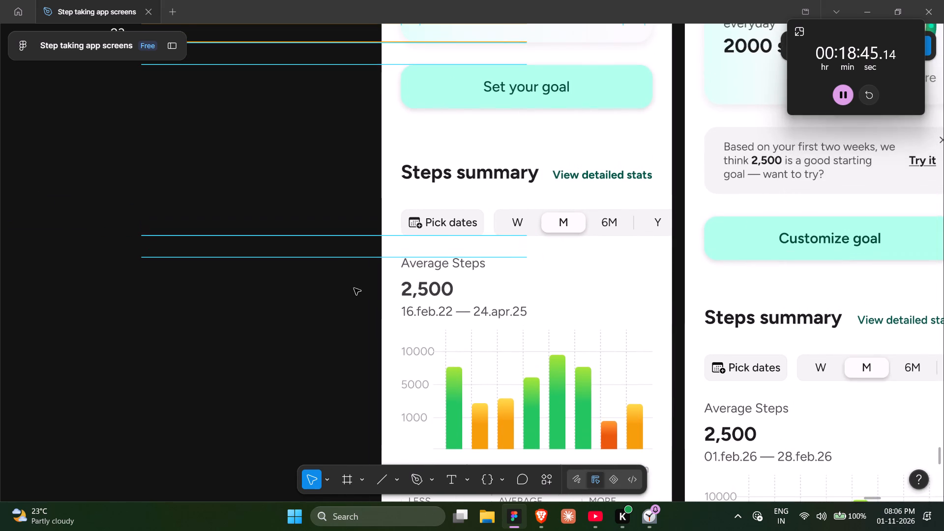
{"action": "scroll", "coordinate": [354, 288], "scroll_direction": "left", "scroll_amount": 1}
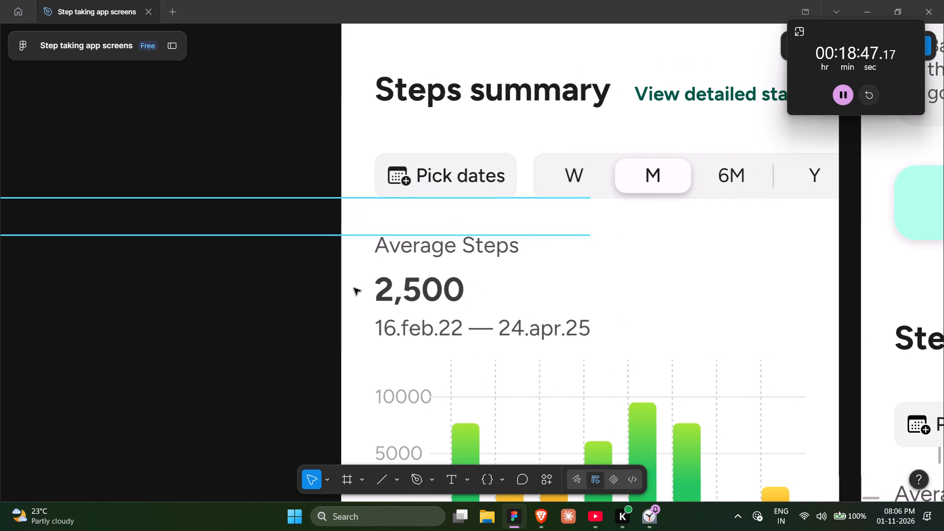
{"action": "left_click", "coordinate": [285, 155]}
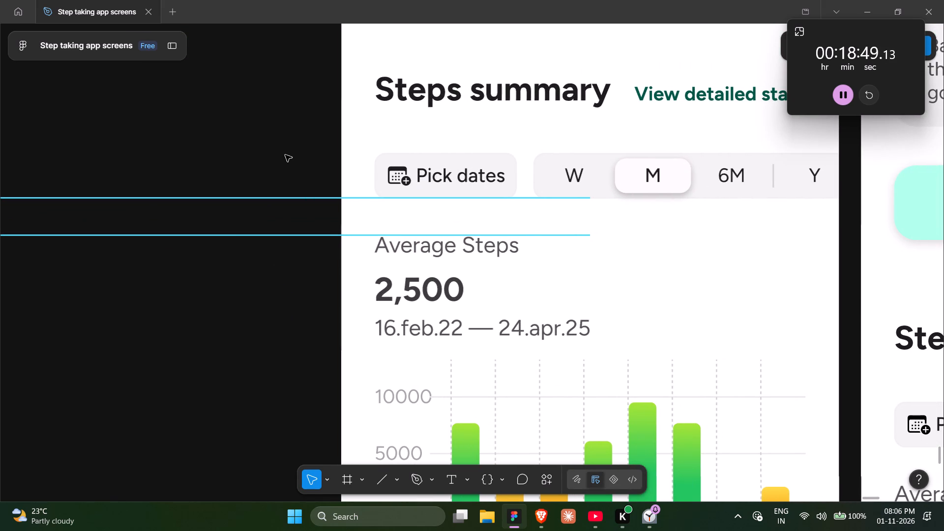
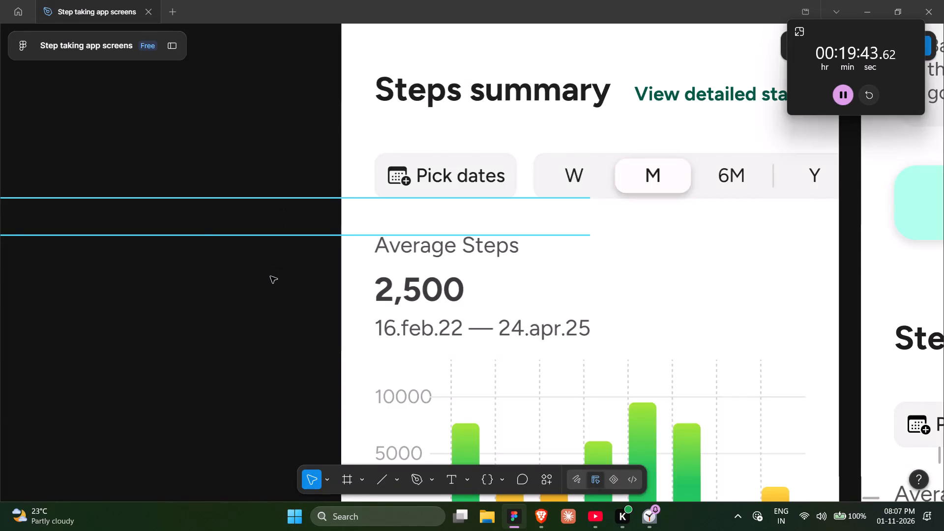
Duplicate the pair of guide lines above "Average Steps" so the copy's upper line sits just beneath that label.
{"action": "left_click_drag", "start_coordinate": [243, 140], "coordinate": [243, 190]}
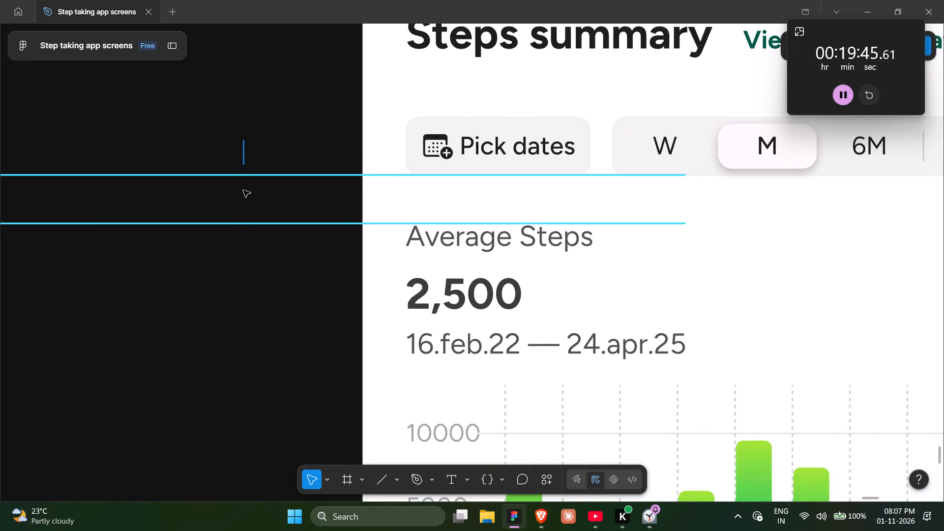
{"action": "left_click_drag", "start_coordinate": [243, 190], "coordinate": [243, 262]}
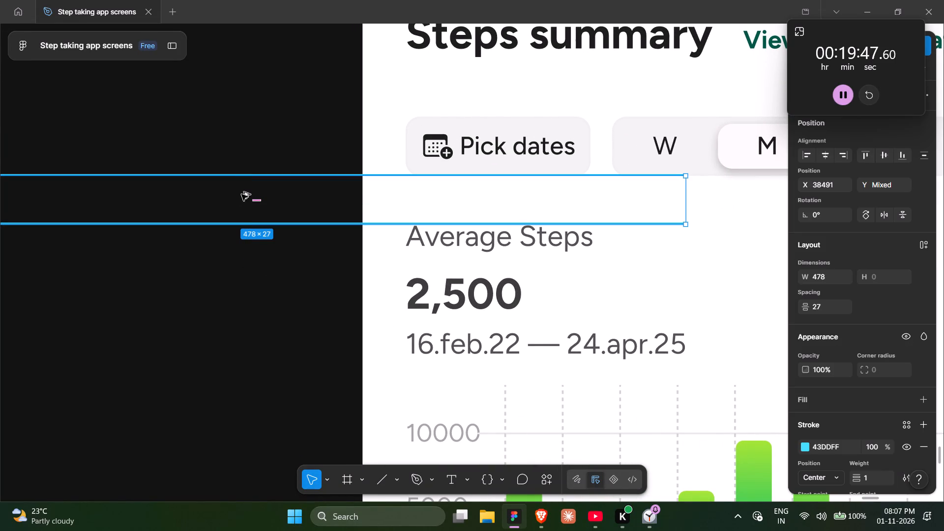
{"action": "left_click_drag", "start_coordinate": [241, 194], "coordinate": [242, 272], "text": "alt"}
{"action": "key", "text": "Down"}
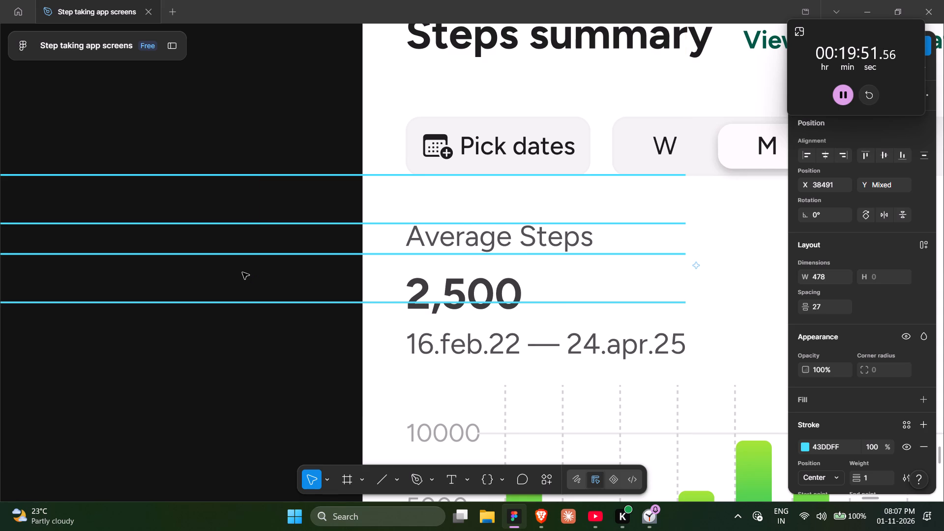
Set the copied guide pair's spacing to 13 so it spans the gap between "Average Steps" and the 2,500 value.
{"action": "left_click", "coordinate": [826, 305]}
{"action": "key", "text": "Down"}
{"action": "key", "text": "Down"}
{"action": "key", "text": "Down"}
{"action": "key", "text": "Down"}
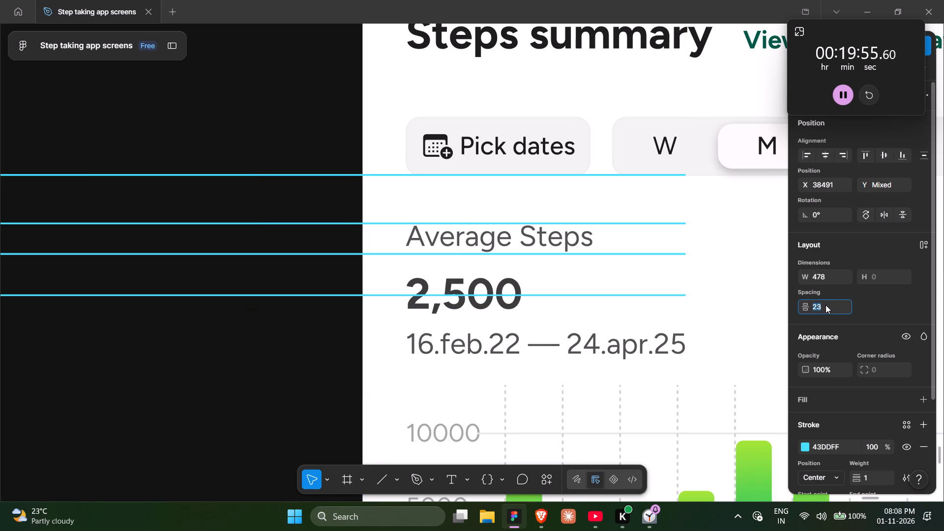
{"action": "key", "text": "Down"}
{"action": "key", "text": "Down"}
{"action": "key", "text": "Down"}
{"action": "key", "text": "Down"}
{"action": "key", "text": "Down"}
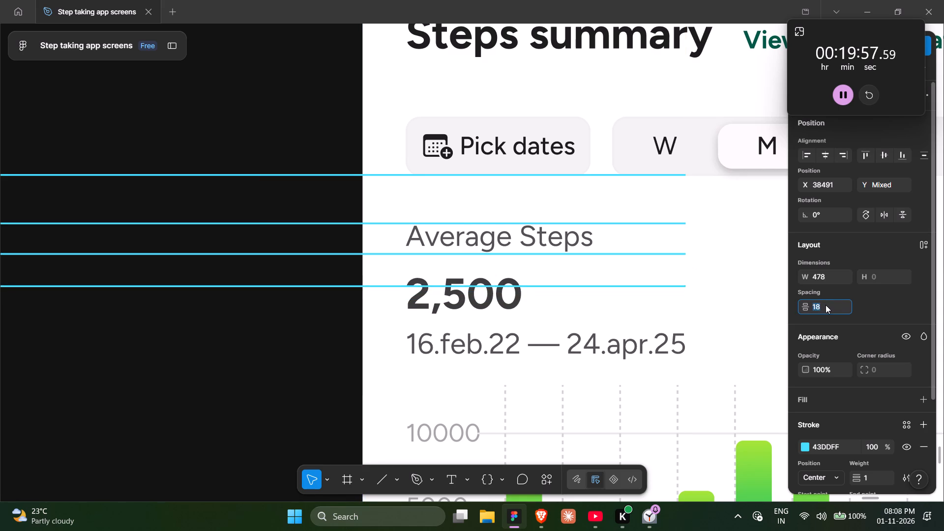
{"action": "key", "text": "Down"}
{"action": "key", "text": "Down"}
{"action": "key", "text": "Down"}
{"action": "key", "text": "Down"}
{"action": "key", "text": "Down"}
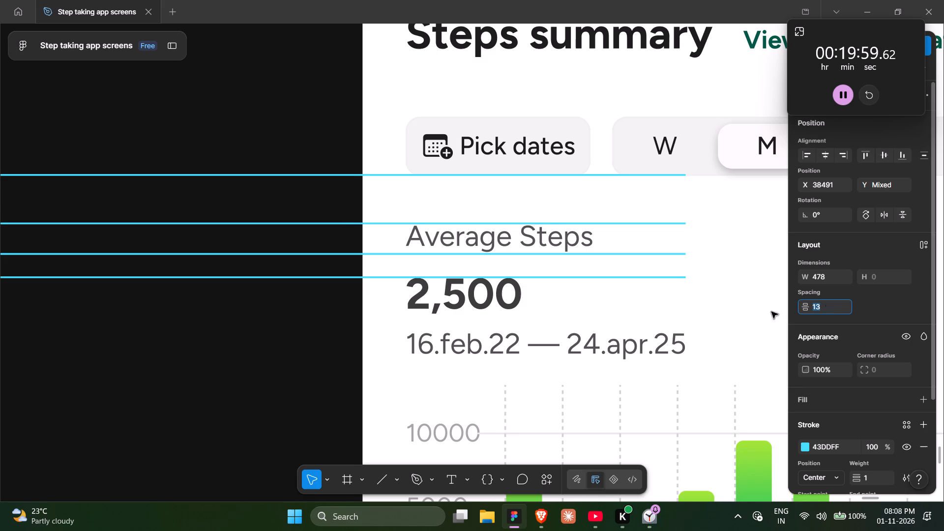
{"action": "key", "text": "Down"}
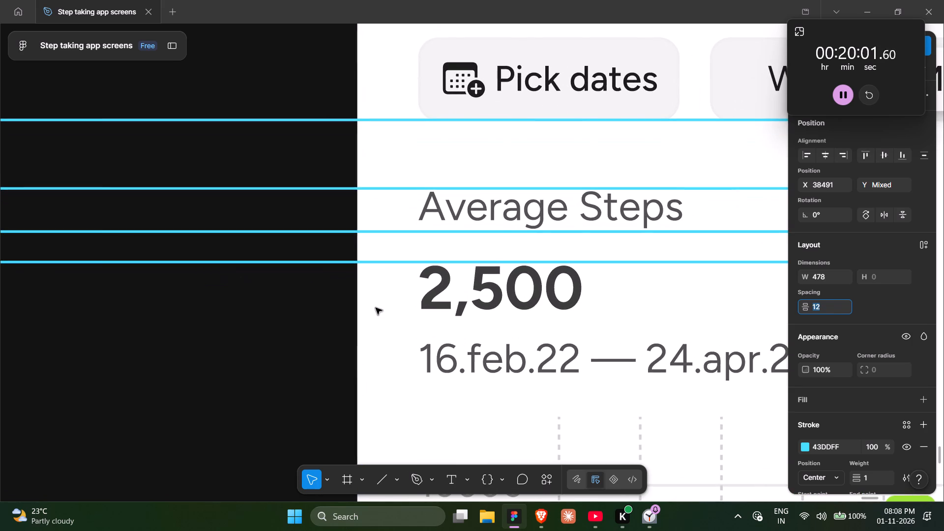
{"action": "key", "text": "Up"}
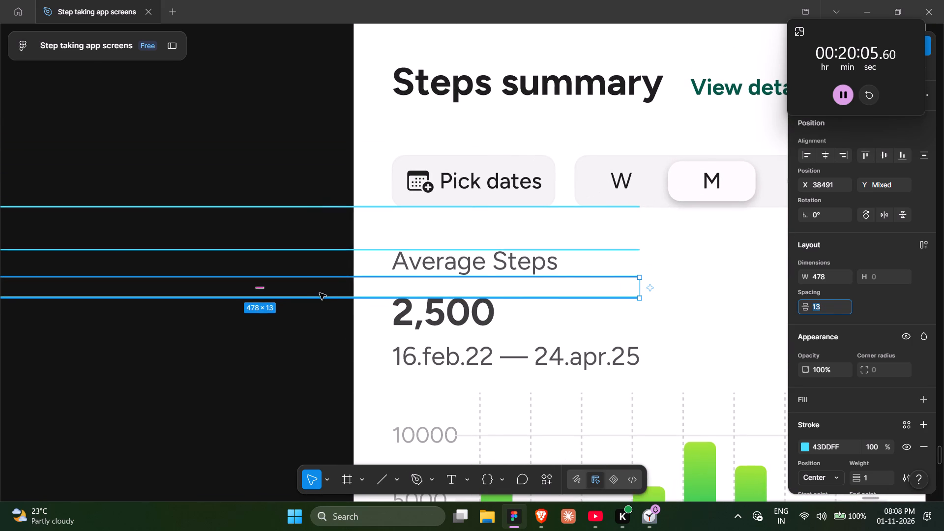
Duplicate the 13-spaced guide pair into the gap between the 16.feb.22 — 24.apr.25 date range and the chart.
{"action": "left_click_drag", "start_coordinate": [314, 290], "coordinate": [320, 338], "text": "alt"}
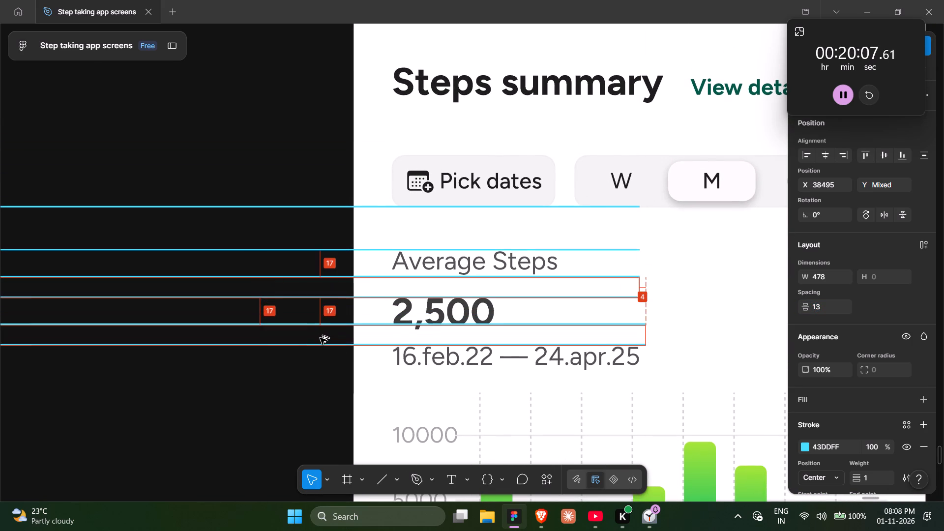
{"action": "left_click_drag", "start_coordinate": [320, 338], "coordinate": [321, 378], "text": "alt"}
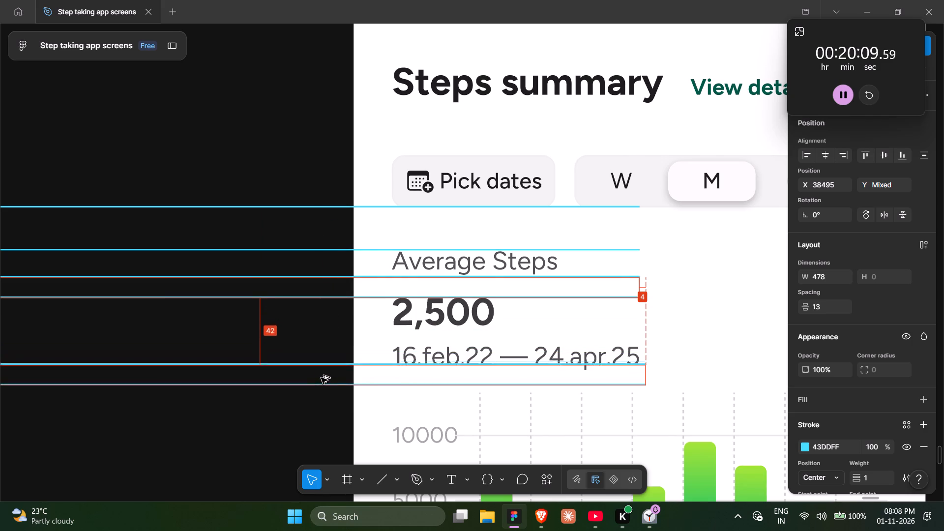
{"action": "left_click_drag", "start_coordinate": [321, 378], "coordinate": [322, 384], "text": "alt"}
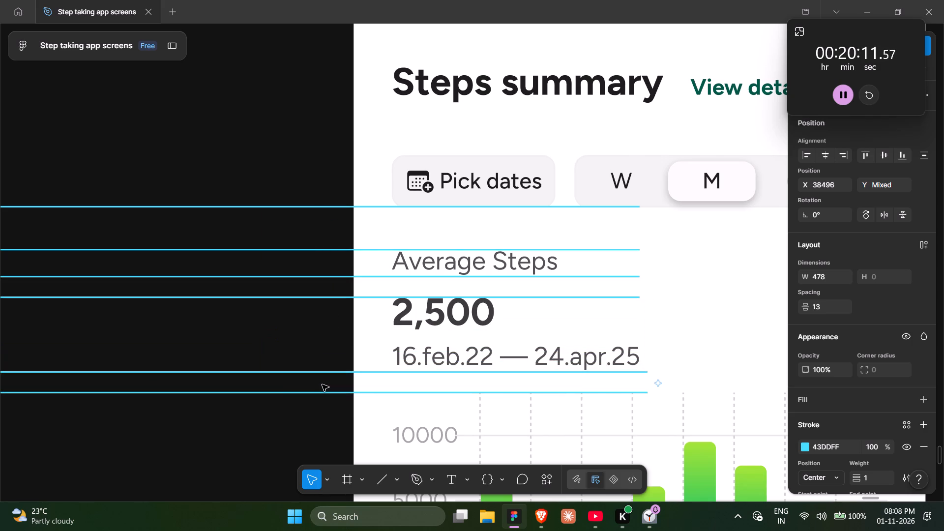
{"action": "key", "text": "Up"}
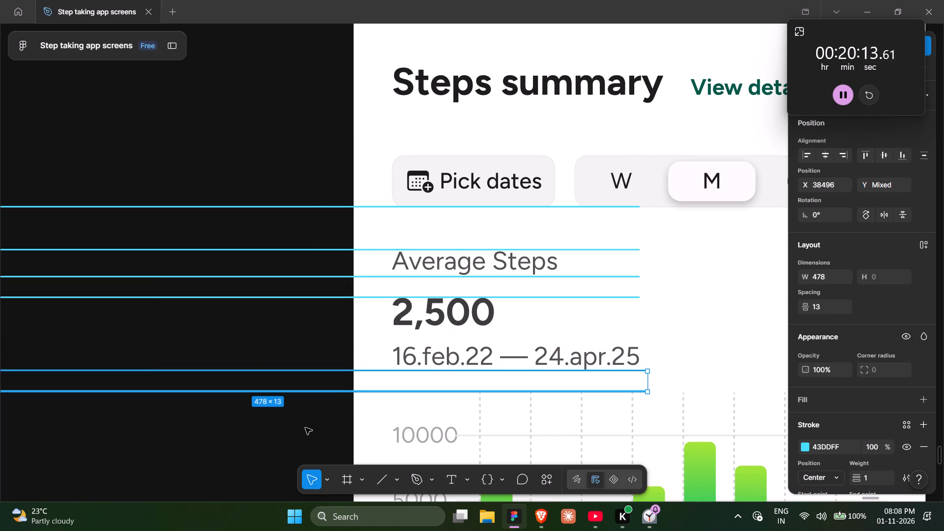
{"action": "left_click", "coordinate": [306, 428]}
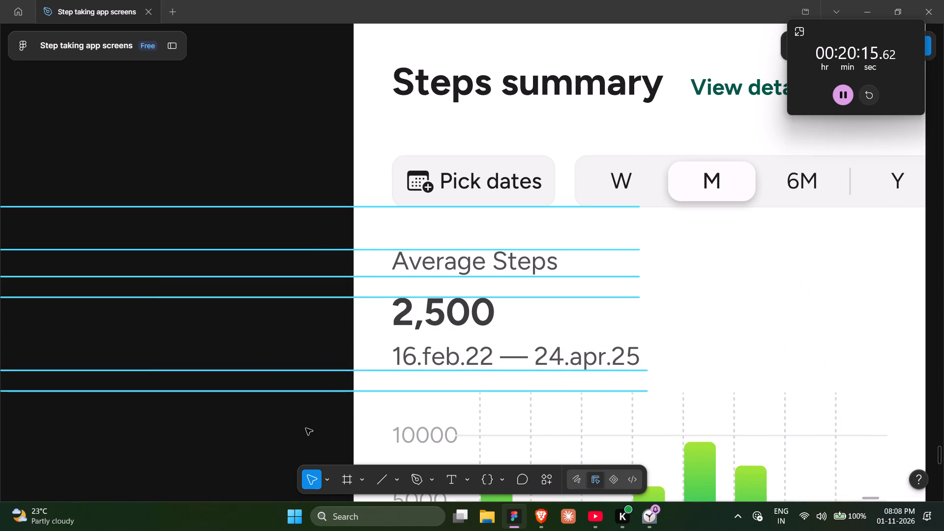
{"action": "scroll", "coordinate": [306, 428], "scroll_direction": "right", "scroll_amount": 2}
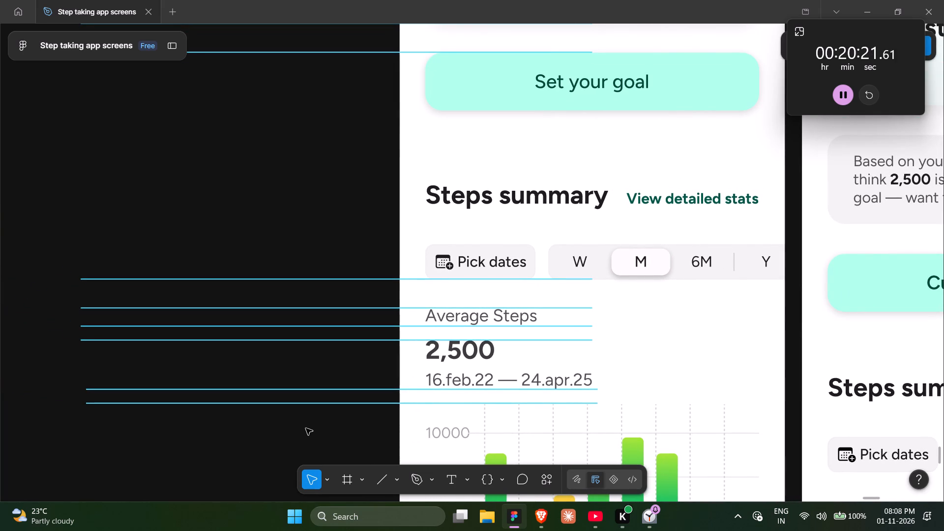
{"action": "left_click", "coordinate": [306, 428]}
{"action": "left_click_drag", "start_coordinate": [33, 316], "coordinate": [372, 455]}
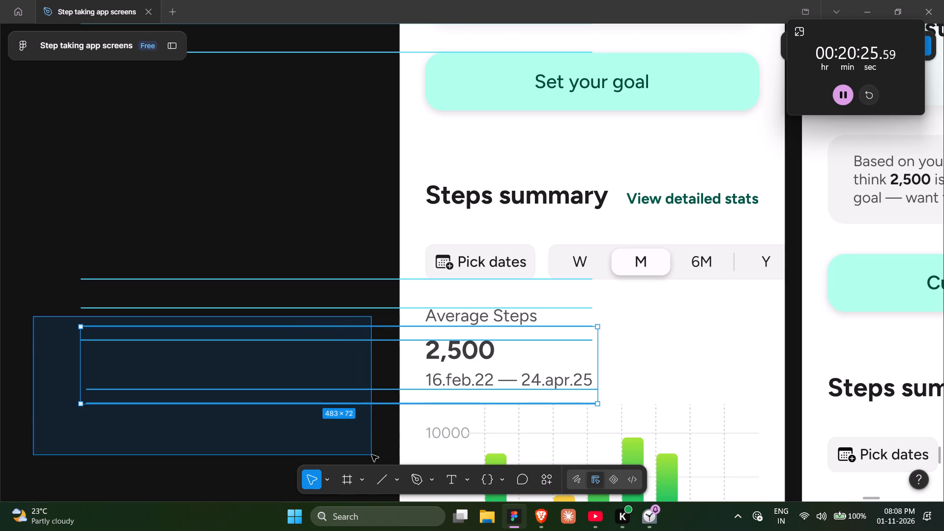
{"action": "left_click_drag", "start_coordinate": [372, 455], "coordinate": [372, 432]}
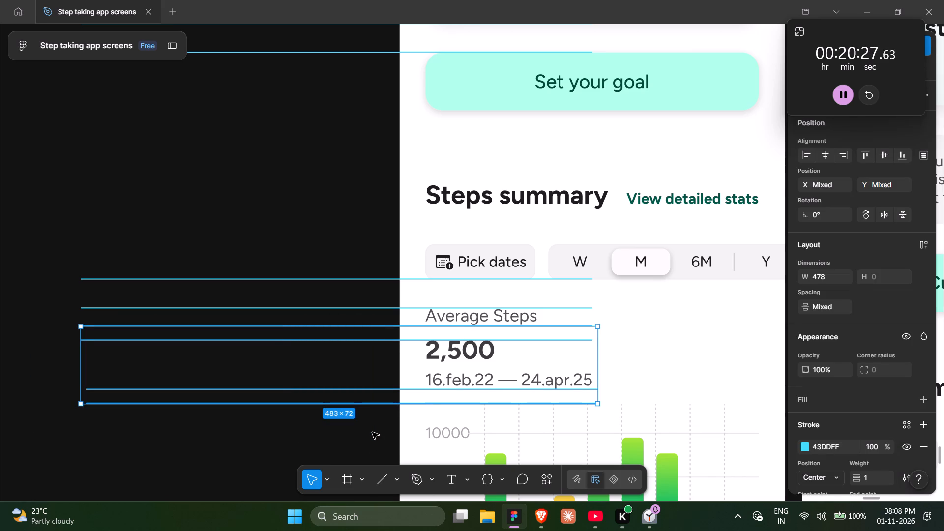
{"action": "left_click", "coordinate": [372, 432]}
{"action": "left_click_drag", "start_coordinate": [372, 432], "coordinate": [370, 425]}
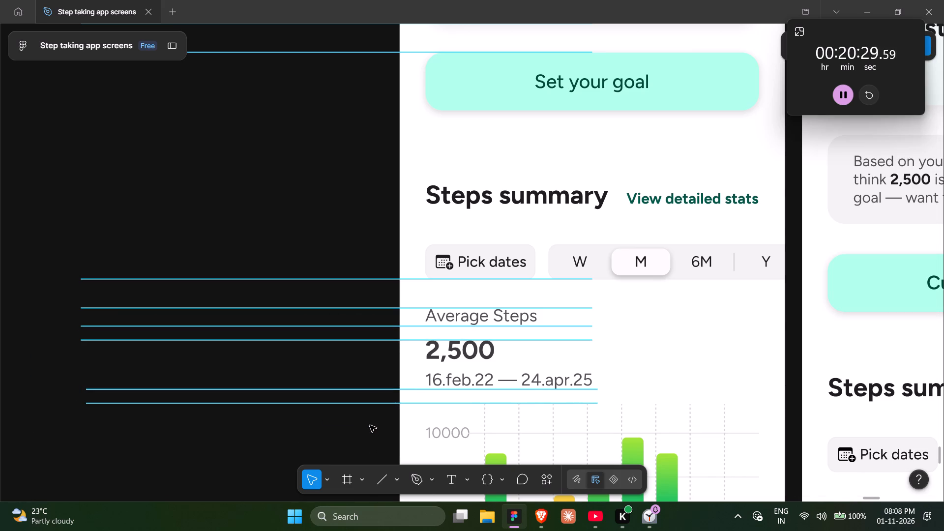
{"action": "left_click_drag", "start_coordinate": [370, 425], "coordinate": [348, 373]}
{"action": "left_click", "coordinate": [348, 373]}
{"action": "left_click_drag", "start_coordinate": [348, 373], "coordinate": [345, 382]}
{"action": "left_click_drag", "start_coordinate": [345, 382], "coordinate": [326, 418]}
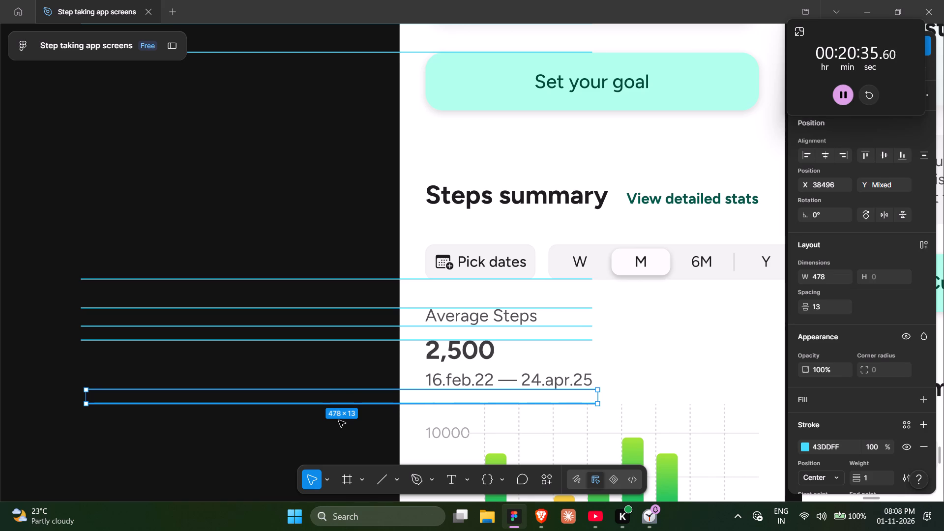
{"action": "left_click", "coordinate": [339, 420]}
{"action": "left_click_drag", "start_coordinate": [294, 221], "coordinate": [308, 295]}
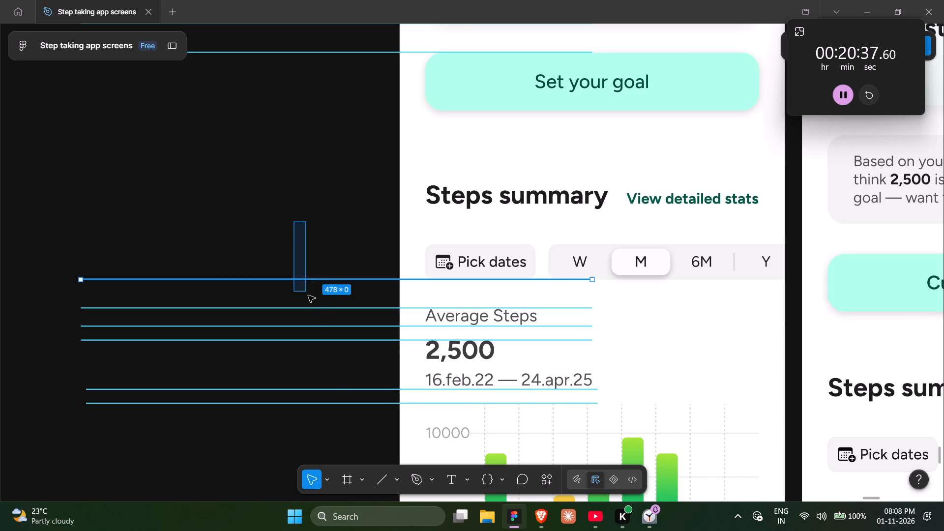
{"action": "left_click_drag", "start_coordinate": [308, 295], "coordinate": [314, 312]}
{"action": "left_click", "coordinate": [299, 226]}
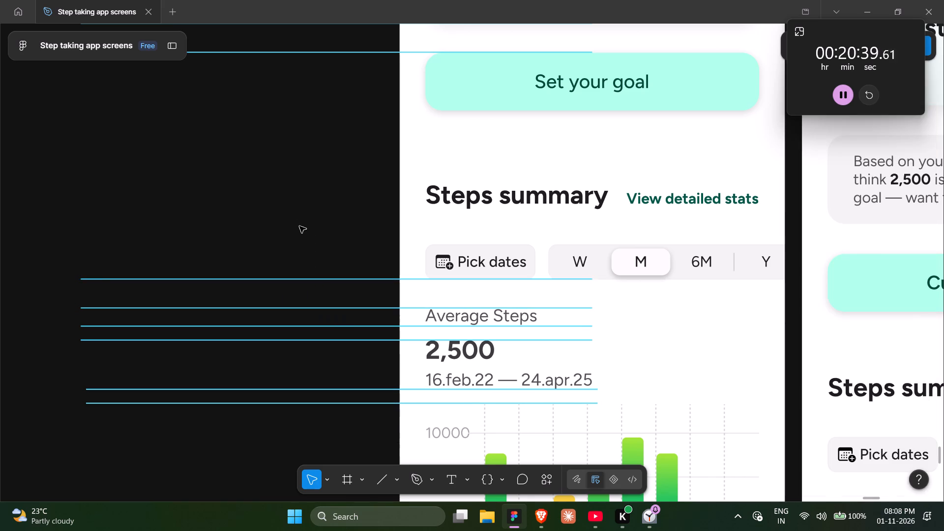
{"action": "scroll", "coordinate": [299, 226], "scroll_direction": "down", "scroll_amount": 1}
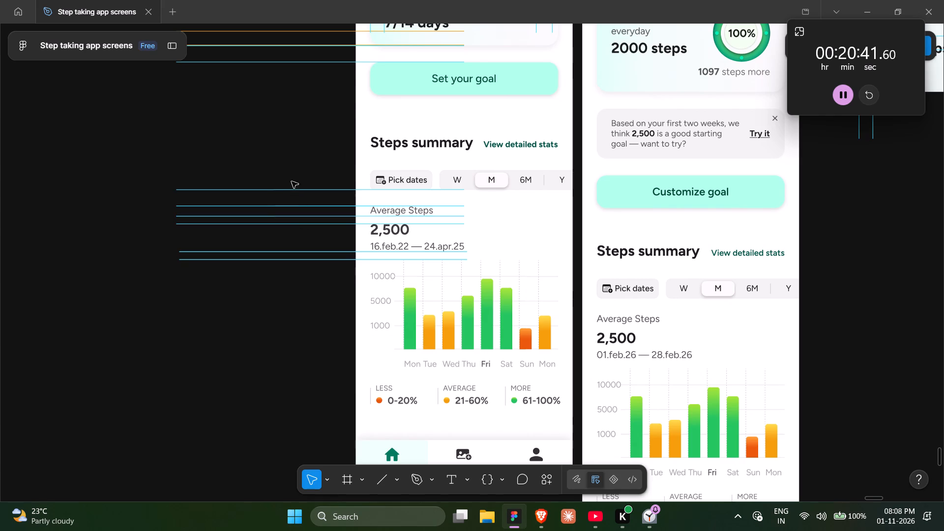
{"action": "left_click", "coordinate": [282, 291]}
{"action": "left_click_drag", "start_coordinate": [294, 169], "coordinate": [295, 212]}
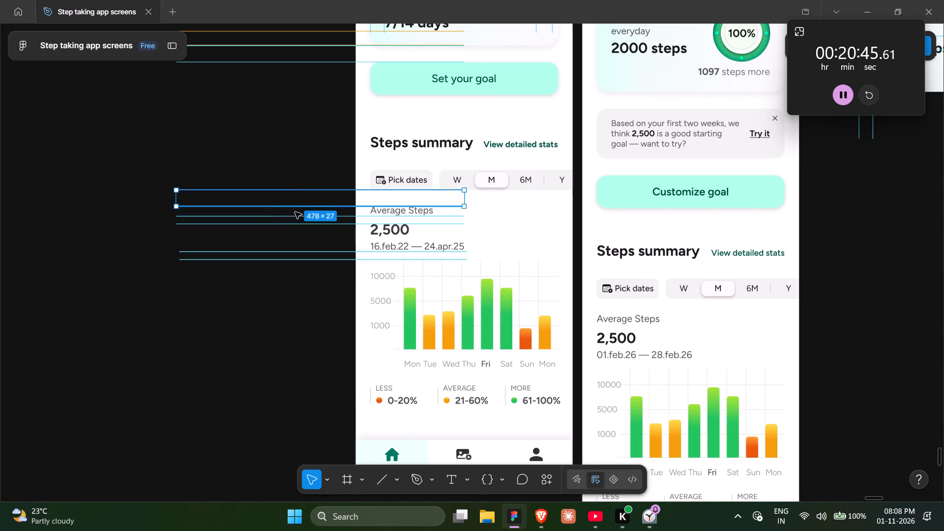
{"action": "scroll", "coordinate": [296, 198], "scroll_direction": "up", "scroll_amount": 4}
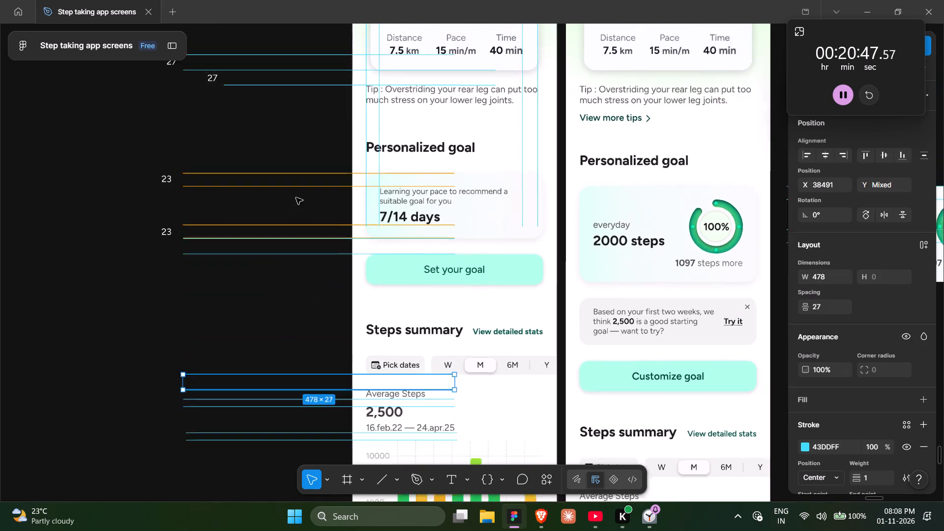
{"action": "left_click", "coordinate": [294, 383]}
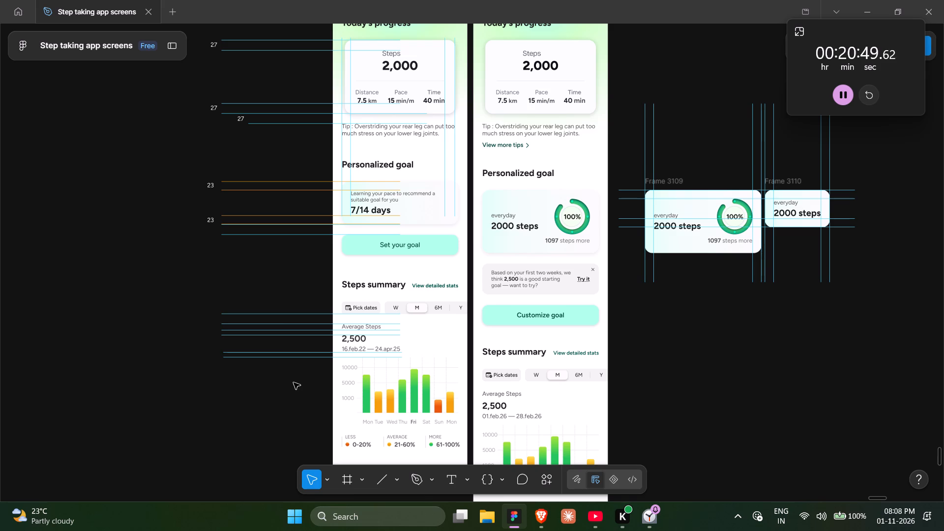
Duplicate the 27-spaced guide pair into the gap between the chart's weekday labels and the LESS/AVERAGE/MORE legend.
{"action": "left_click_drag", "start_coordinate": [282, 305], "coordinate": [284, 333]}
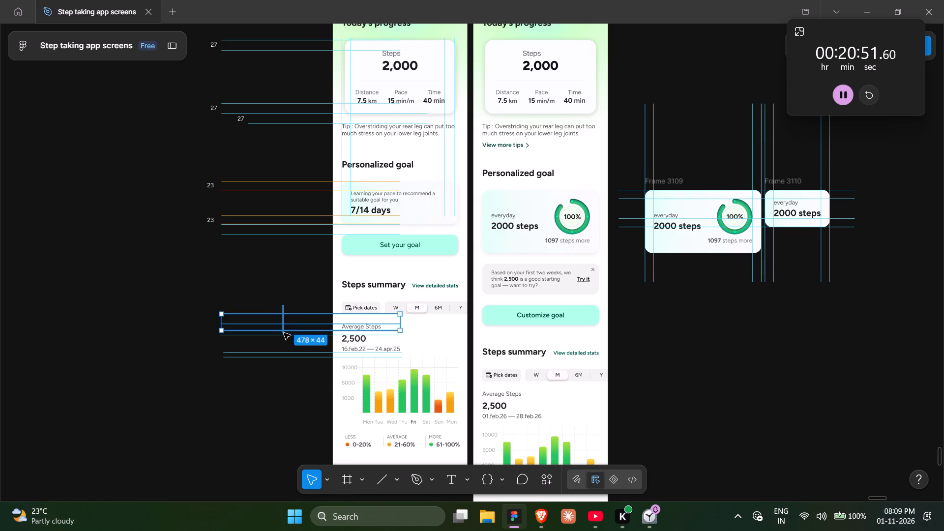
{"action": "left_click_drag", "start_coordinate": [284, 333], "coordinate": [283, 328]}
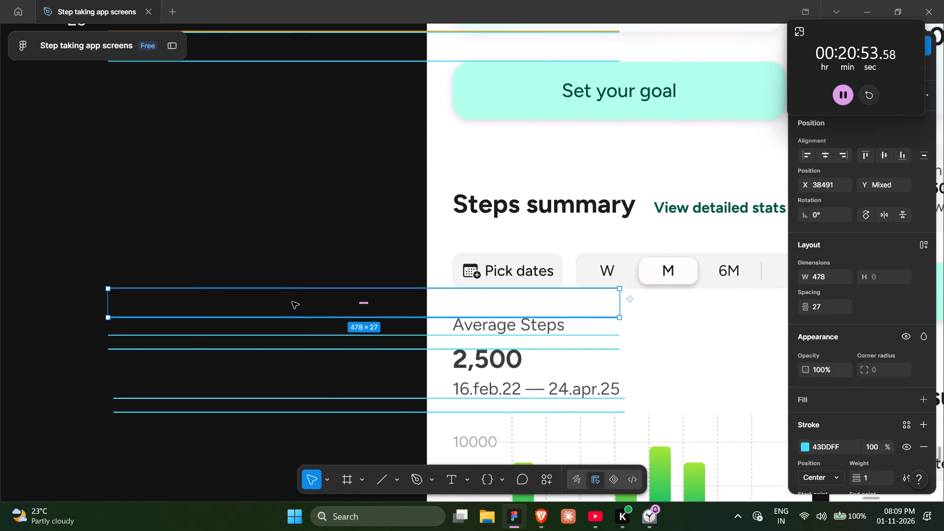
{"action": "left_click_drag", "start_coordinate": [293, 300], "coordinate": [291, 421], "text": "alt"}
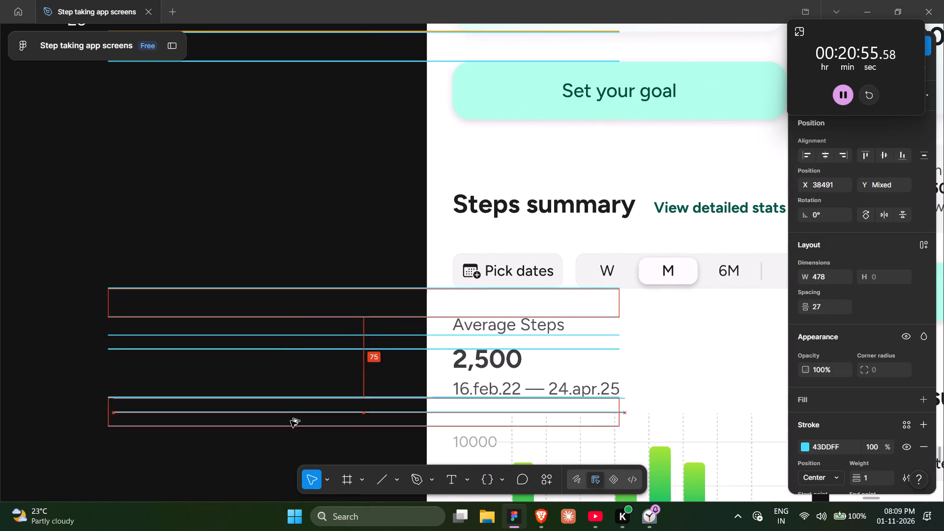
{"action": "left_click_drag", "start_coordinate": [291, 421], "coordinate": [271, 295], "text": "alt"}
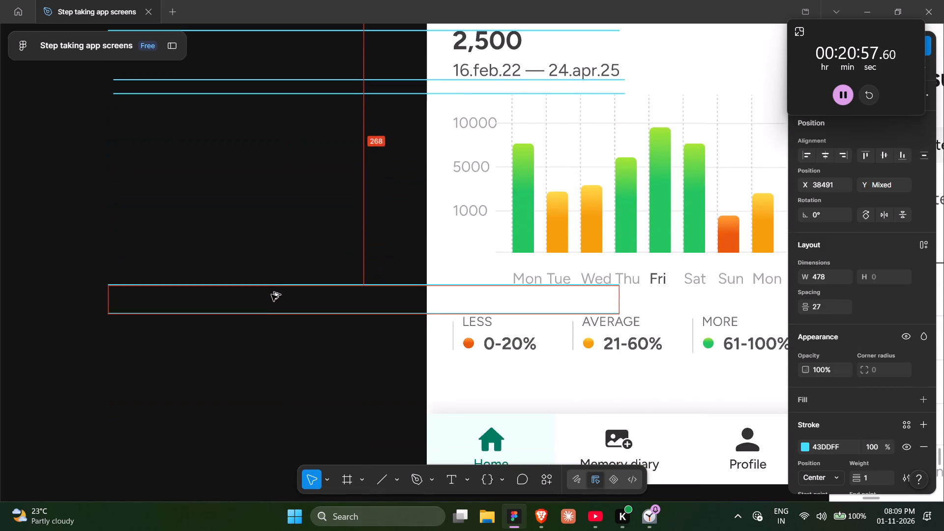
{"action": "left_click_drag", "start_coordinate": [271, 295], "coordinate": [271, 296], "text": "alt"}
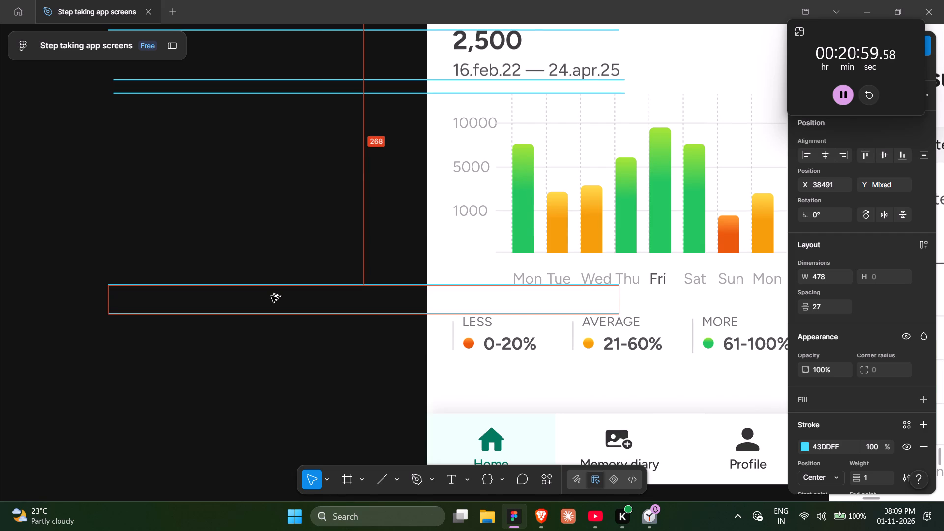
{"action": "left_click_drag", "start_coordinate": [271, 296], "coordinate": [271, 296], "text": "alt"}
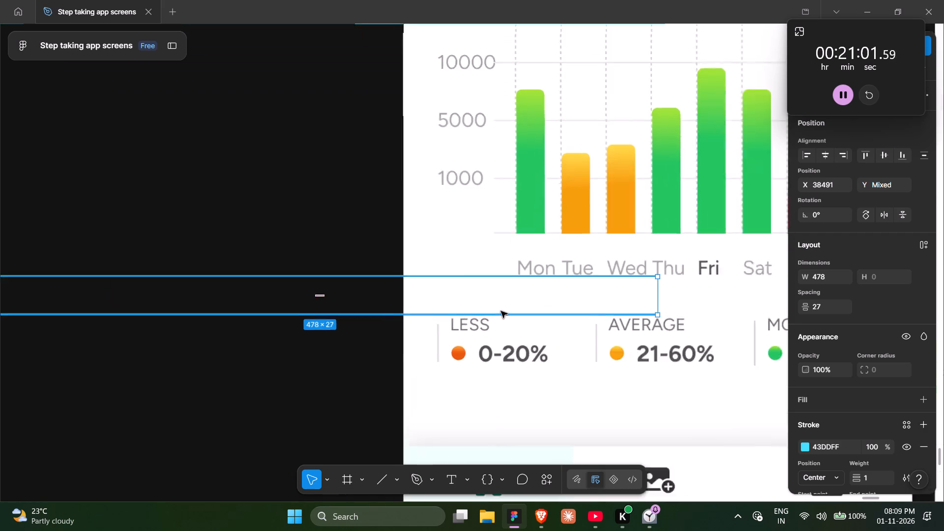
{"action": "key", "text": "Down"}
{"action": "key", "text": "Up"}
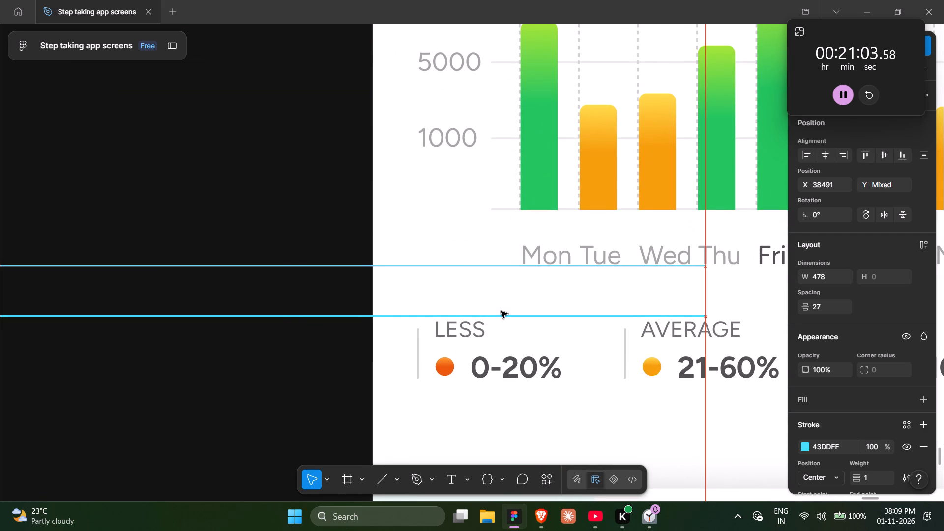
{"action": "scroll", "coordinate": [501, 311], "scroll_direction": "left", "scroll_amount": 1}
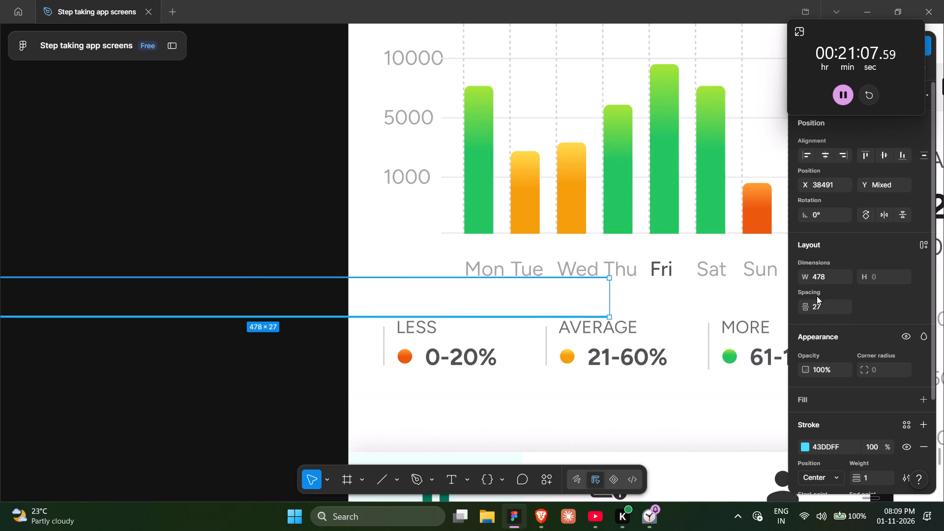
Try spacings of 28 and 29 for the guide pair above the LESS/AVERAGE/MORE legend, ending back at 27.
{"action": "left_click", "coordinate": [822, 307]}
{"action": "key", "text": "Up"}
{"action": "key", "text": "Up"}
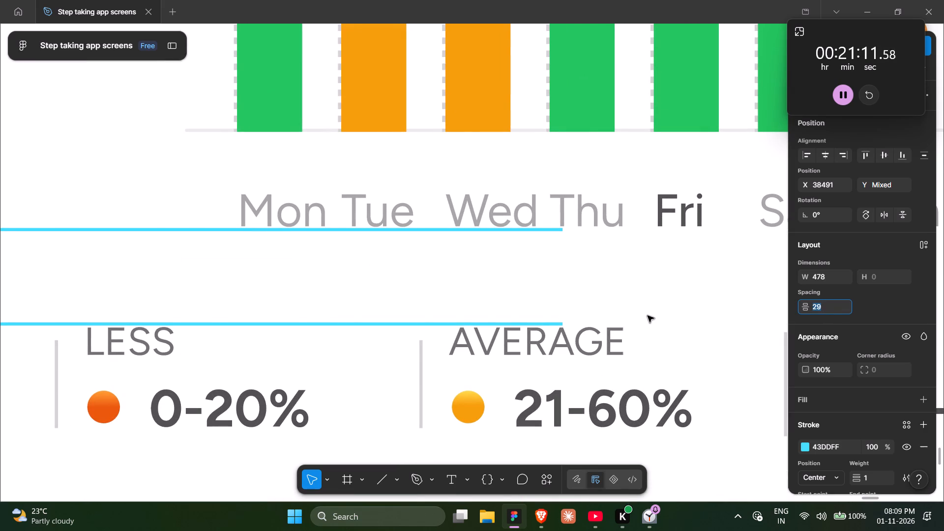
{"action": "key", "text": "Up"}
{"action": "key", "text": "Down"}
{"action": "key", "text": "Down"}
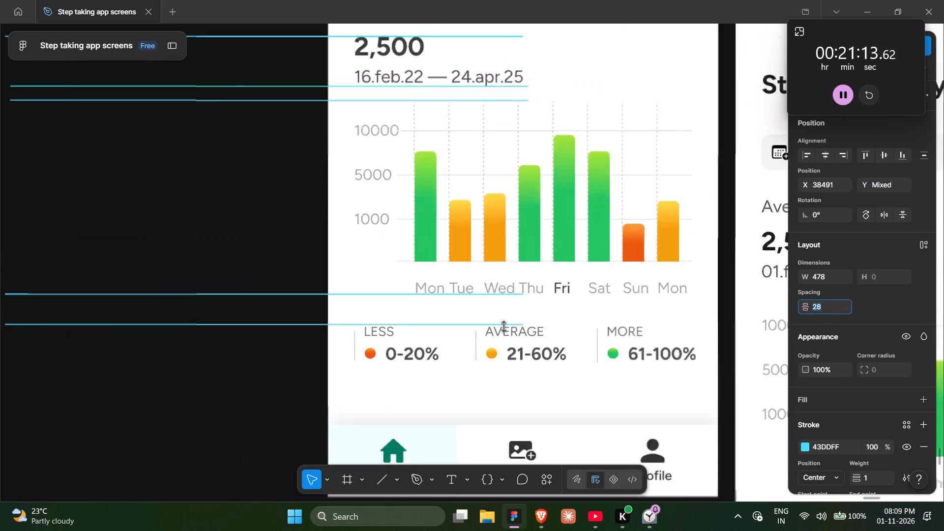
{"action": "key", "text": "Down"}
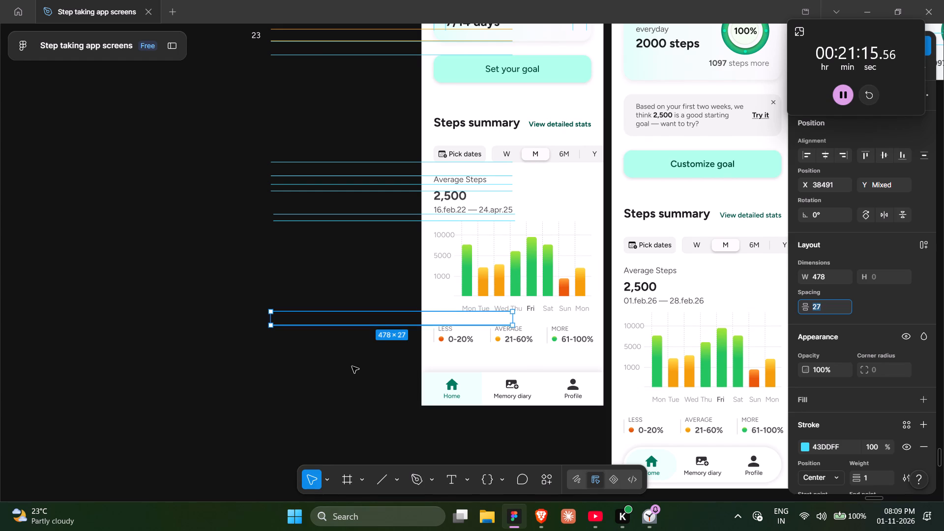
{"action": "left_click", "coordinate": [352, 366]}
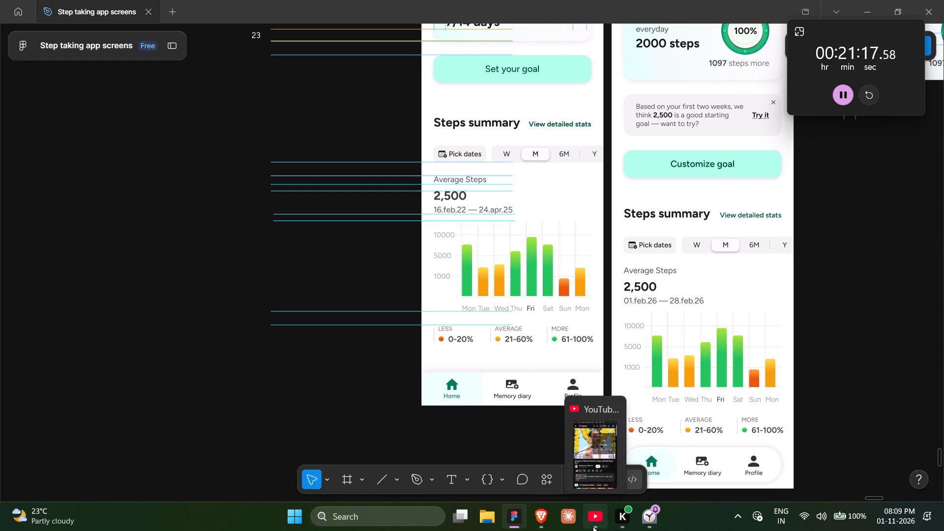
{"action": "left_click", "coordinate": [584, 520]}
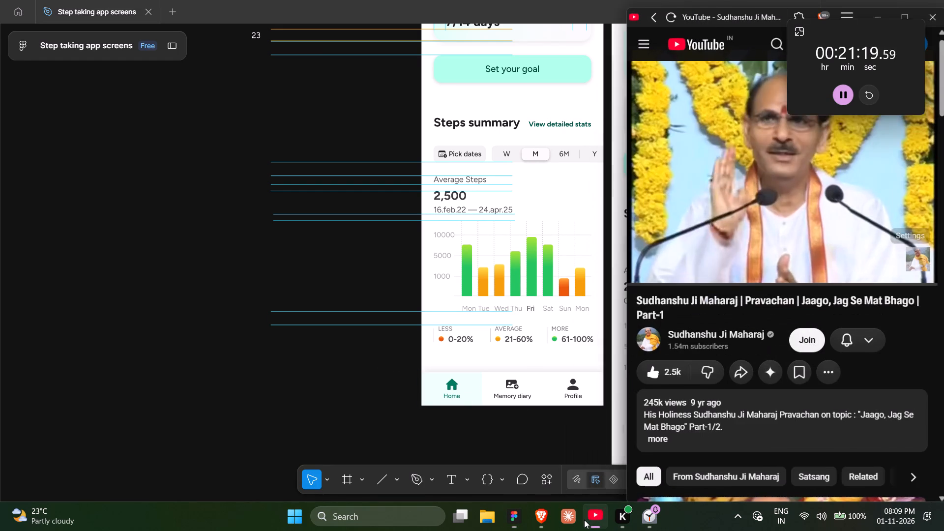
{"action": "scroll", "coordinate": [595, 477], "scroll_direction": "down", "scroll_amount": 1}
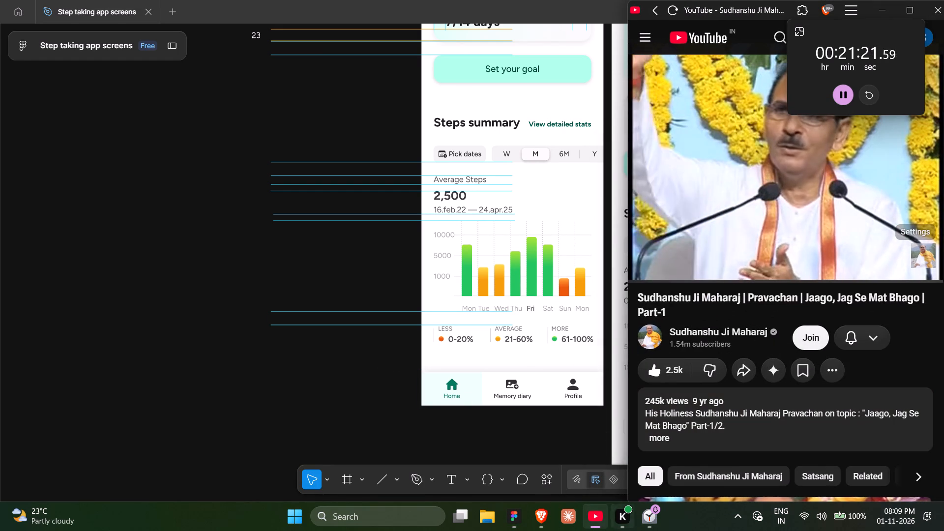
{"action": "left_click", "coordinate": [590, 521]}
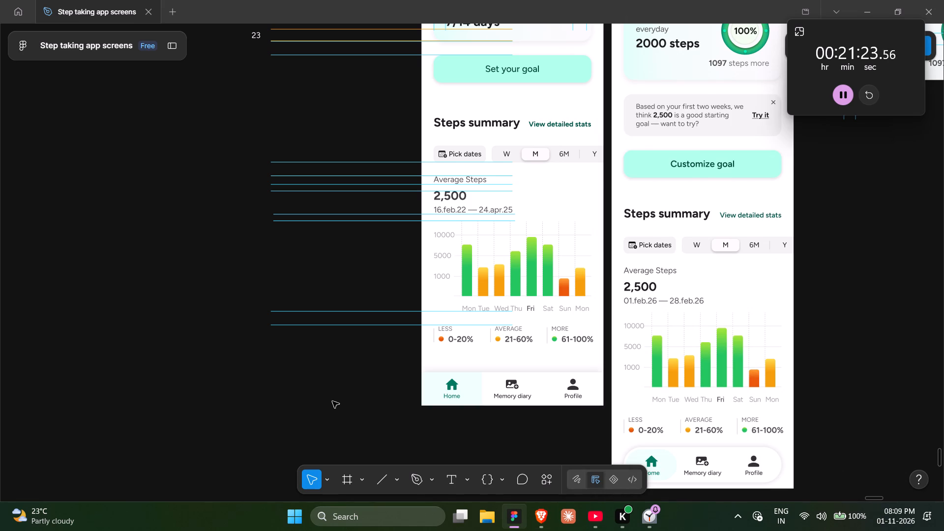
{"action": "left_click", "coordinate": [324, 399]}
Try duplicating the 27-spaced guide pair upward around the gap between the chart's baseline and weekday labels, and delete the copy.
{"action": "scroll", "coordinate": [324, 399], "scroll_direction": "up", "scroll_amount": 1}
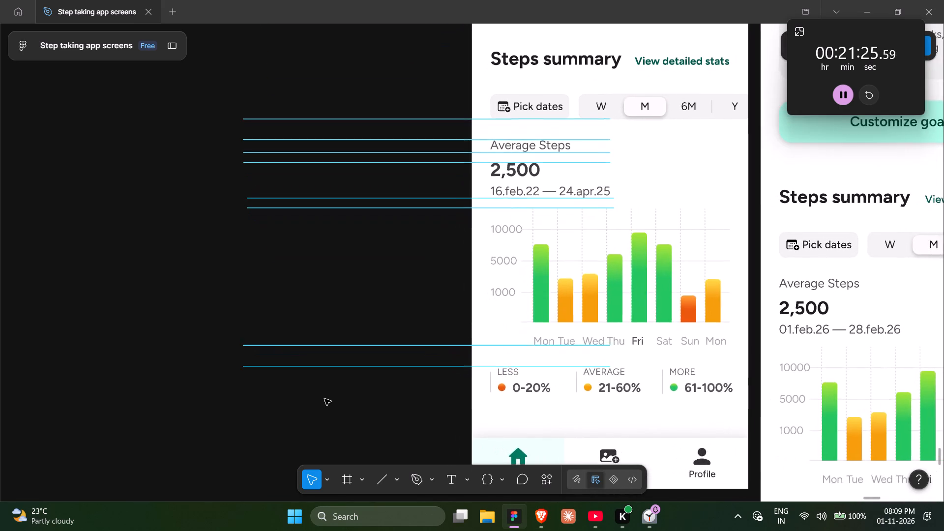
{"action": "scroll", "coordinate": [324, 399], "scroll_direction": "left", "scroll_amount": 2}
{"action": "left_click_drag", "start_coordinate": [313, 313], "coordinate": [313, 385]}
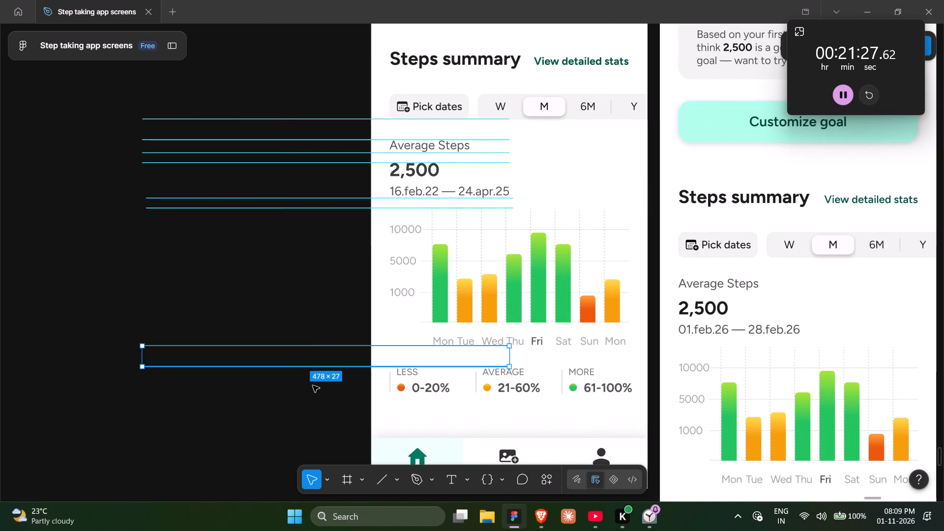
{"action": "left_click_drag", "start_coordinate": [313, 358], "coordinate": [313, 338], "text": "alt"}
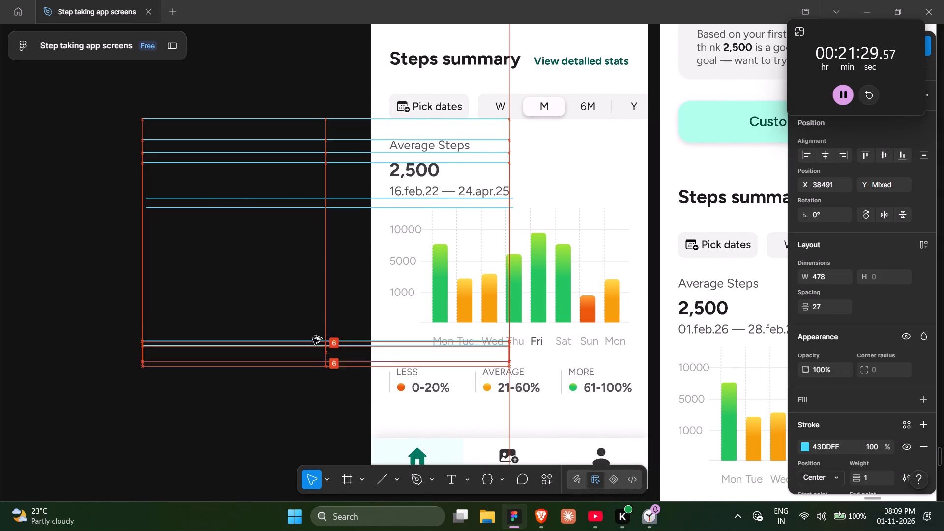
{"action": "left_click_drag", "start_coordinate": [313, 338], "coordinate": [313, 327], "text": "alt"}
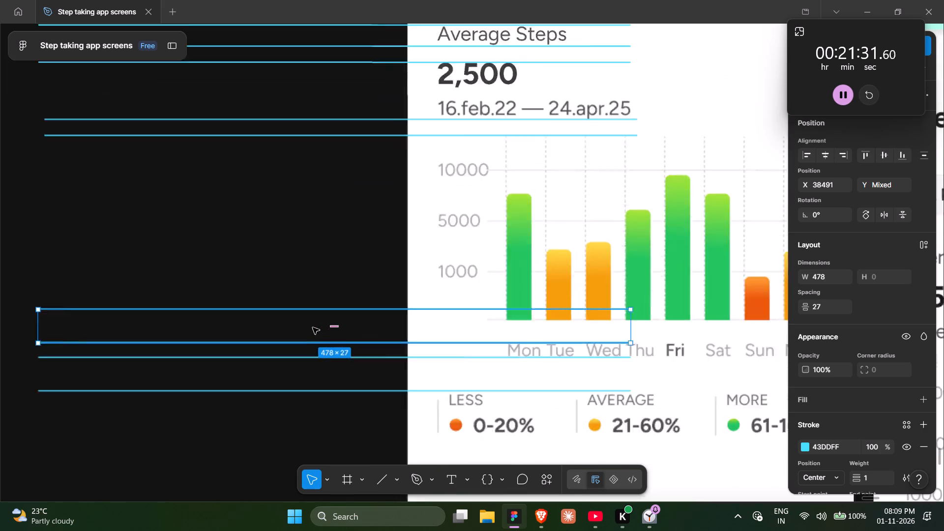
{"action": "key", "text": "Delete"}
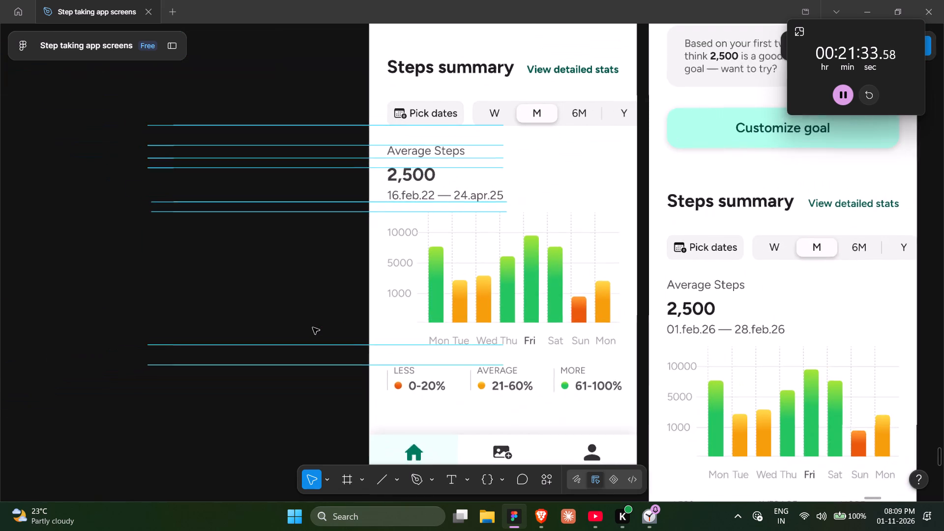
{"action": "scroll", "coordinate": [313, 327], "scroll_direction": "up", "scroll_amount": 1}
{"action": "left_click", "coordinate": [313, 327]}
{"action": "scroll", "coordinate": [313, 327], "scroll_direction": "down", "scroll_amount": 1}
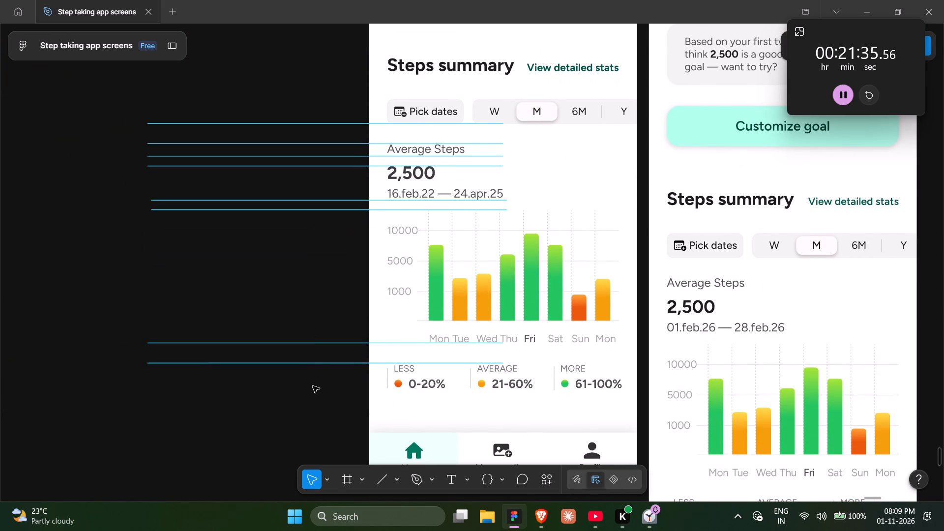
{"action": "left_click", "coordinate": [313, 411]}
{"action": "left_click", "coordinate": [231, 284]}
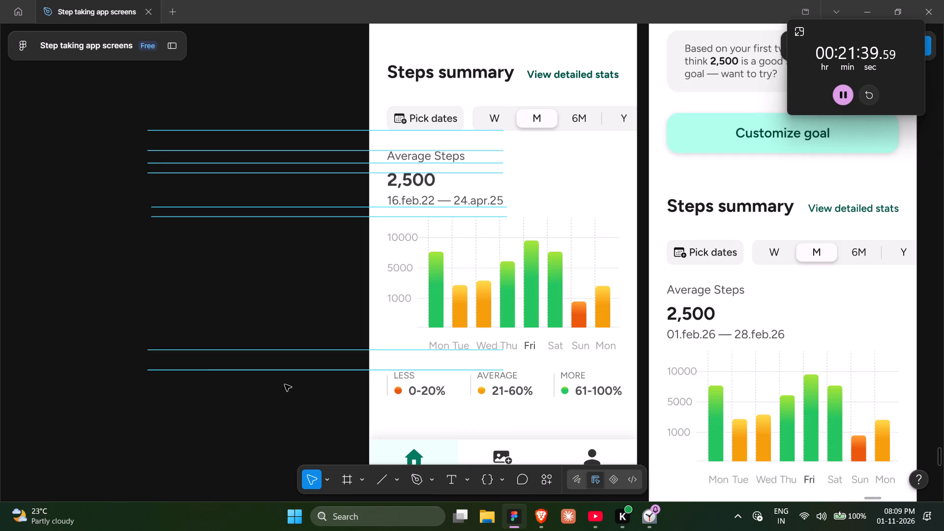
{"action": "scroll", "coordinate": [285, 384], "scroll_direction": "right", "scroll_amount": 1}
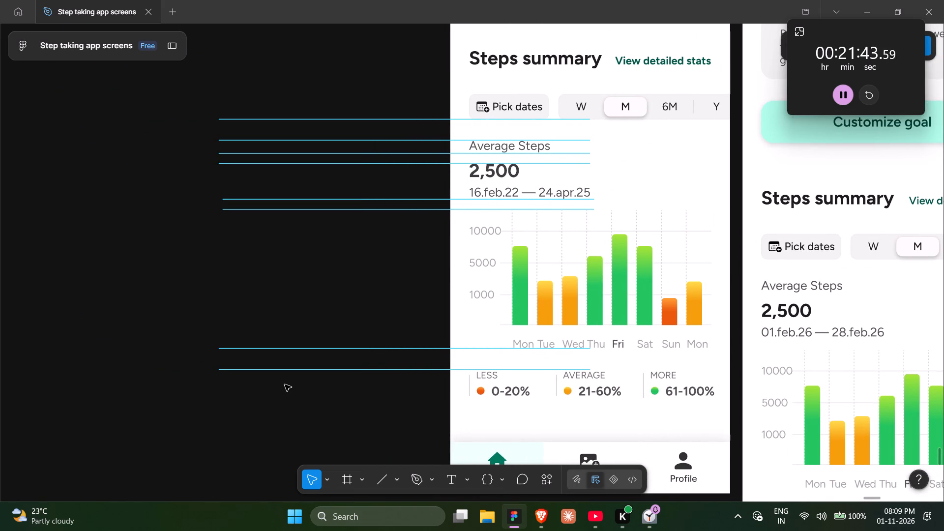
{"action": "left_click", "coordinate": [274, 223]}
Duplicate the "27" spacing label down beside the guide pair above "Average Steps" and nudge the copy up to Y 10818.
{"action": "scroll", "coordinate": [234, 214], "scroll_direction": "up", "scroll_amount": 1}
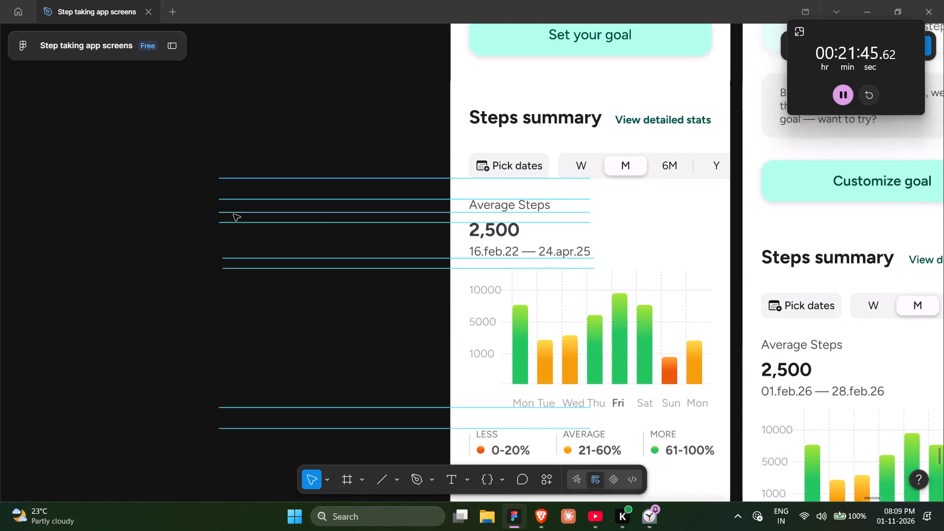
{"action": "scroll", "coordinate": [234, 214], "scroll_direction": "up", "scroll_amount": 2}
{"action": "scroll", "coordinate": [172, 110], "scroll_direction": "up", "scroll_amount": 1}
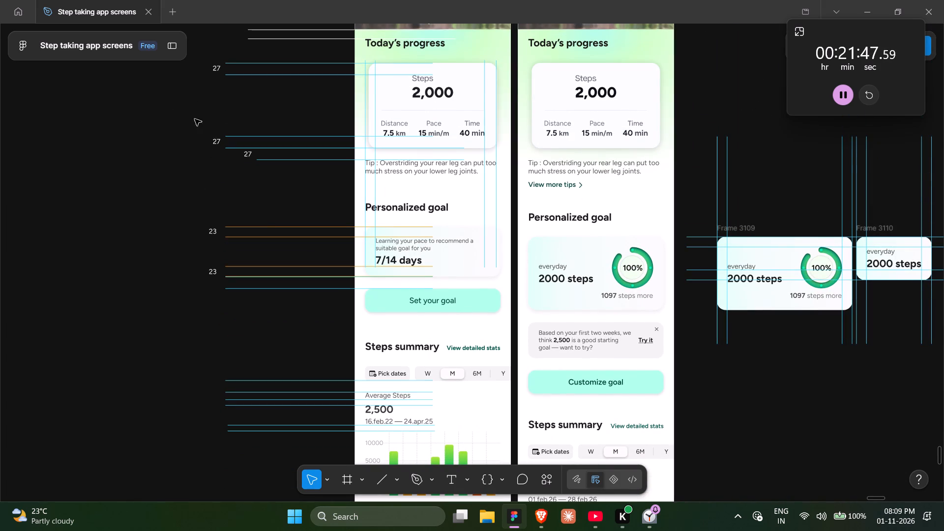
{"action": "left_click_drag", "start_coordinate": [213, 140], "coordinate": [213, 266], "text": "alt"}
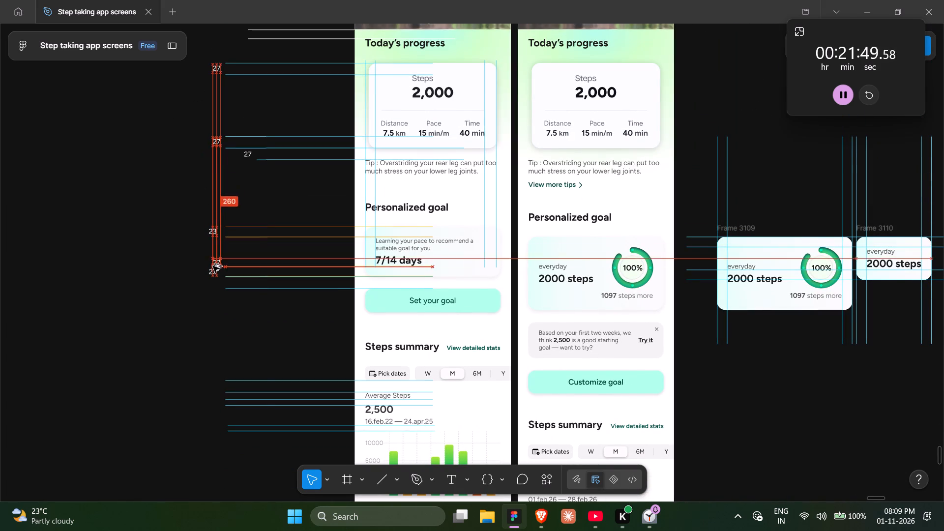
{"action": "left_click_drag", "start_coordinate": [213, 266], "coordinate": [204, 386], "text": "alt"}
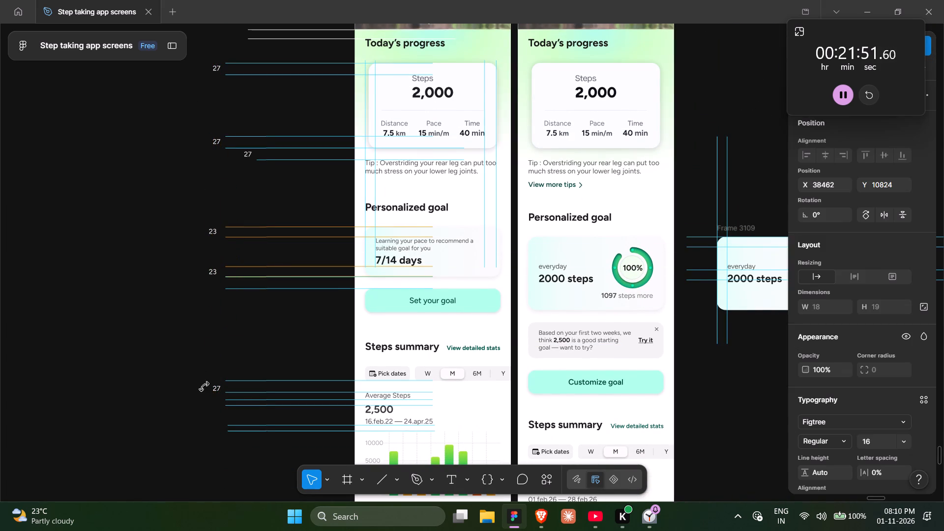
{"action": "scroll", "coordinate": [204, 386], "scroll_direction": "down", "scroll_amount": 2}
{"action": "key", "text": "Up"}
{"action": "key", "text": "Up"}
{"action": "key", "text": "Up"}
{"action": "key", "text": "Up"}
{"action": "key", "text": "Up"}
{"action": "key", "text": "Up"}
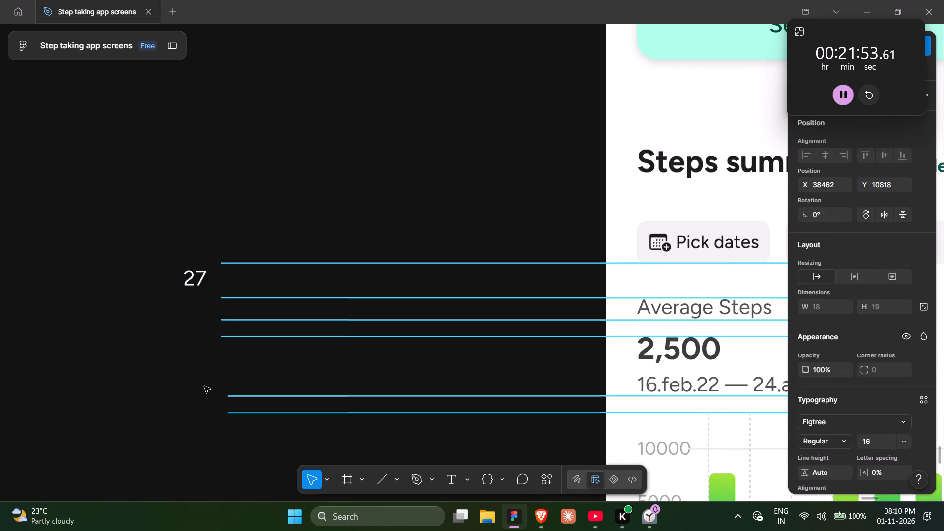
Duplicate that "27" label down beside the guide pair between the weekday labels and the legend, and nudge it vertically into line.
{"action": "scroll", "coordinate": [204, 386], "scroll_direction": "down", "scroll_amount": 2}
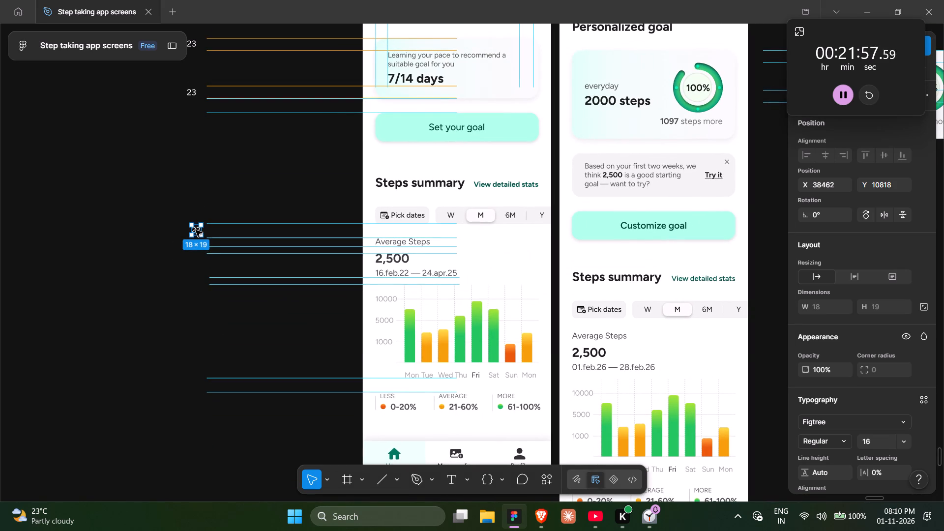
{"action": "left_click_drag", "start_coordinate": [196, 230], "coordinate": [192, 386], "text": "alt"}
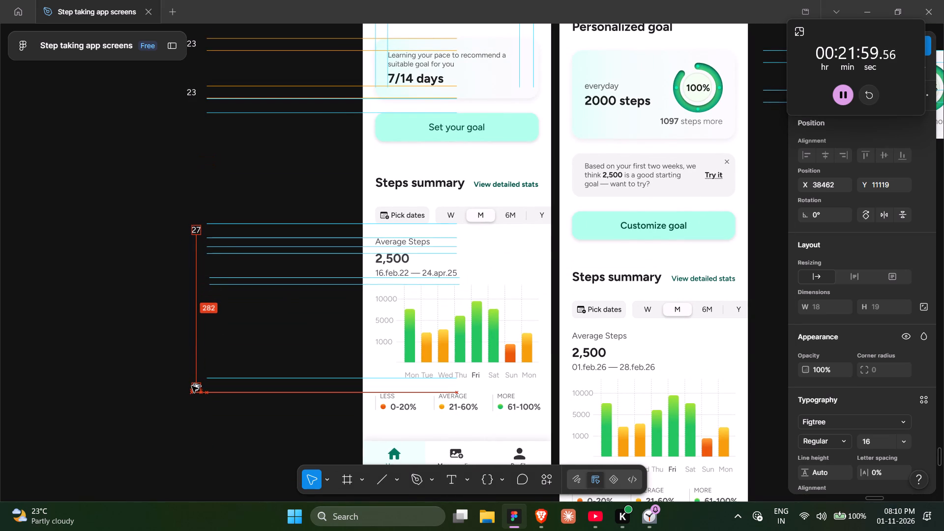
{"action": "left_click_drag", "start_coordinate": [192, 386], "coordinate": [192, 384], "text": "alt"}
{"action": "key", "text": "Down"}
{"action": "key", "text": "Down"}
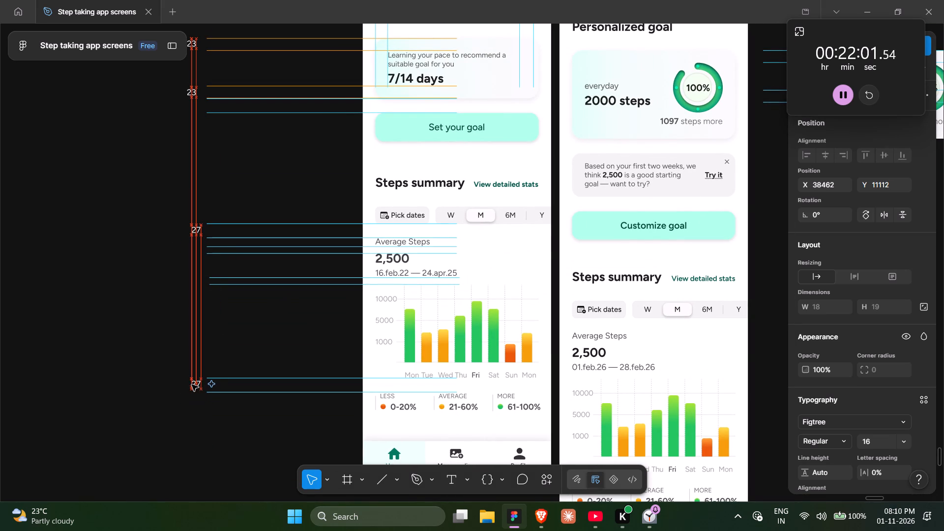
{"action": "key", "text": "Down"}
{"action": "left_click", "coordinate": [136, 249]}
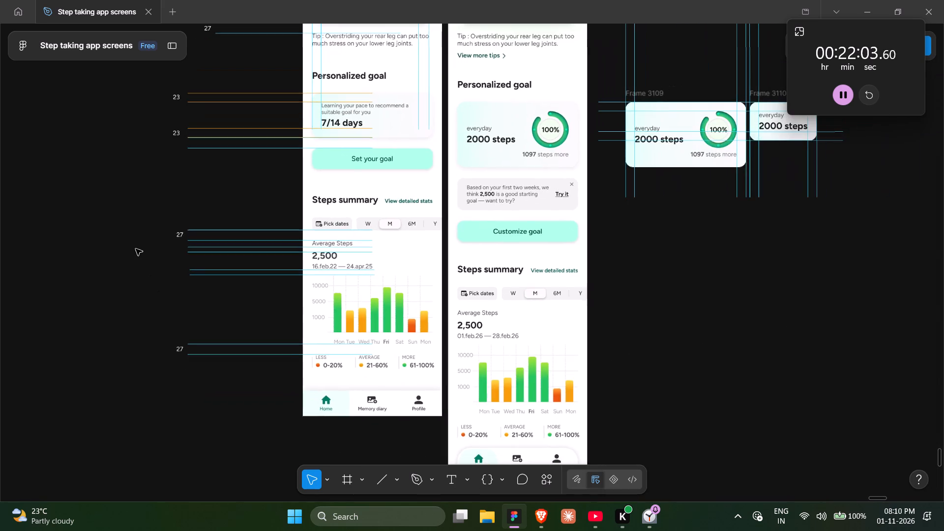
Review the guide pairs and their spacing labels from the Today's progress card down to the Steps summary legend.
{"action": "scroll", "coordinate": [136, 249], "scroll_direction": "up", "scroll_amount": 1}
{"action": "scroll", "coordinate": [167, 297], "scroll_direction": "up", "scroll_amount": 1}
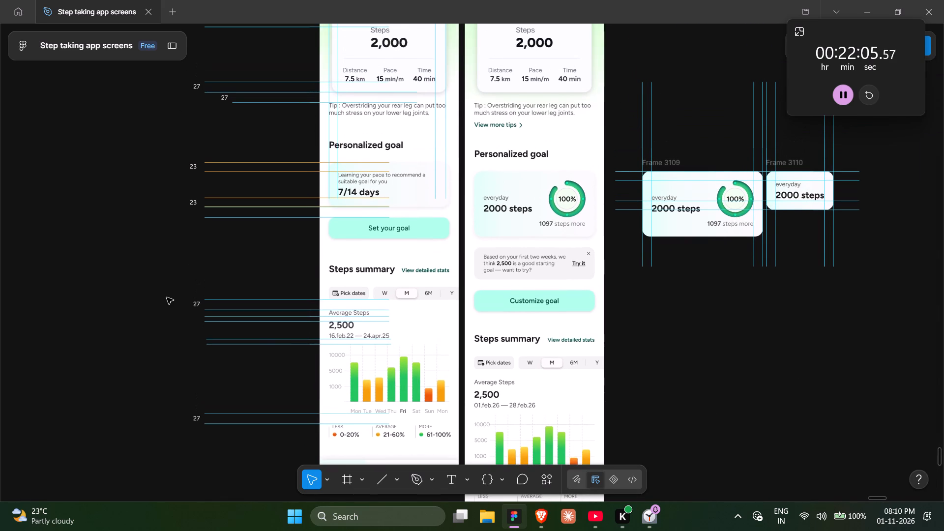
{"action": "scroll", "coordinate": [167, 297], "scroll_direction": "down", "scroll_amount": 1}
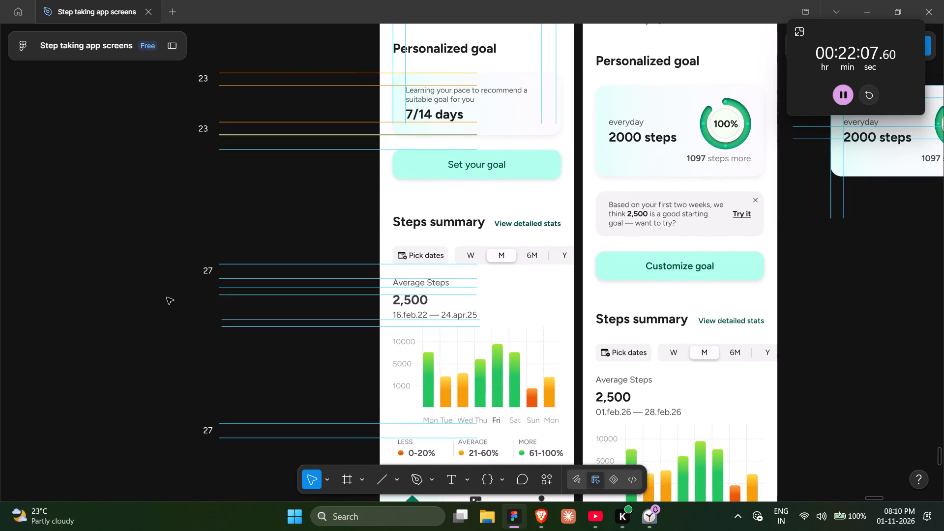
{"action": "scroll", "coordinate": [167, 297], "scroll_direction": "up", "scroll_amount": 2}
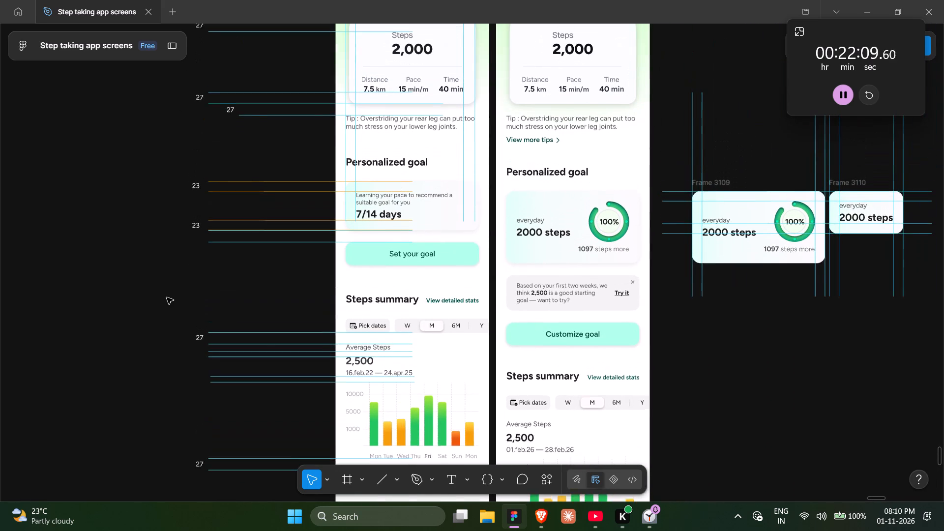
{"action": "scroll", "coordinate": [167, 297], "scroll_direction": "up", "scroll_amount": 1}
{"action": "left_click", "coordinate": [155, 302]}
{"action": "scroll", "coordinate": [155, 302], "scroll_direction": "down", "scroll_amount": 1}
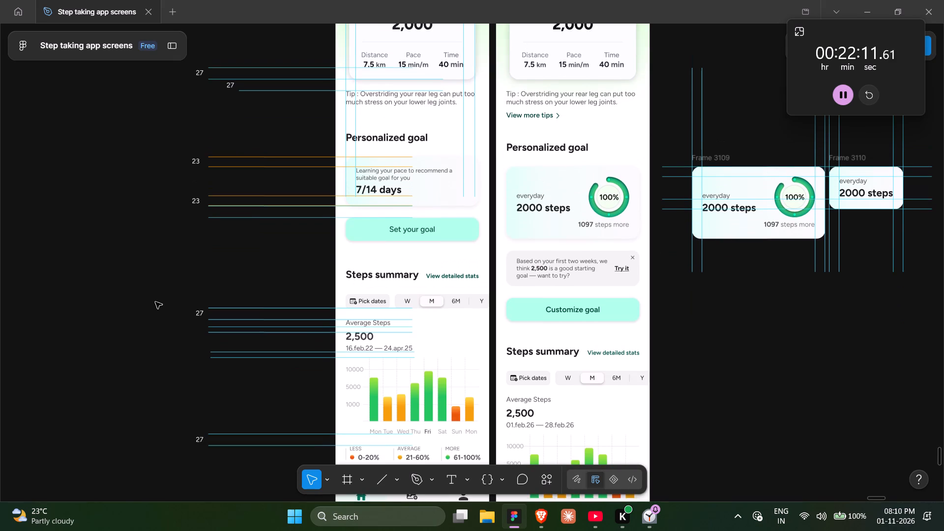
{"action": "scroll", "coordinate": [155, 302], "scroll_direction": "down", "scroll_amount": 1}
{"action": "scroll", "coordinate": [155, 302], "scroll_direction": "right", "scroll_amount": 1}
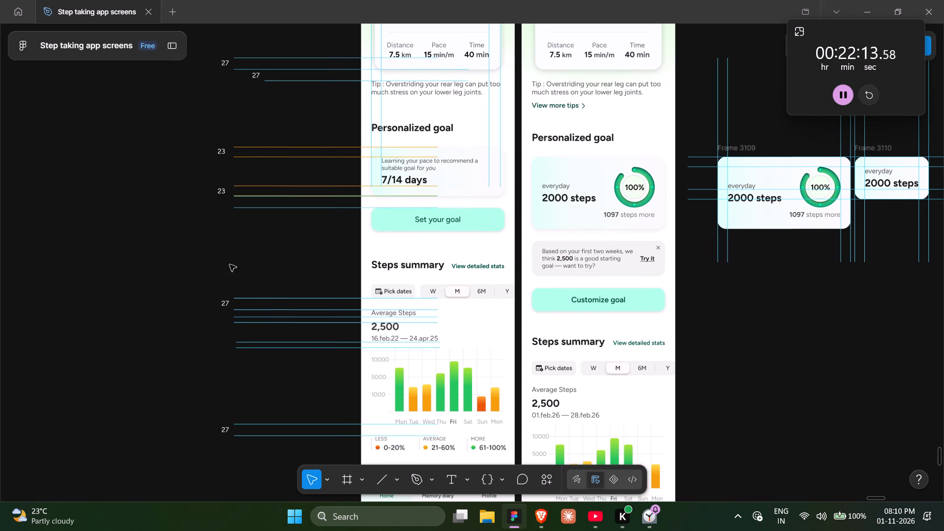
{"action": "scroll", "coordinate": [455, 285], "scroll_direction": "right", "scroll_amount": 1}
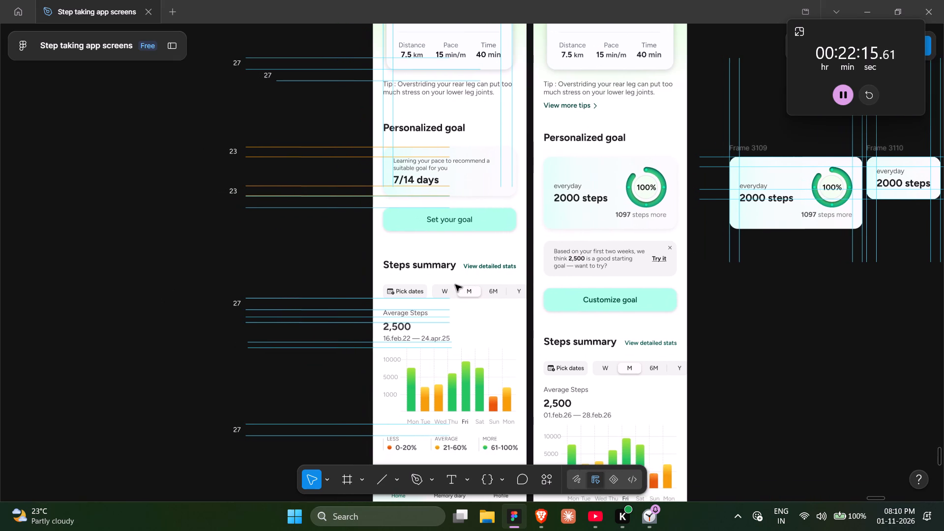
{"action": "scroll", "coordinate": [455, 285], "scroll_direction": "right", "scroll_amount": 1}
{"action": "left_click", "coordinate": [218, 266]}
{"action": "scroll", "coordinate": [218, 266], "scroll_direction": "up", "scroll_amount": 1}
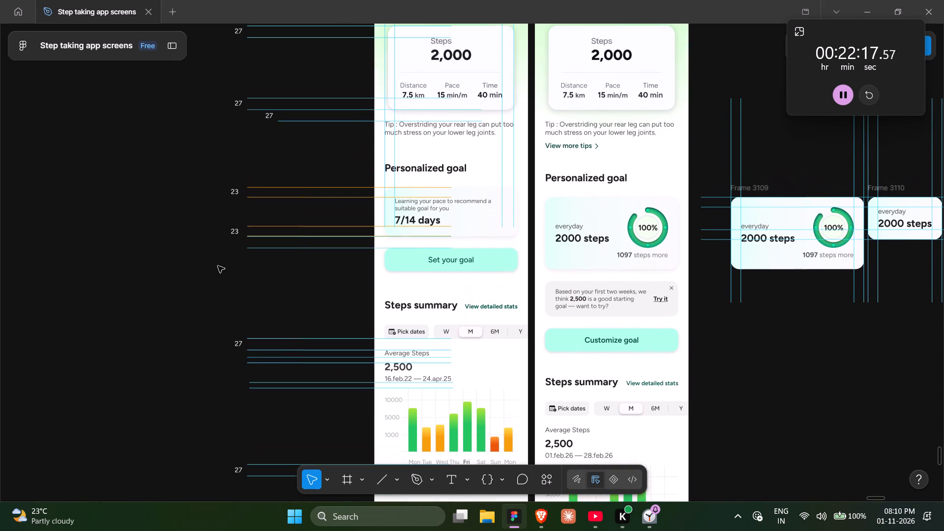
{"action": "scroll", "coordinate": [203, 301], "scroll_direction": "up", "scroll_amount": 1}
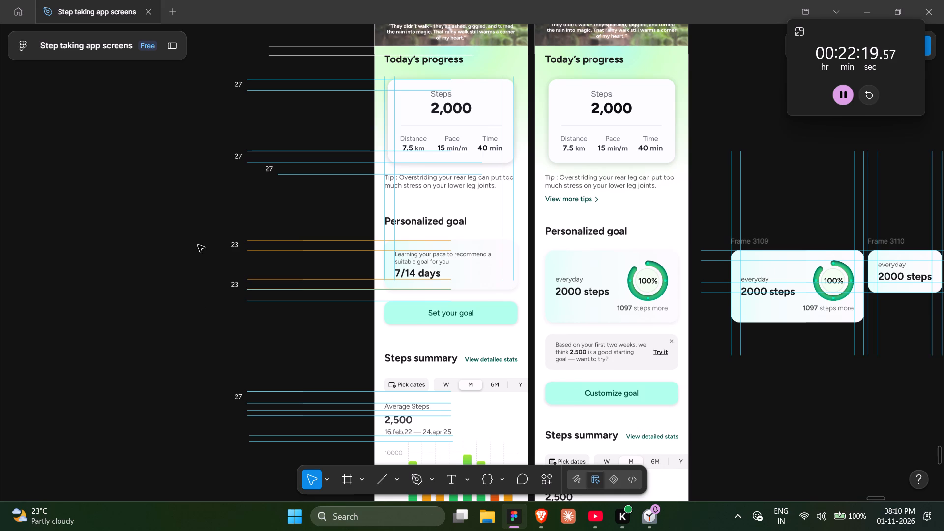
{"action": "left_click", "coordinate": [198, 236]}
{"action": "scroll", "coordinate": [198, 236], "scroll_direction": "down", "scroll_amount": 1}
{"action": "left_click", "coordinate": [186, 284]}
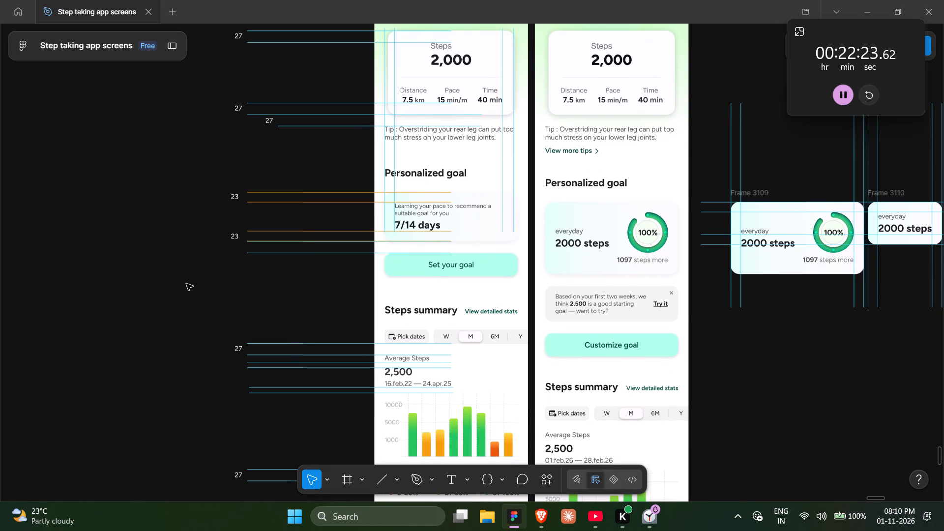
Move the two 23-spaced vertical guides beside the Today's progress card over to the Android Large - 25 frame's left edge.
{"action": "scroll", "coordinate": [186, 284], "scroll_direction": "up", "scroll_amount": 1}
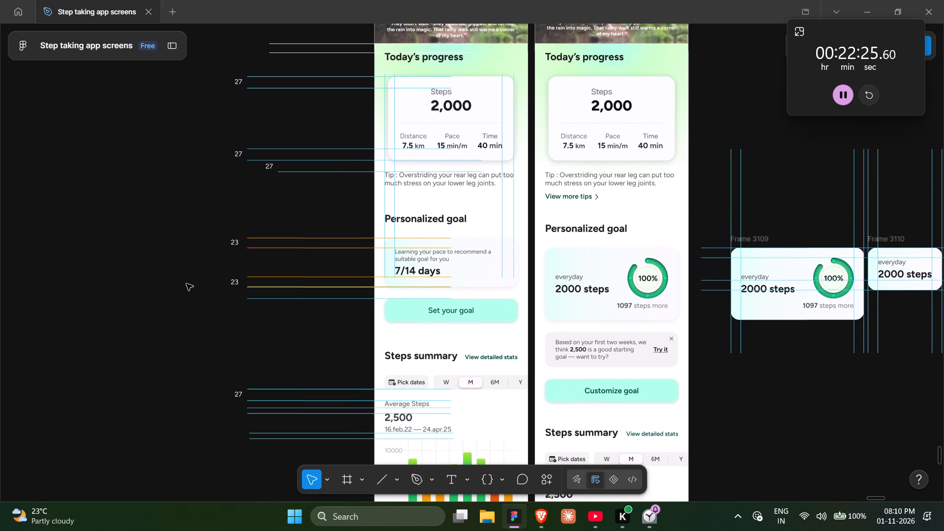
{"action": "scroll", "coordinate": [186, 284], "scroll_direction": "up", "scroll_amount": 1}
{"action": "scroll", "coordinate": [186, 284], "scroll_direction": "down", "scroll_amount": 1}
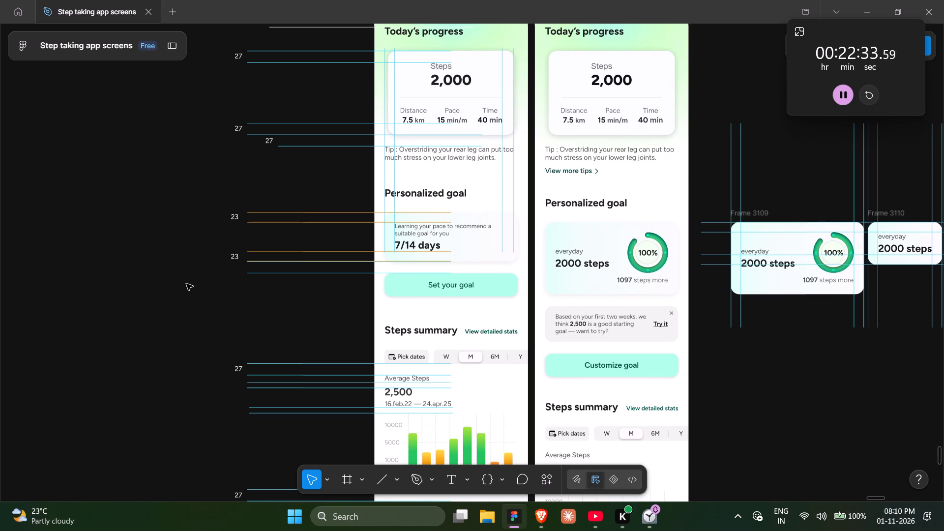
{"action": "scroll", "coordinate": [186, 284], "scroll_direction": "up", "scroll_amount": 1}
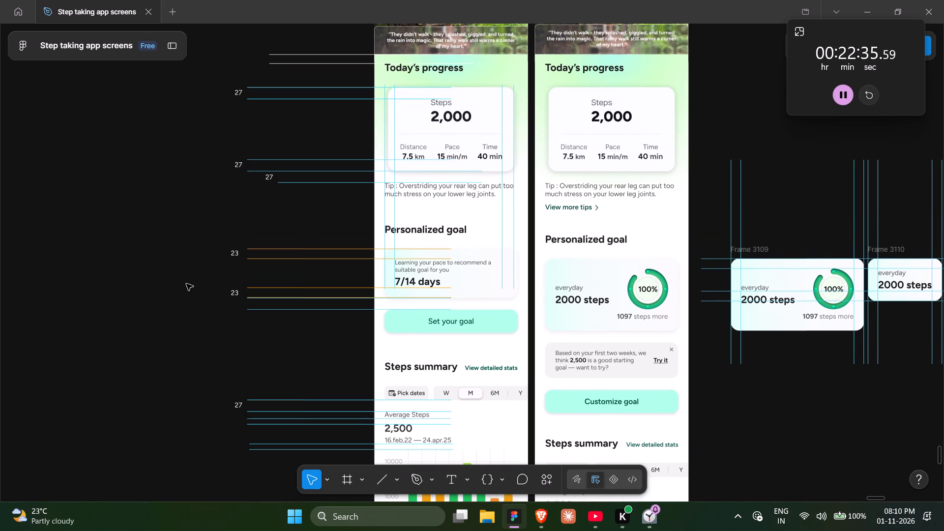
{"action": "scroll", "coordinate": [356, 161], "scroll_direction": "up", "scroll_amount": 1}
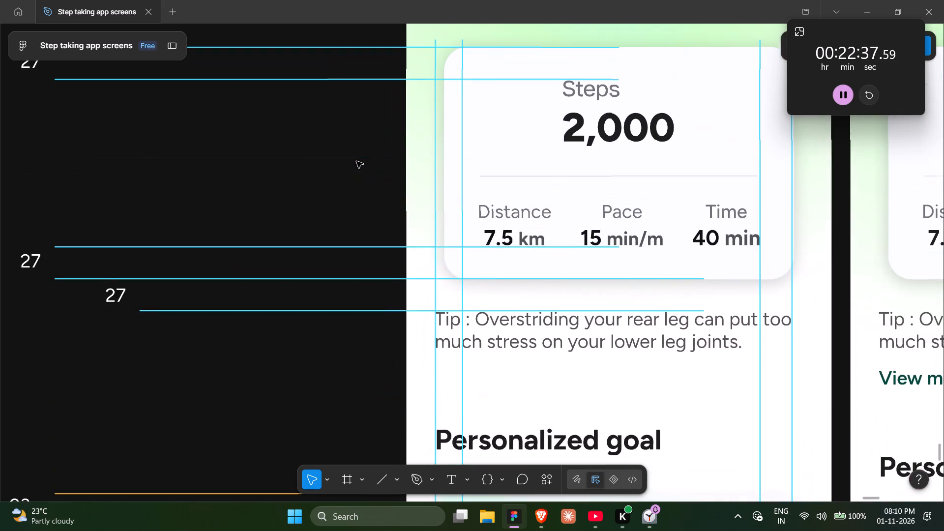
{"action": "left_click", "coordinate": [438, 173]}
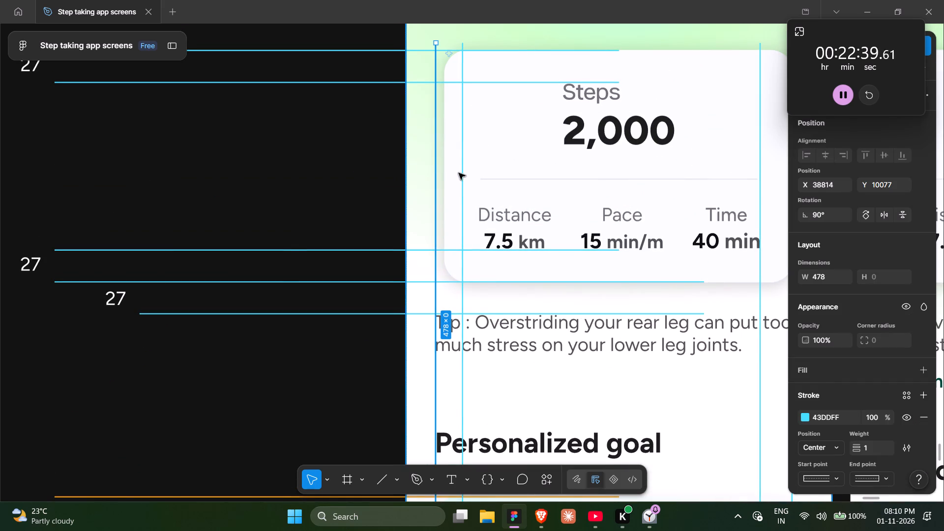
{"action": "left_click", "coordinate": [462, 175], "text": "shift"}
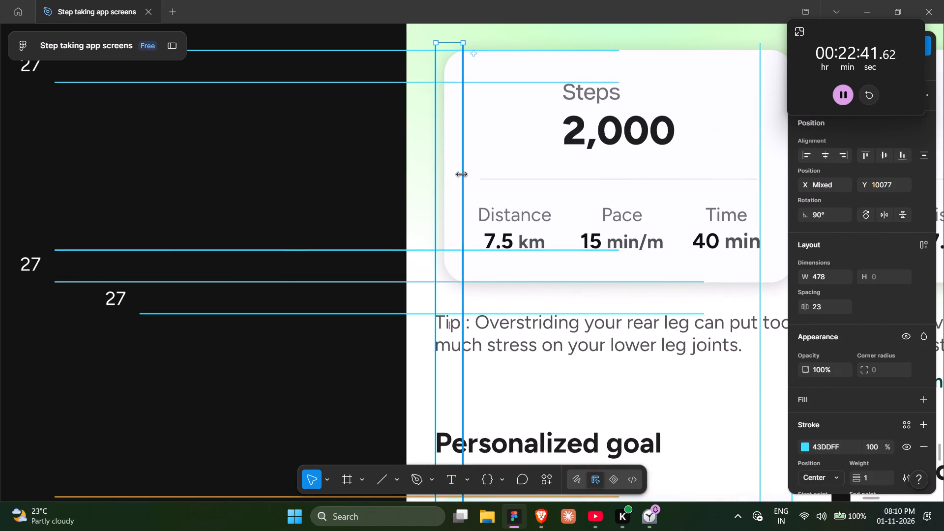
{"action": "key", "text": "Left"}
{"action": "key", "text": "Left"}
{"action": "key", "text": "Left"}
{"action": "key", "text": "Left"}
{"action": "key", "text": "Left"}
{"action": "key", "text": "Left"}
{"action": "key", "text": "Left"}
{"action": "key", "text": "Left"}
{"action": "key", "text": "Left"}
{"action": "key", "text": "Left"}
{"action": "key", "text": "Left"}
{"action": "key", "text": "Left"}
{"action": "key", "text": "Left"}
{"action": "key", "text": "Left"}
{"action": "key", "text": "Left"}
{"action": "key", "text": "Left"}
{"action": "key", "text": "Left"}
{"action": "key", "text": "Left"}
{"action": "key", "text": "Left"}
{"action": "key", "text": "Left"}
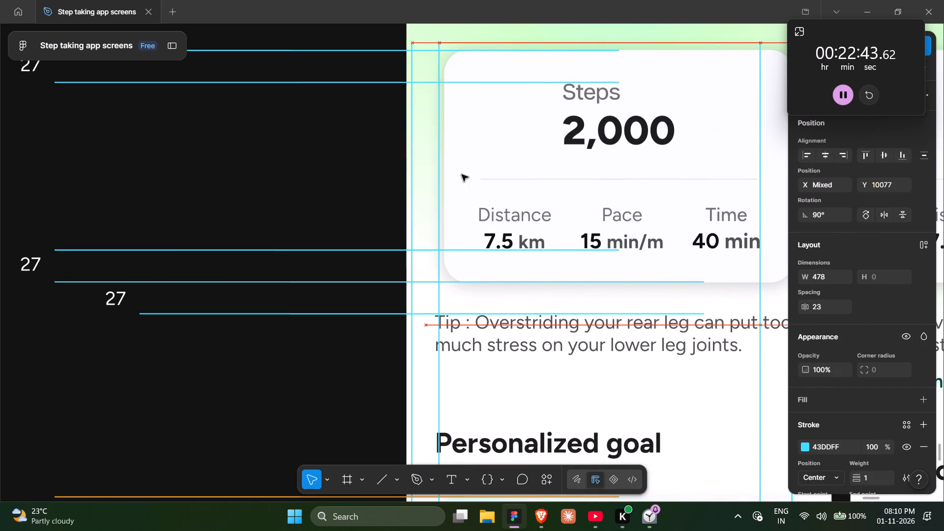
{"action": "key", "text": "Left"}
{"action": "key", "text": "Left"}
{"action": "key", "text": "Left"}
{"action": "key", "text": "Left"}
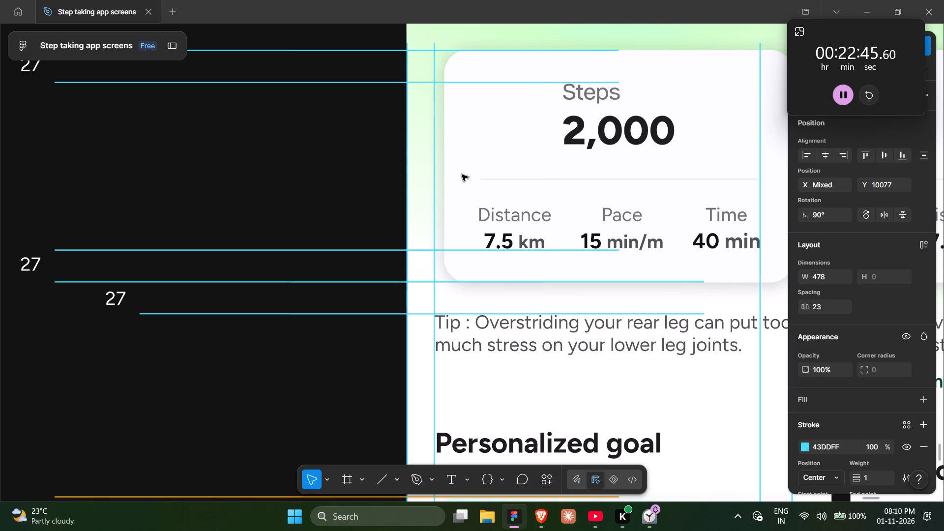
Set the spacing between these two vertical guides to 31 so they span from the frame edge to the progress card.
{"action": "scroll", "coordinate": [722, 303], "scroll_direction": "down", "scroll_amount": 3}
{"action": "scroll", "coordinate": [722, 303], "scroll_direction": "left", "scroll_amount": 1}
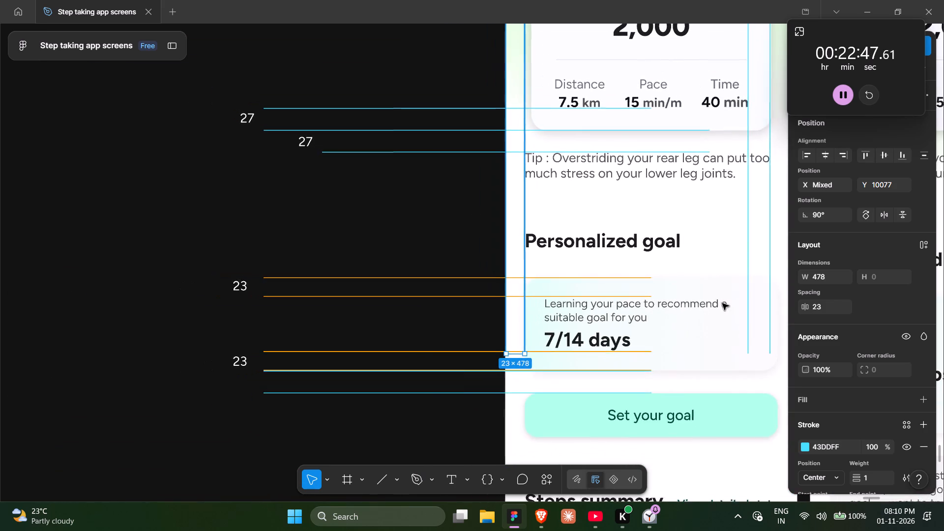
{"action": "scroll", "coordinate": [722, 303], "scroll_direction": "left", "scroll_amount": 1}
{"action": "scroll", "coordinate": [462, 337], "scroll_direction": "up", "scroll_amount": 4}
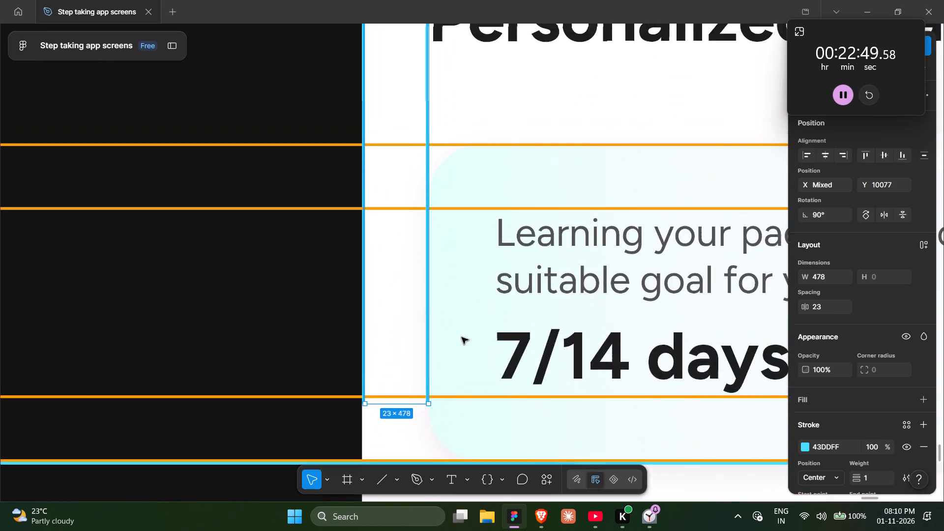
{"action": "scroll", "coordinate": [462, 337], "scroll_direction": "up", "scroll_amount": 5}
{"action": "scroll", "coordinate": [462, 337], "scroll_direction": "left", "scroll_amount": 2}
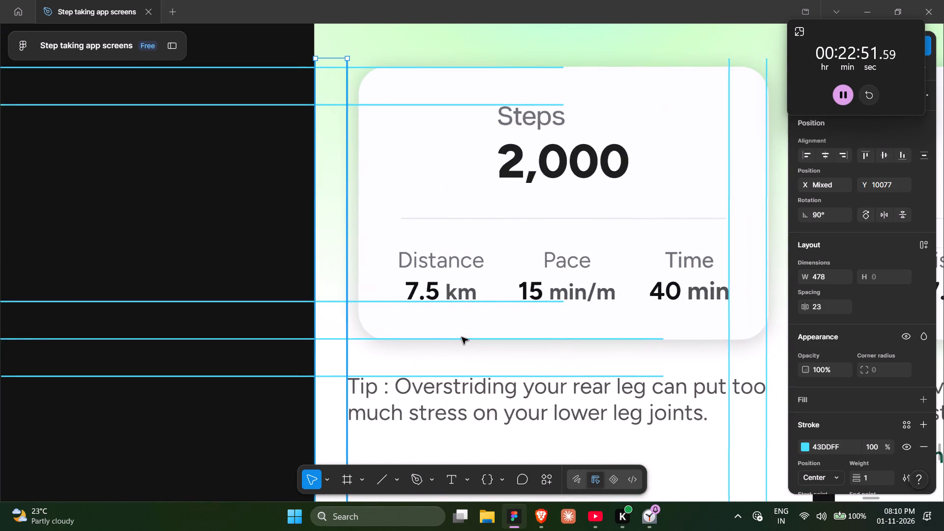
{"action": "scroll", "coordinate": [462, 337], "scroll_direction": "left", "scroll_amount": 1}
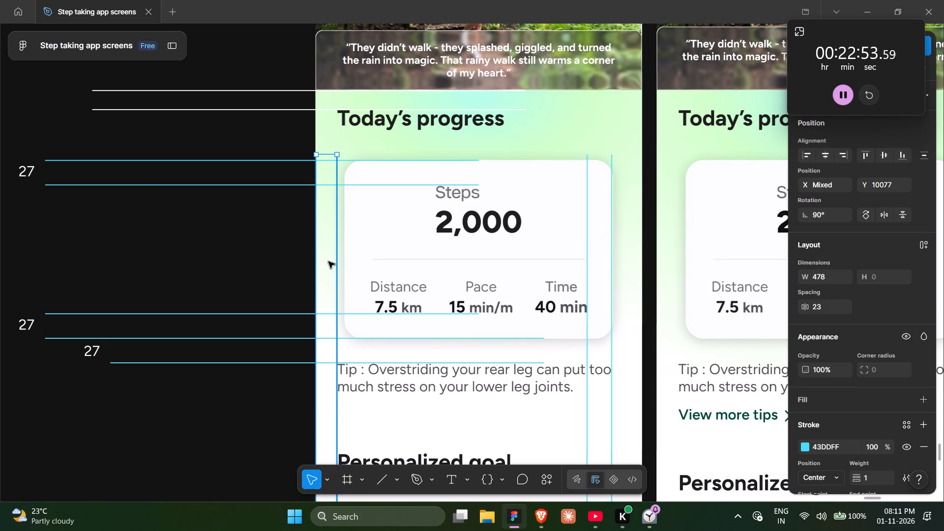
{"action": "left_click", "coordinate": [818, 310]}
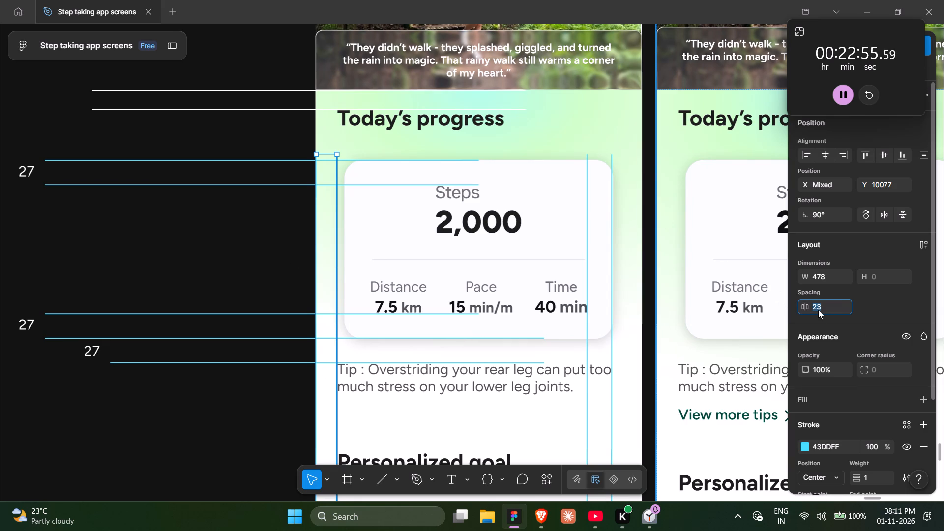
{"action": "key", "text": "Up"}
{"action": "key", "text": "Up"}
{"action": "key", "text": "Up"}
{"action": "key", "text": "Up"}
{"action": "key", "text": "Up"}
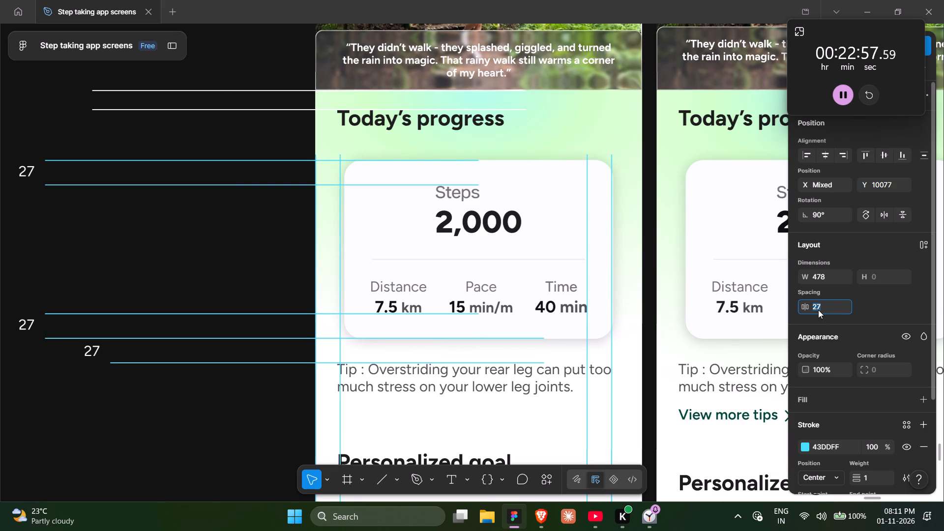
{"action": "key", "text": "Up"}
{"action": "key", "text": "Up"}
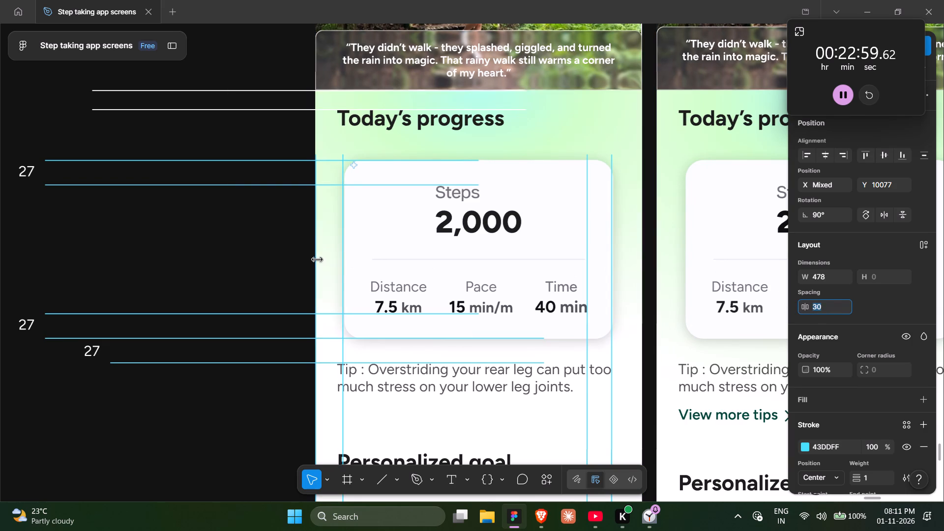
{"action": "scroll", "coordinate": [361, 241], "scroll_direction": "right", "scroll_amount": 1}
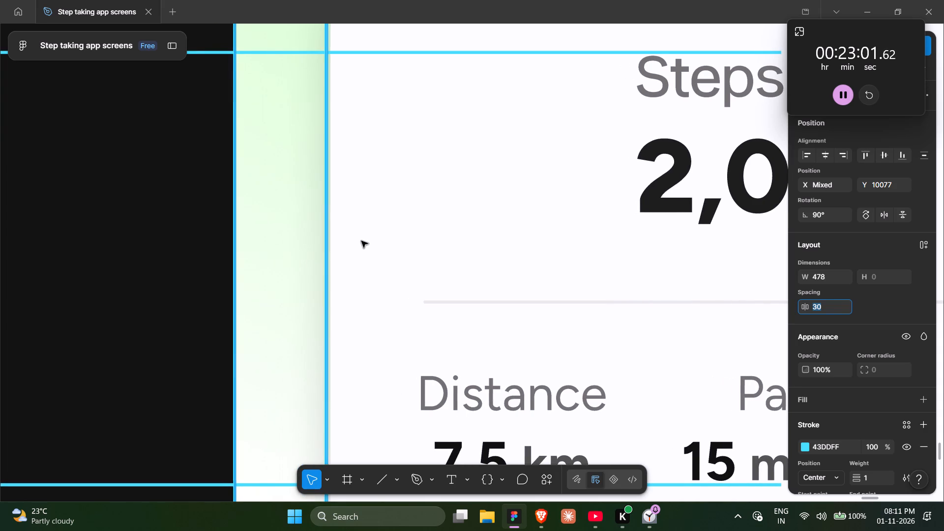
{"action": "key", "text": "Up"}
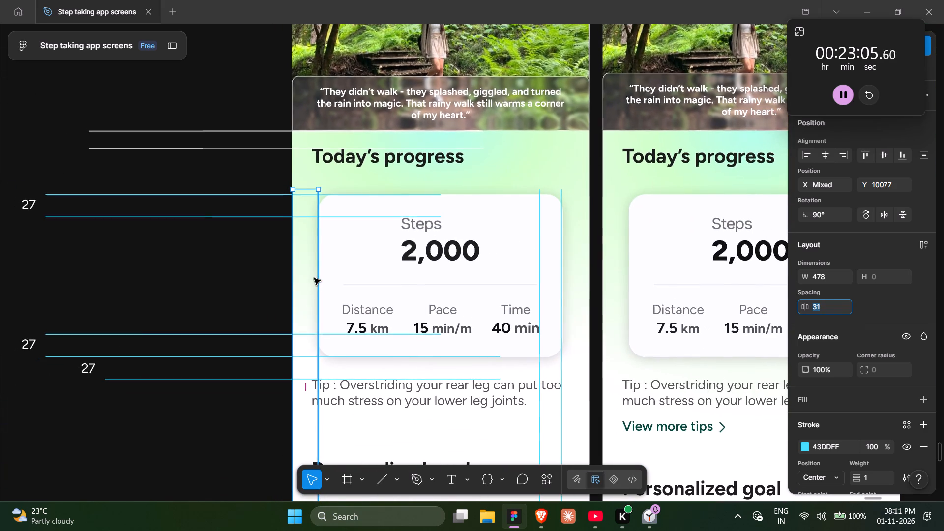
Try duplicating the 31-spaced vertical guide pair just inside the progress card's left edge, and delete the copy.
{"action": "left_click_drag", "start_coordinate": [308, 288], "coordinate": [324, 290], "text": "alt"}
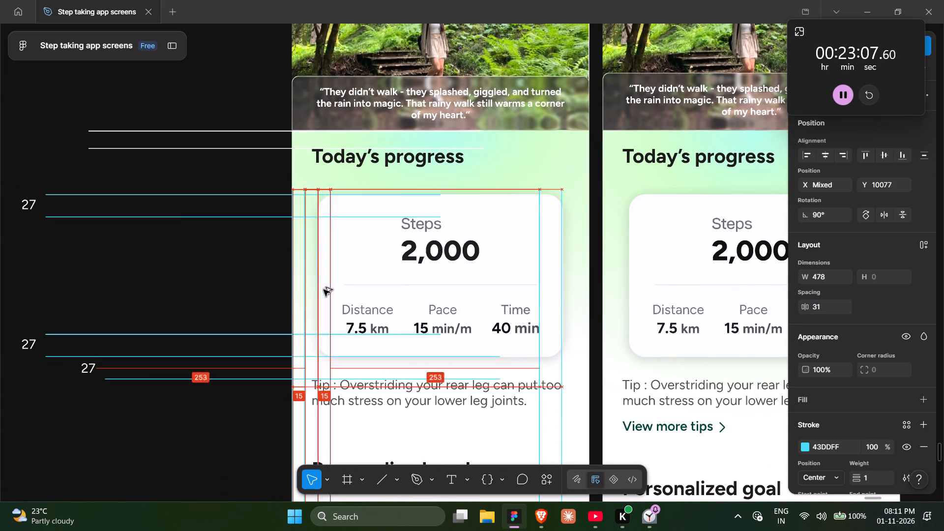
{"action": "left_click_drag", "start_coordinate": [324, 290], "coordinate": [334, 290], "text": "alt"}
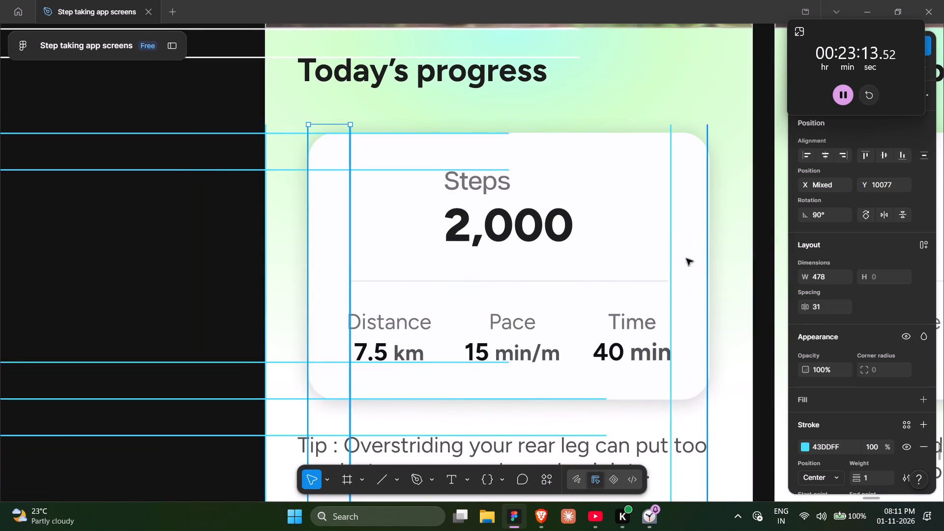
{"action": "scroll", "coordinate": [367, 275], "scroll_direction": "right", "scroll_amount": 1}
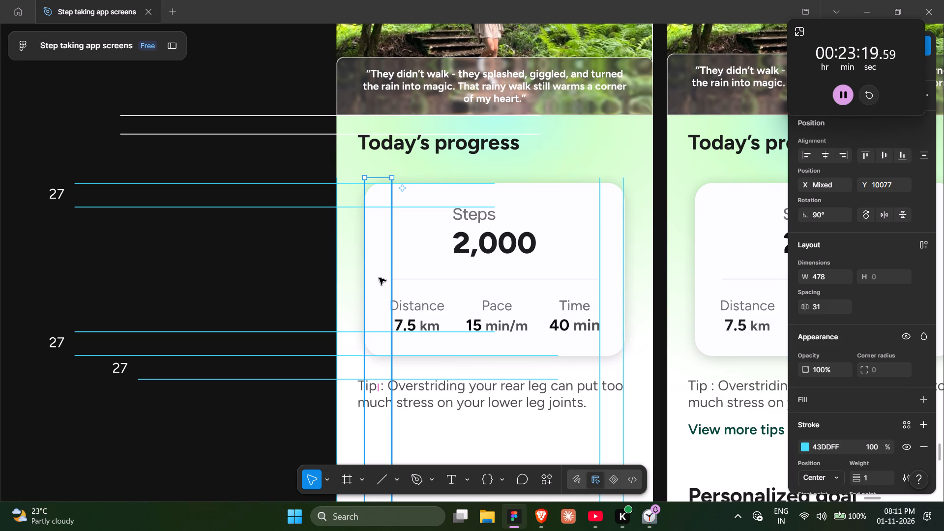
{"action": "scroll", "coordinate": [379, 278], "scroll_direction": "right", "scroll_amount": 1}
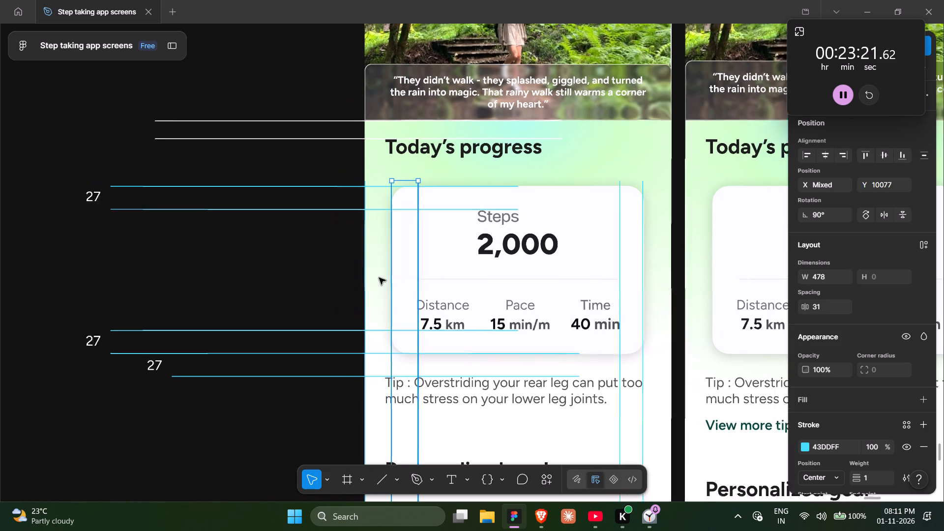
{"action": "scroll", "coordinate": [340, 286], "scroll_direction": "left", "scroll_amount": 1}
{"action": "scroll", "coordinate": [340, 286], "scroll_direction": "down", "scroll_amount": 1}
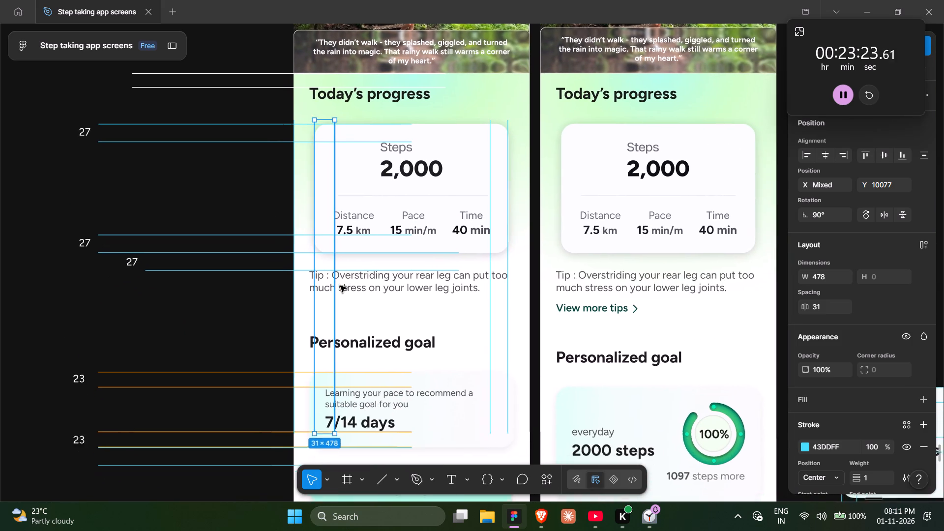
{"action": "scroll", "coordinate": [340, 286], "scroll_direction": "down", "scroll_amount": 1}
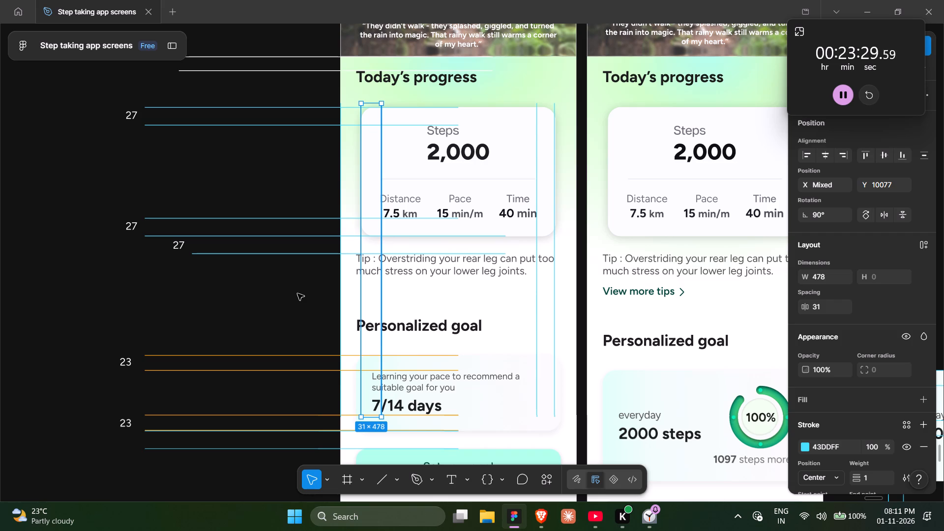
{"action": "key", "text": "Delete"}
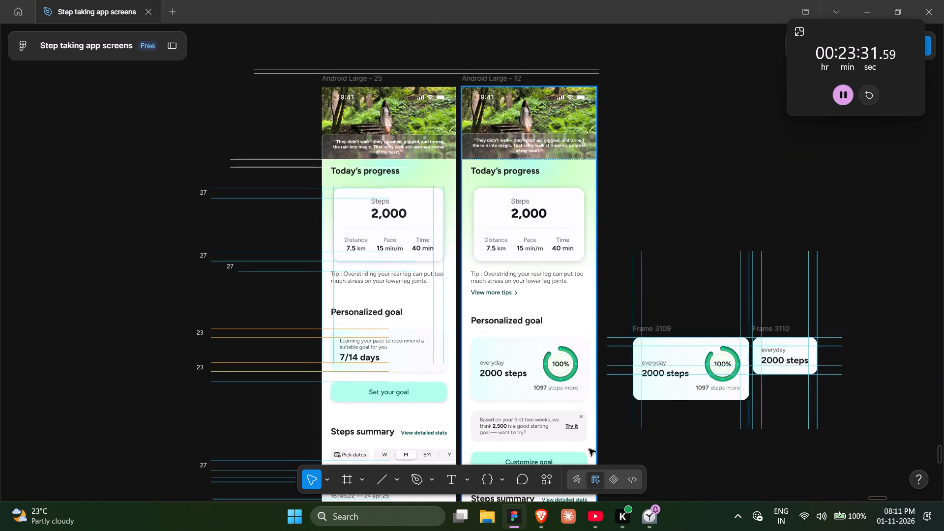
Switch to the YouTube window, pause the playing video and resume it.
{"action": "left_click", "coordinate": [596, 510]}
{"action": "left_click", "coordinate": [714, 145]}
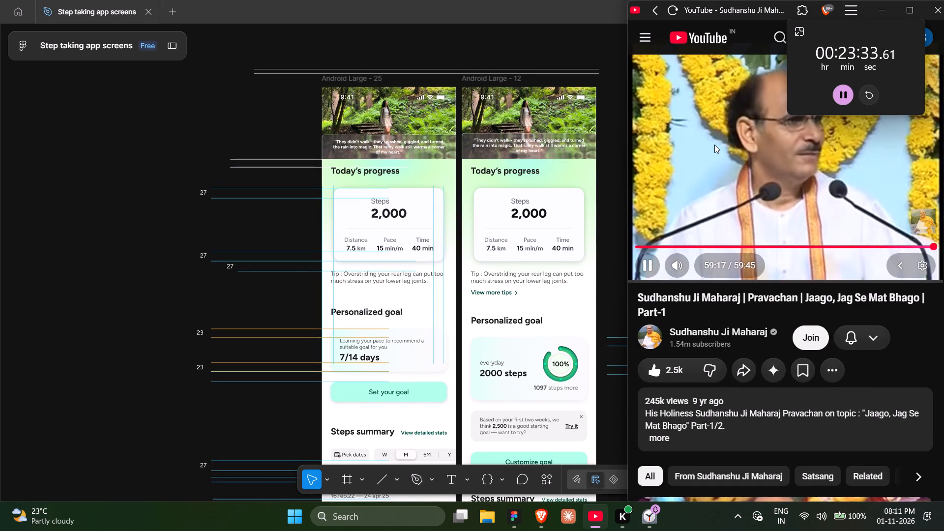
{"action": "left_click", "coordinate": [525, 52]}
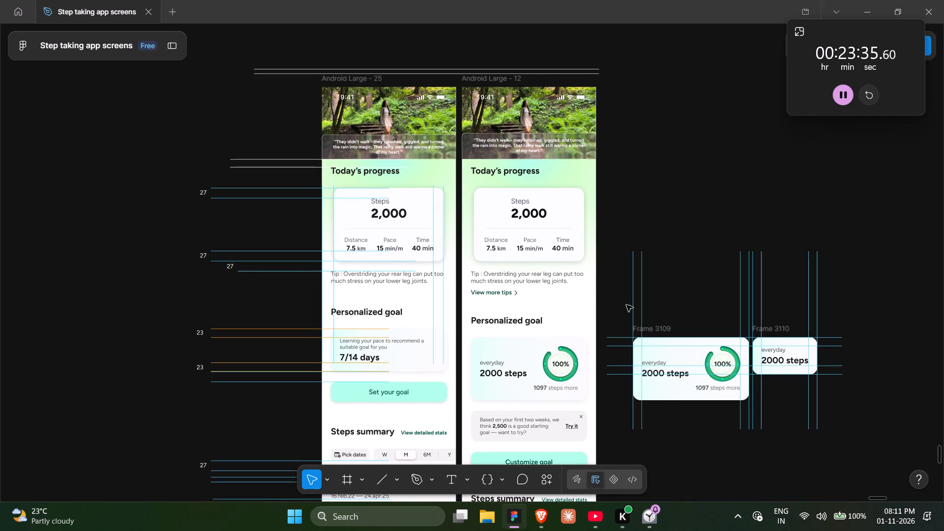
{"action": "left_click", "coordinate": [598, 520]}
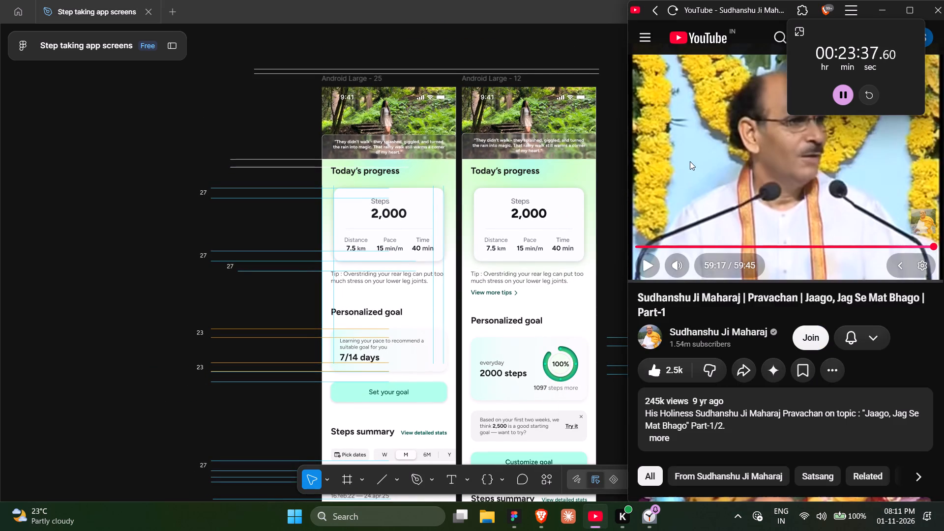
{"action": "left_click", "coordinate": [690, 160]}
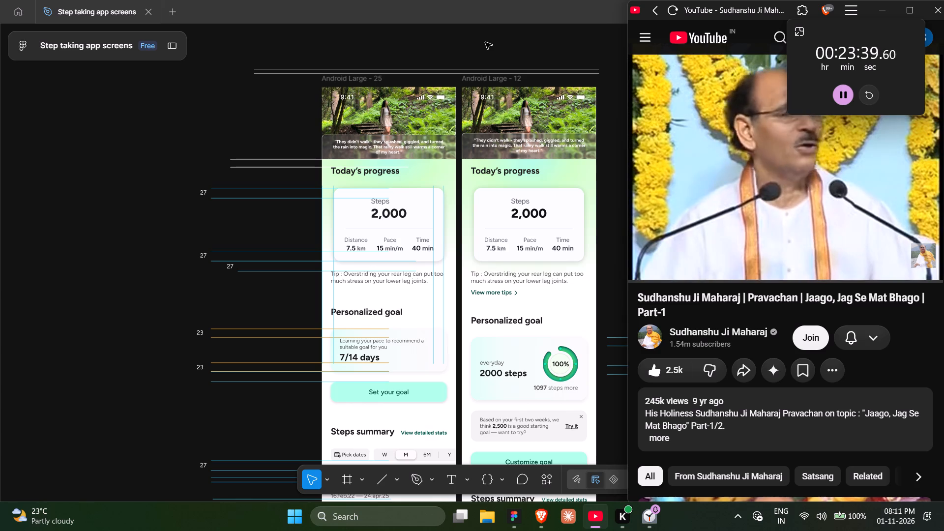
Move the floating stopwatch clear of the Figma Share controls, reset it and close it.
{"action": "right_click", "coordinate": [864, 32]}
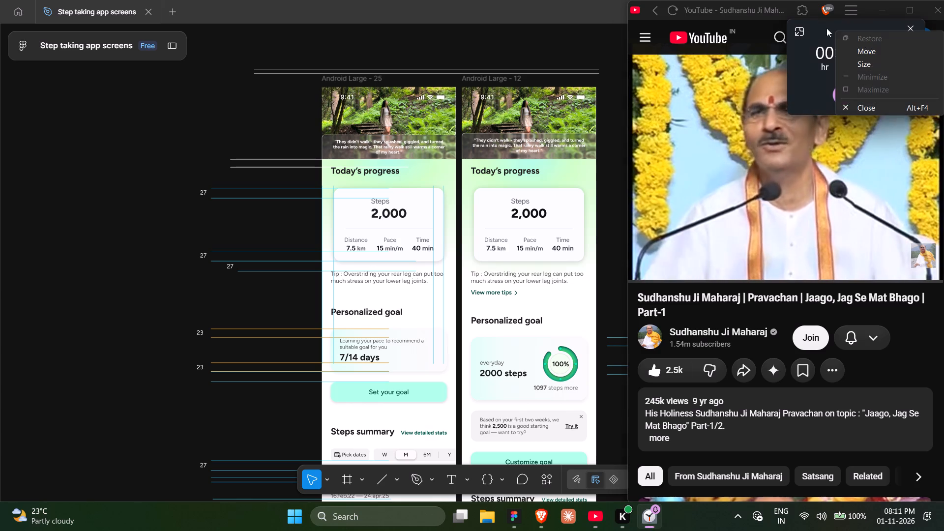
{"action": "left_click", "coordinate": [512, 0]}
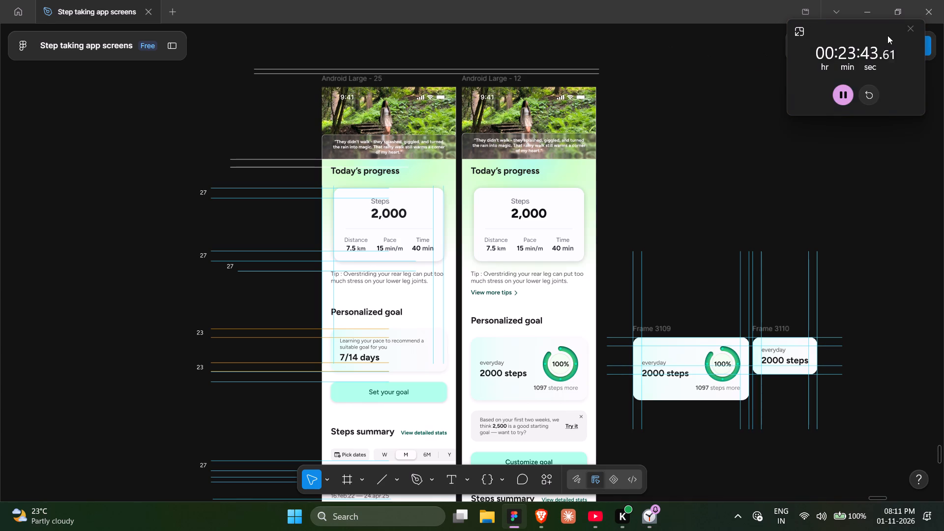
{"action": "left_click_drag", "start_coordinate": [887, 35], "coordinate": [702, 44]}
{"action": "left_click", "coordinate": [689, 103]}
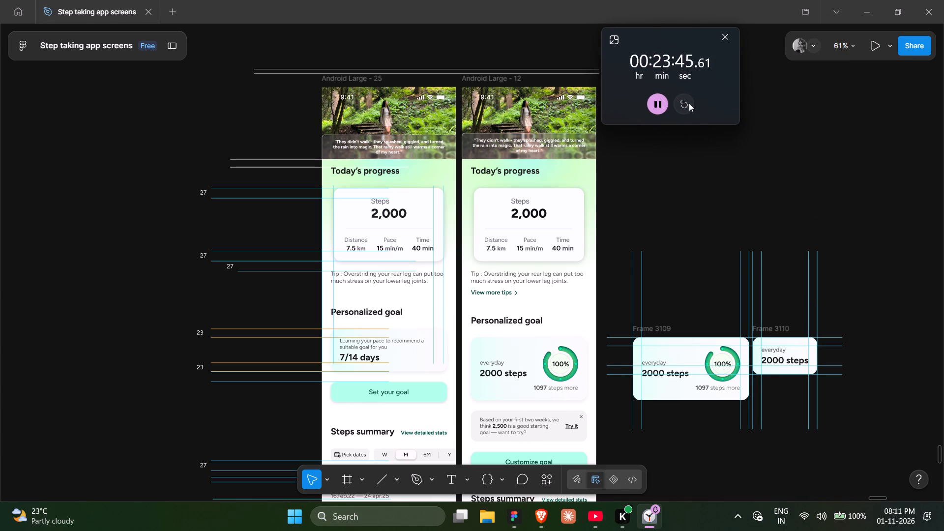
{"action": "left_click", "coordinate": [733, 37]}
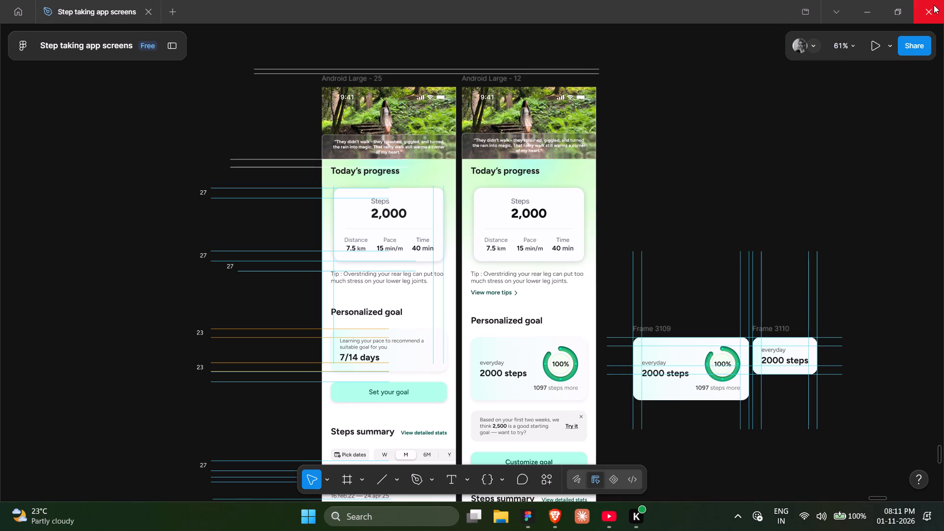
Close the Figma window holding the Step taking app screens file.
{"action": "left_click", "coordinate": [934, 5]}
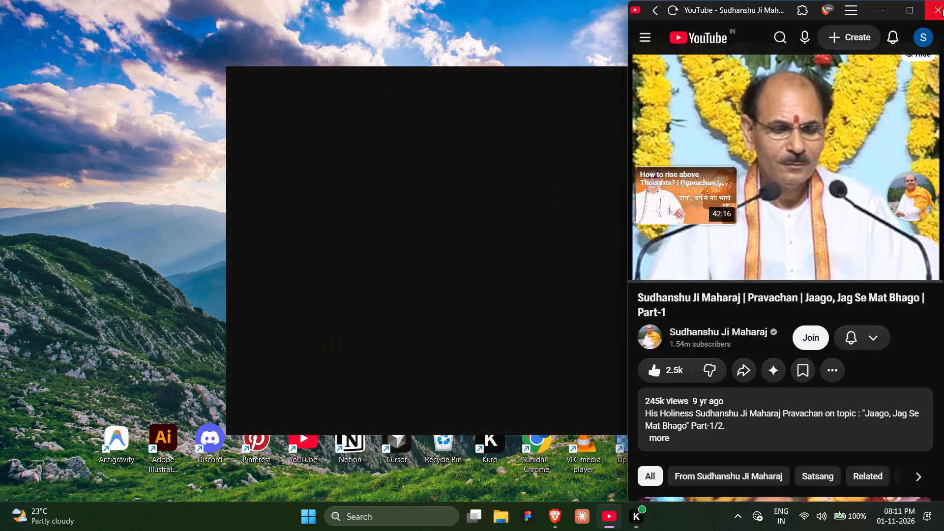